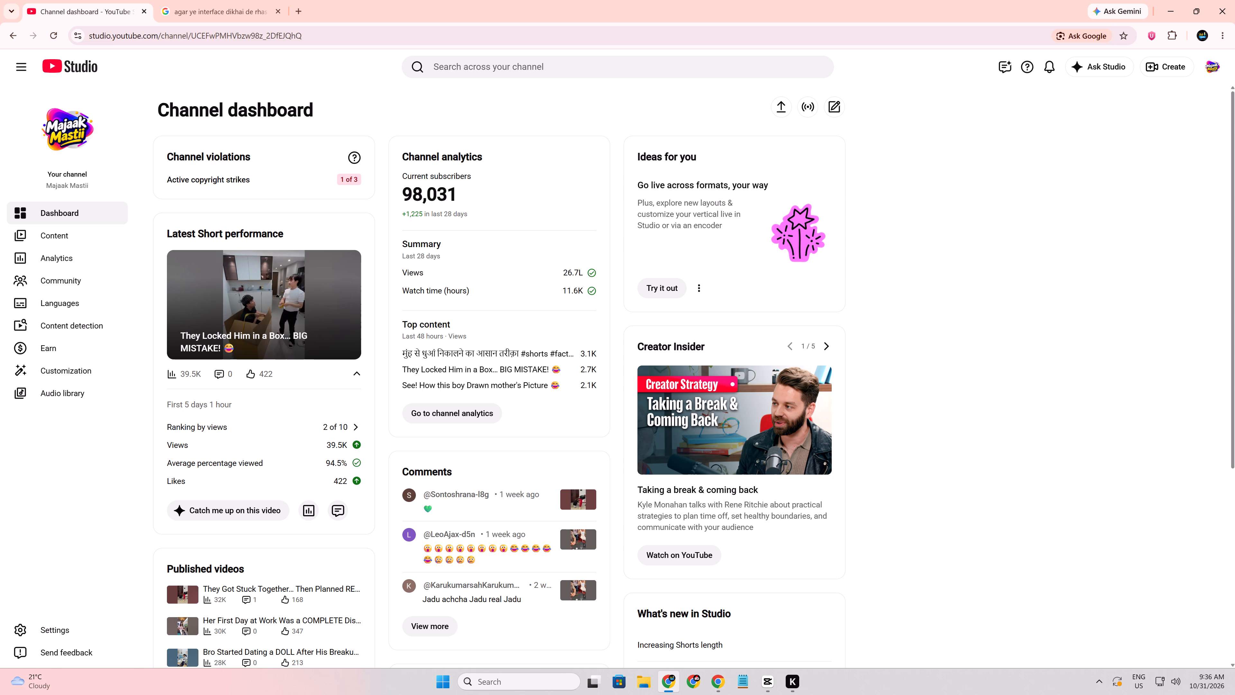
scroll(365, 180, down, 6)
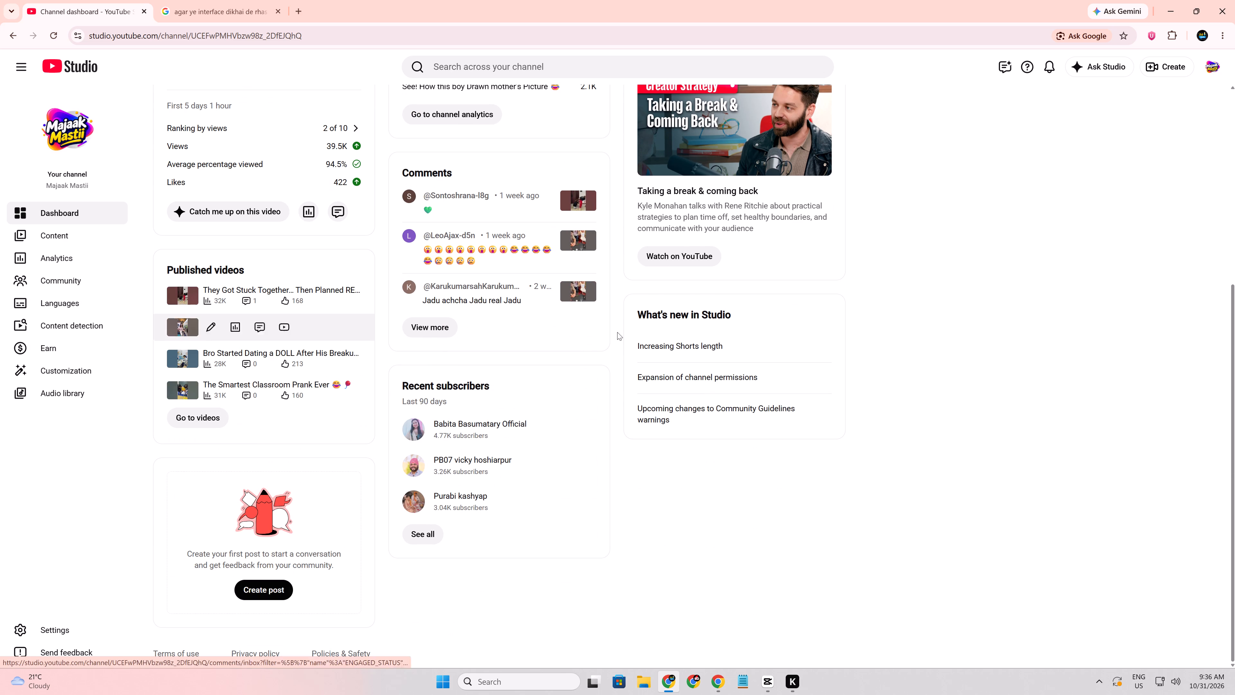
scroll(695, 332, up, 3)
scroll(649, 389, up, 2)
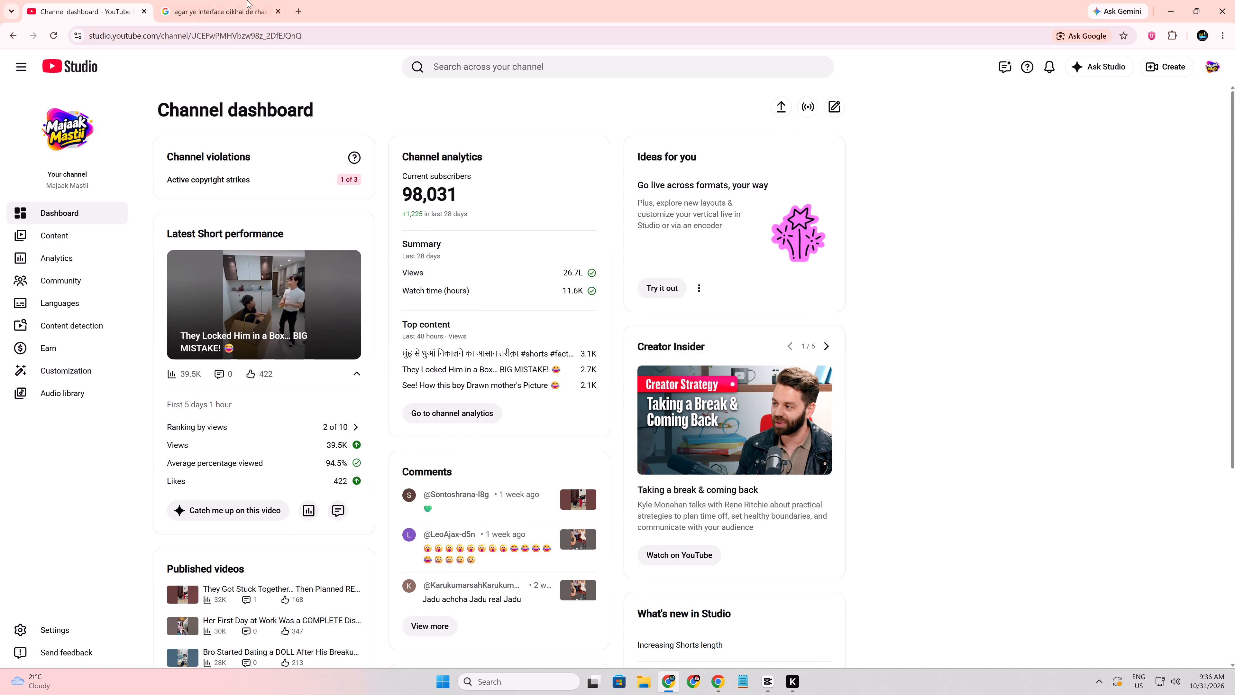
scroll(523, 165, up, 1)
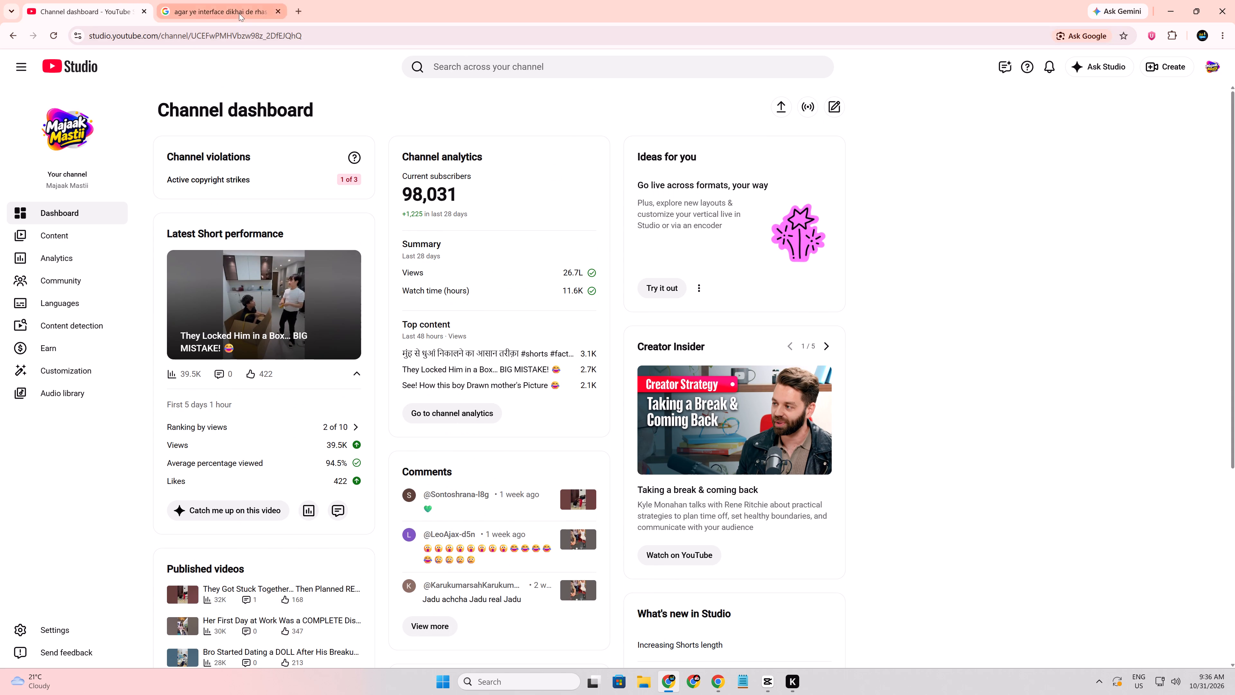
Open a new blank browser tab and close the YouTube Studio tab.
click(239, 13)
click(298, 12)
middle_click(118, 0)
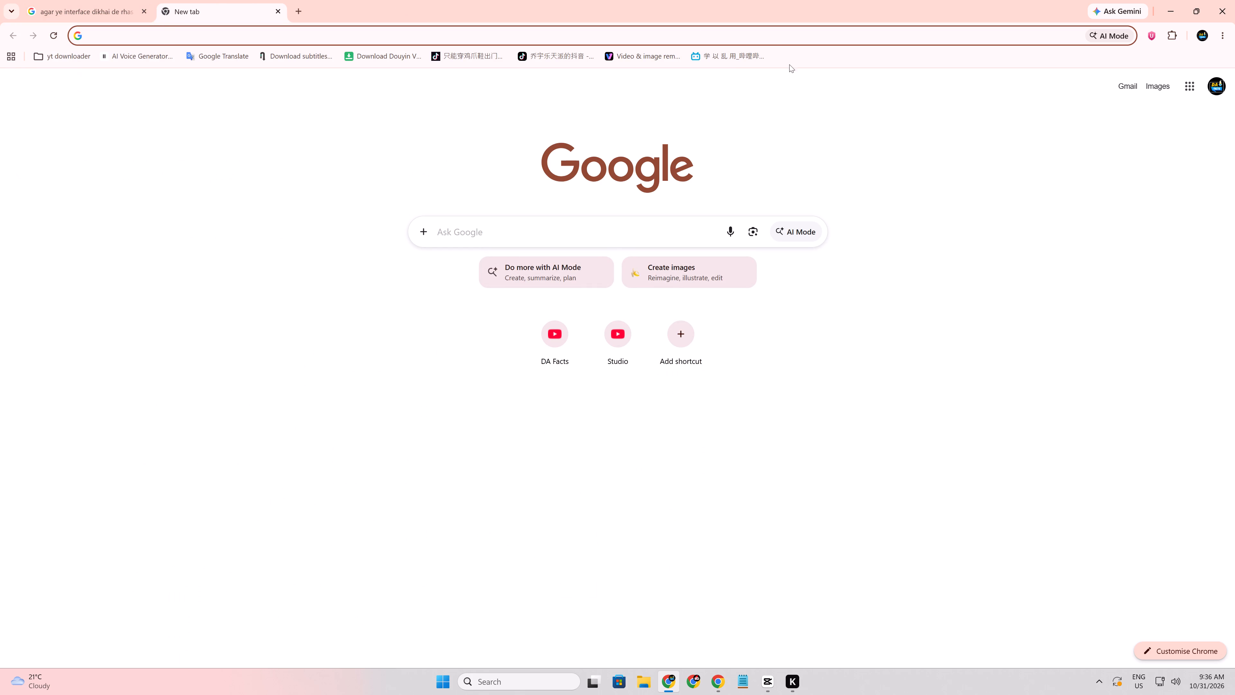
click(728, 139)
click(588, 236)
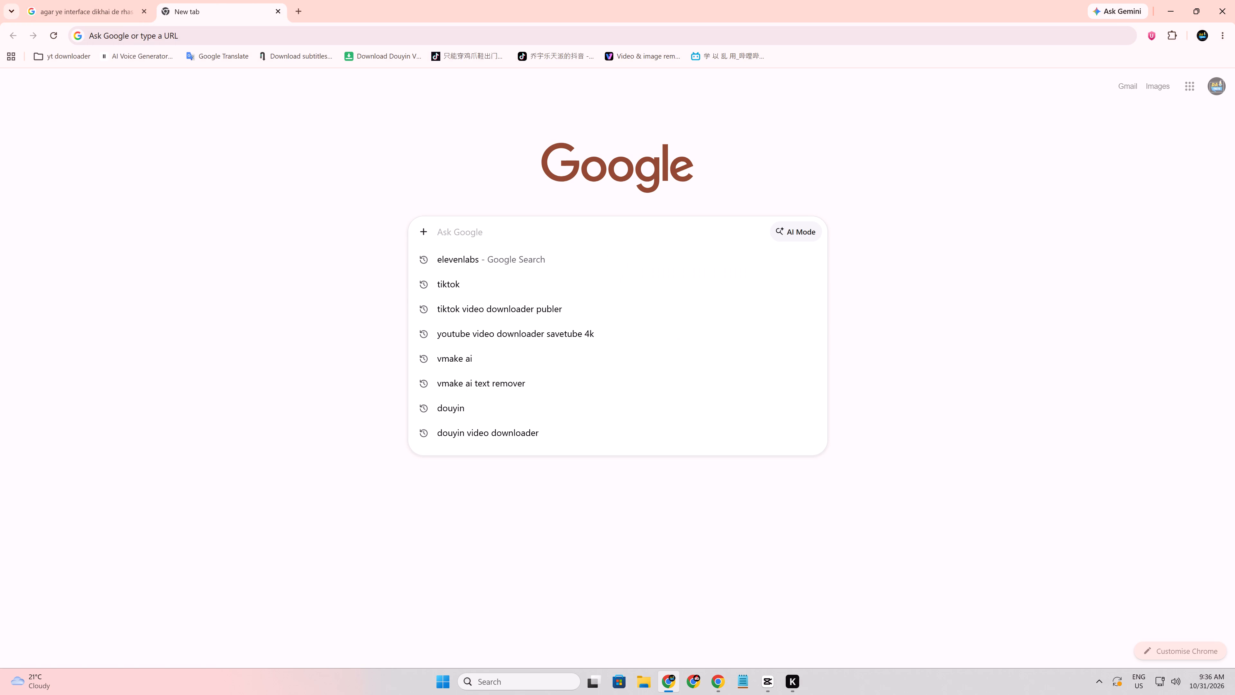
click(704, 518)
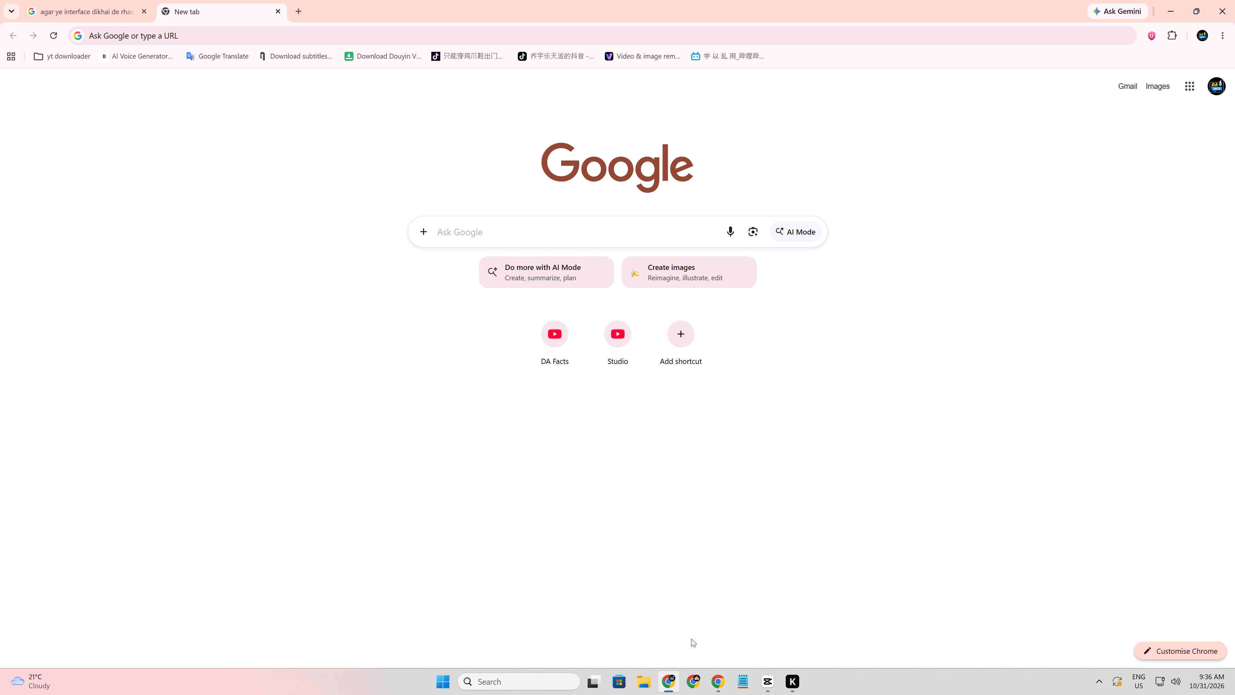
Switch to CapCut, return from project 1002 to the home page, and open project 1228.
click(762, 675)
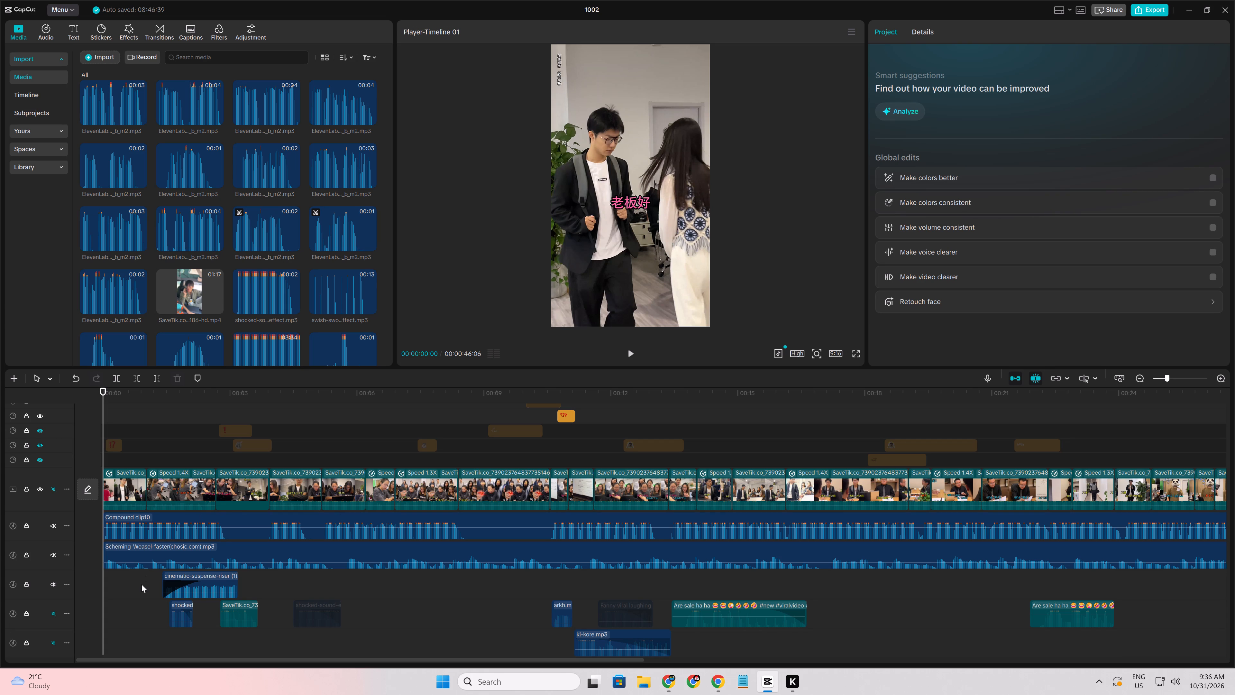
click(63, 10)
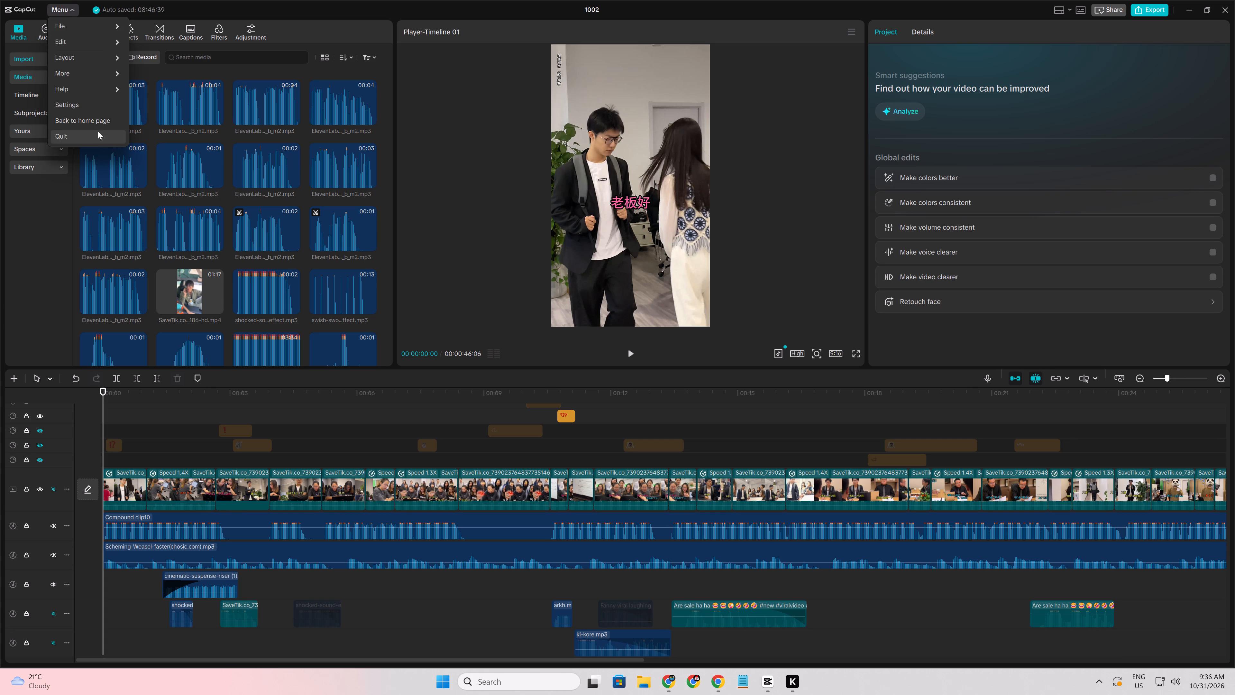
click(96, 128)
scroll(655, 448, down, 1)
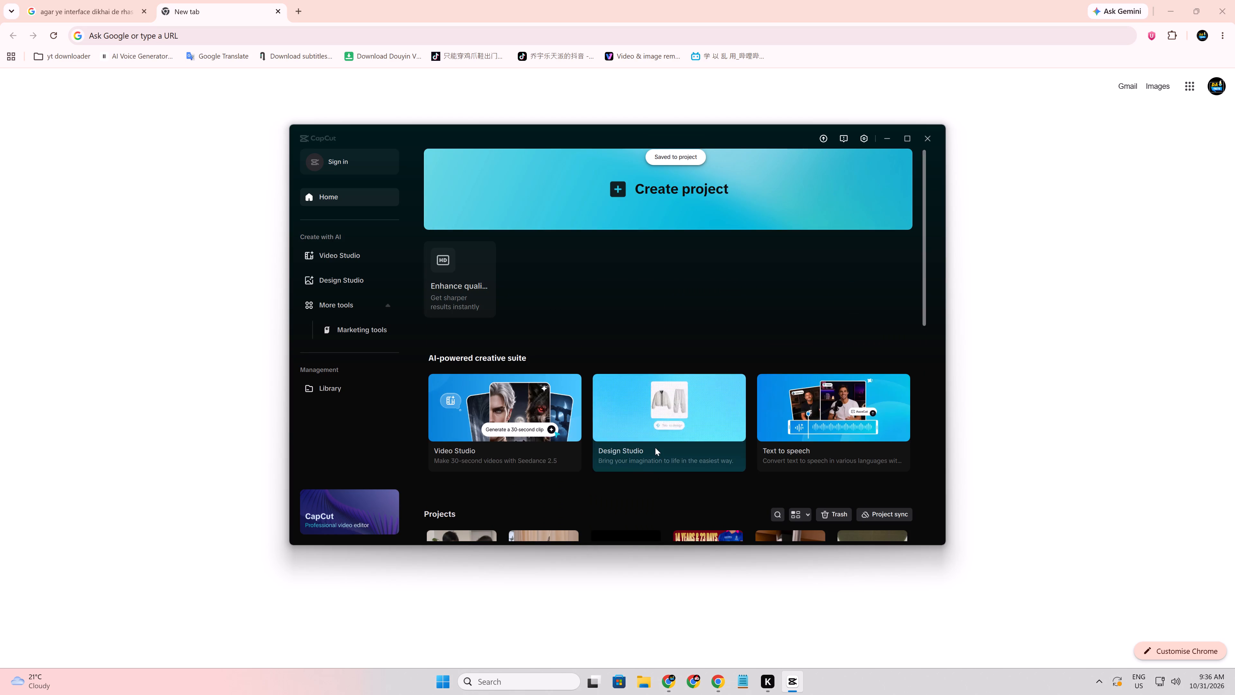
scroll(655, 448, down, 1)
click(709, 357)
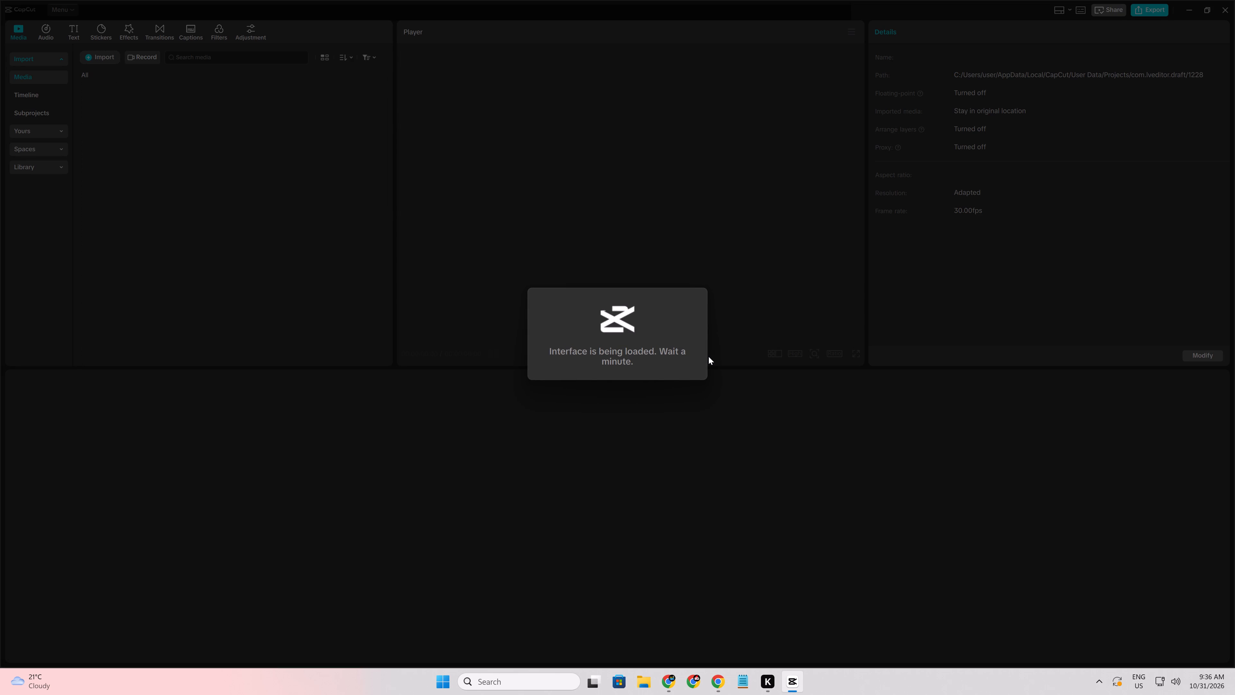
Delete the long compound audio clip directly beneath the main video track.
scroll(690, 574, up, 10)
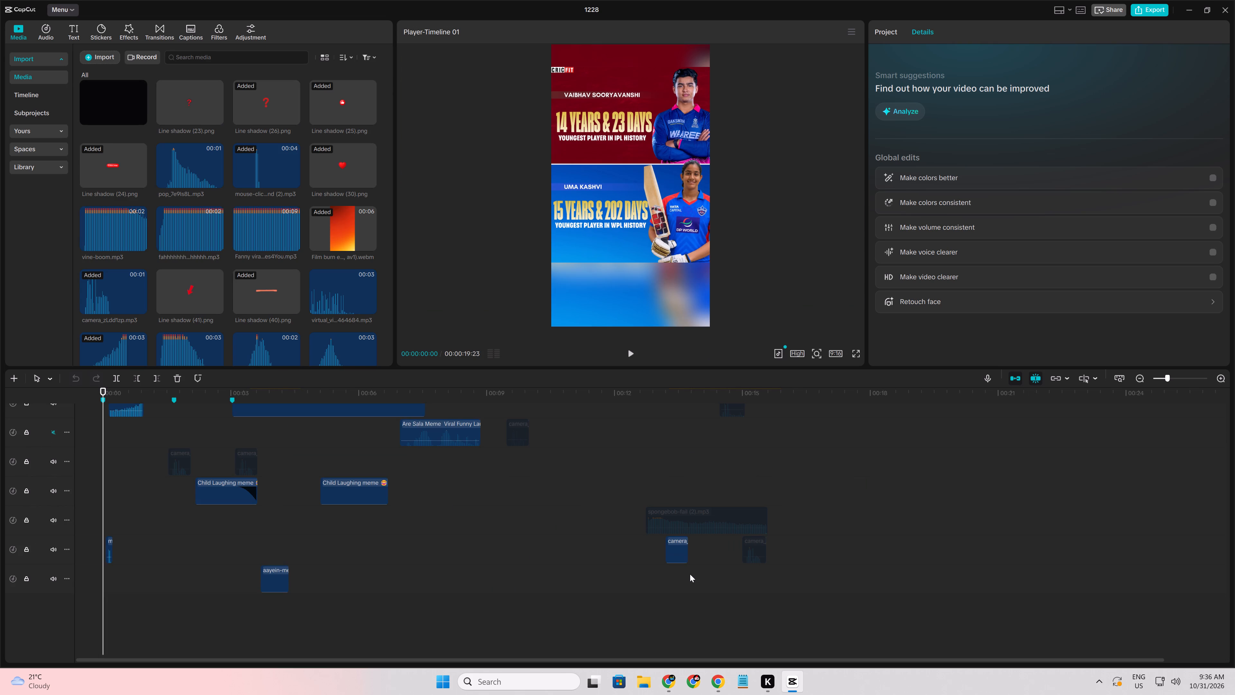
scroll(690, 574, up, 1)
click(740, 444)
scroll(713, 502, up, 5)
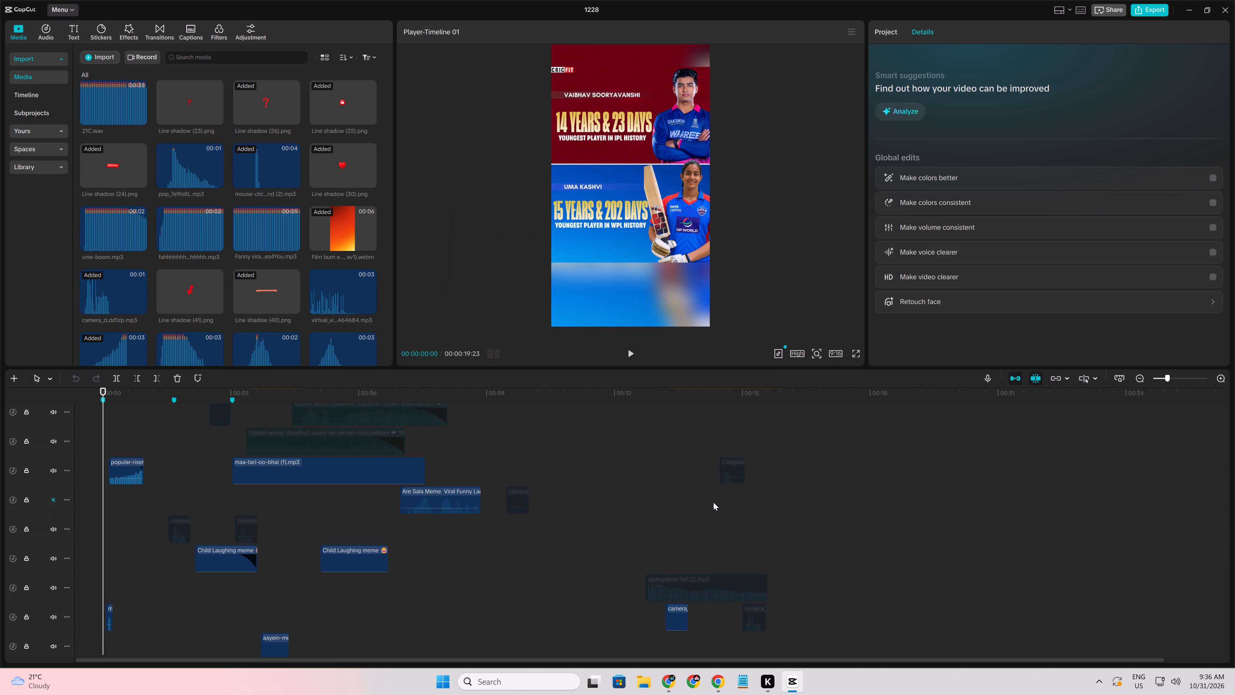
scroll(713, 502, up, 12)
click(780, 489)
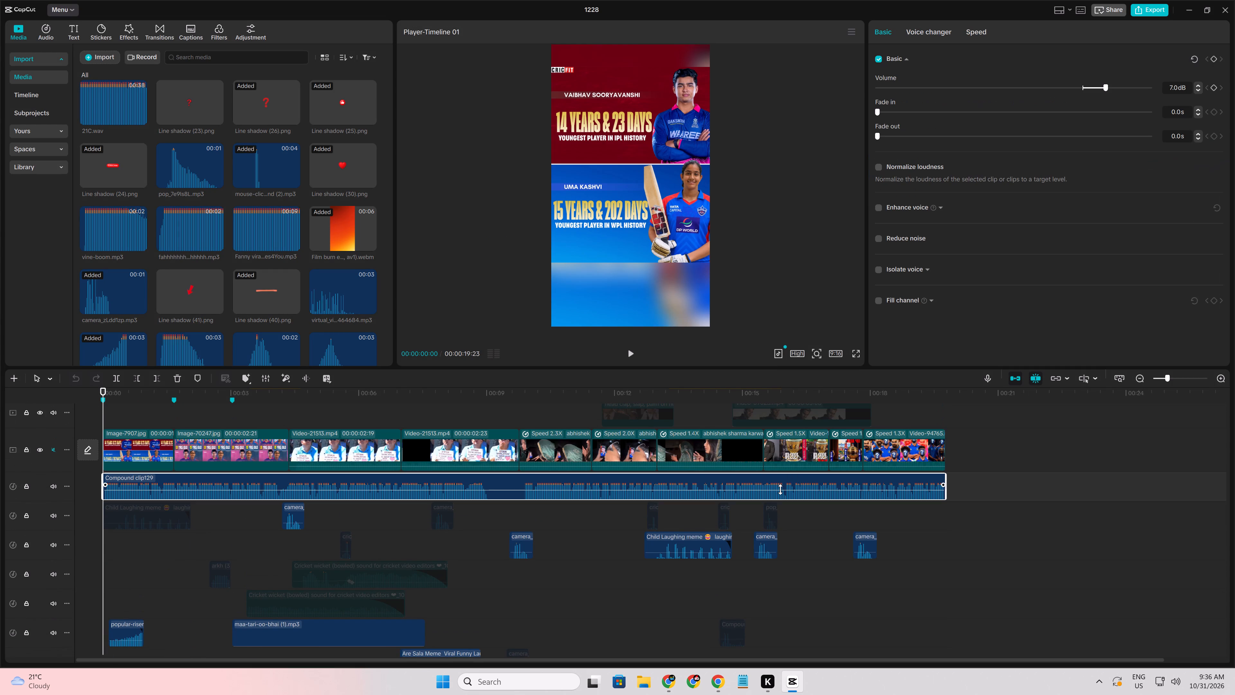
key(Delete)
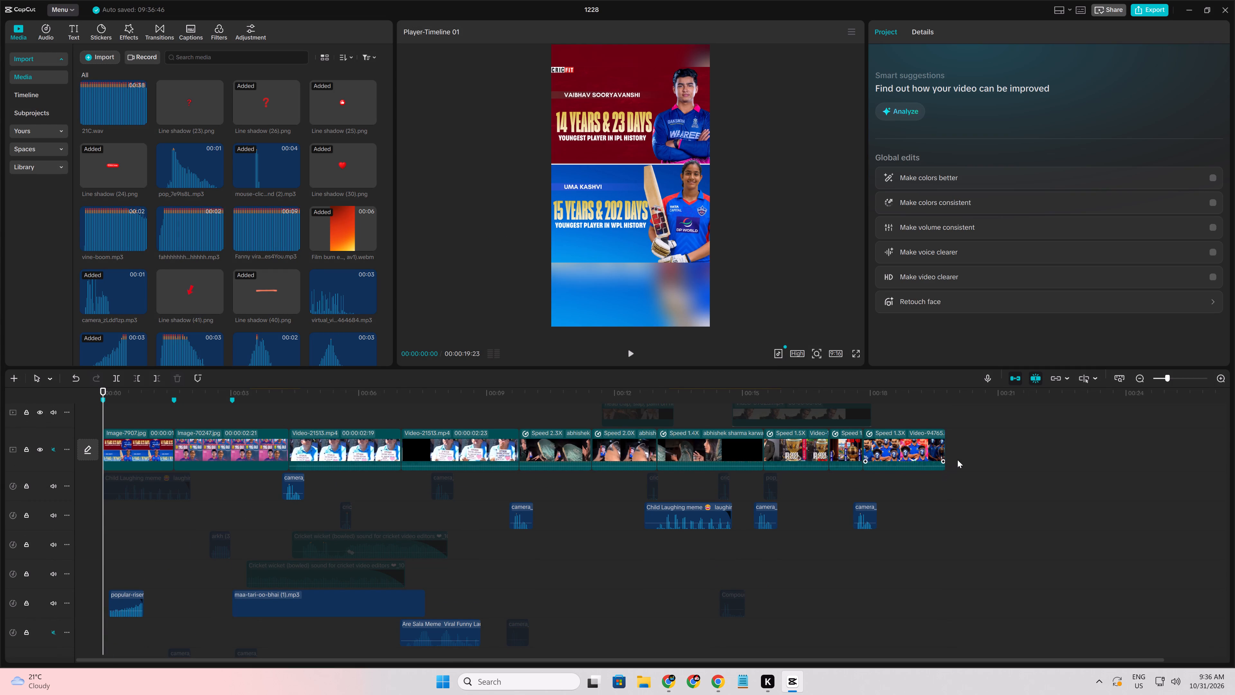
Delete all image and video clips from the main video track.
drag(973, 448, 123, 446)
key(Delete)
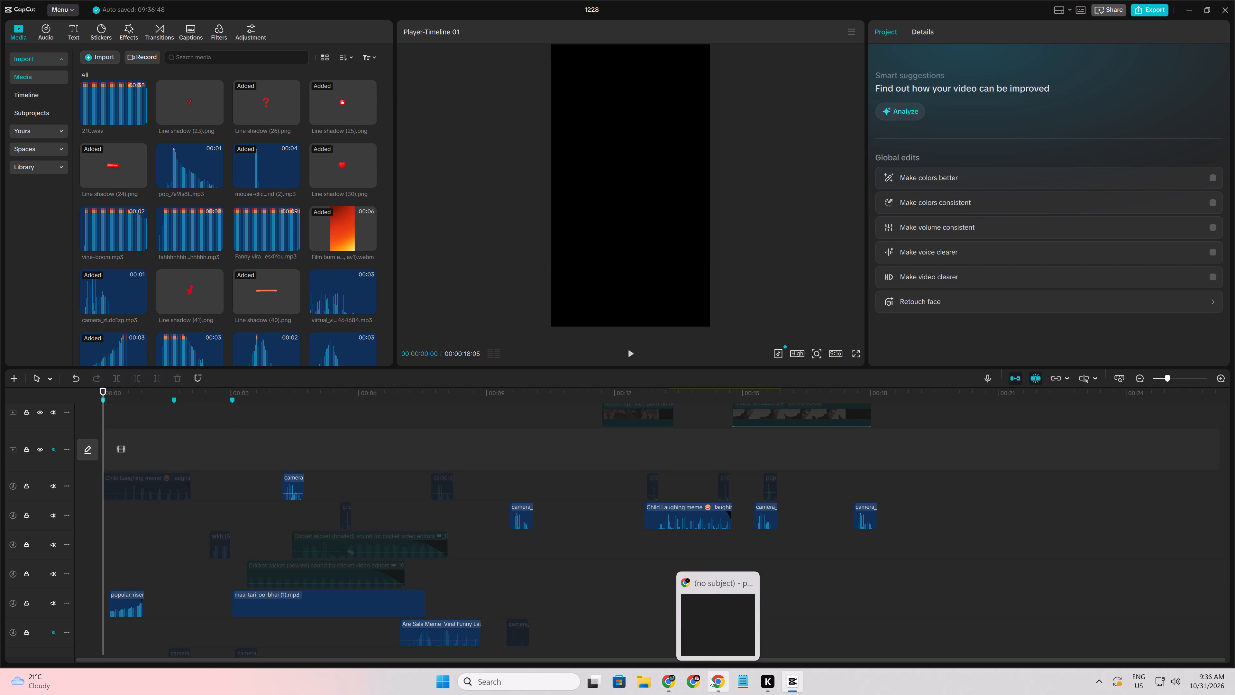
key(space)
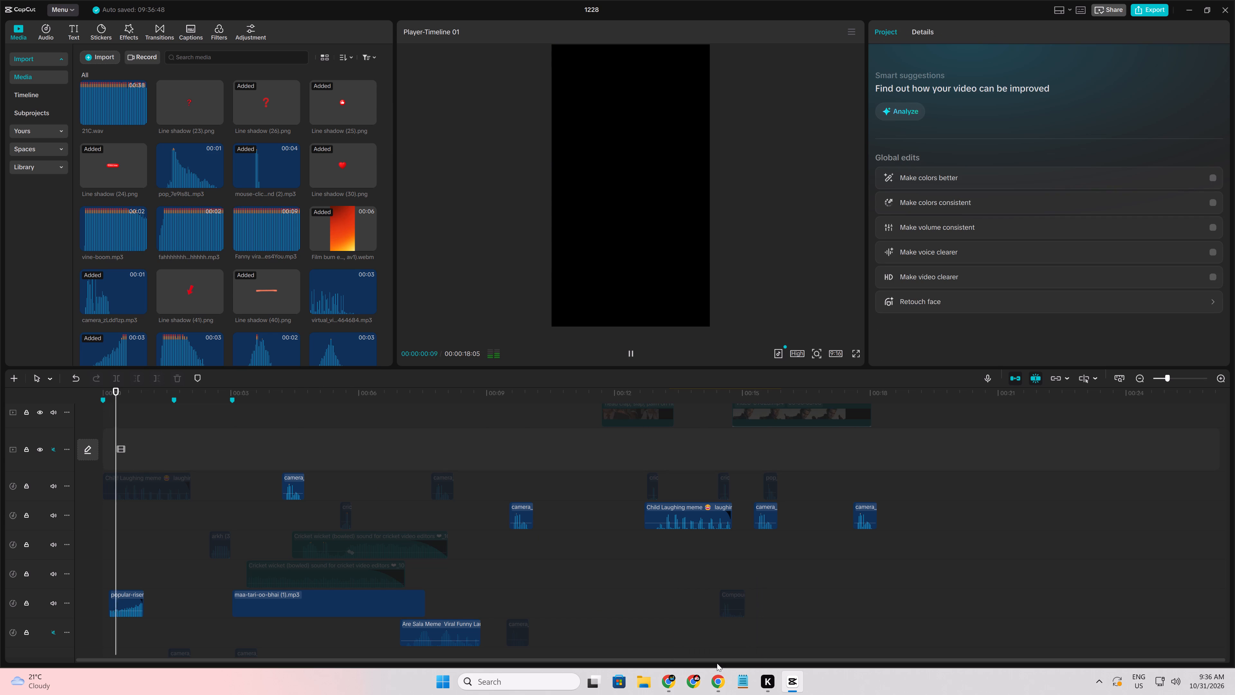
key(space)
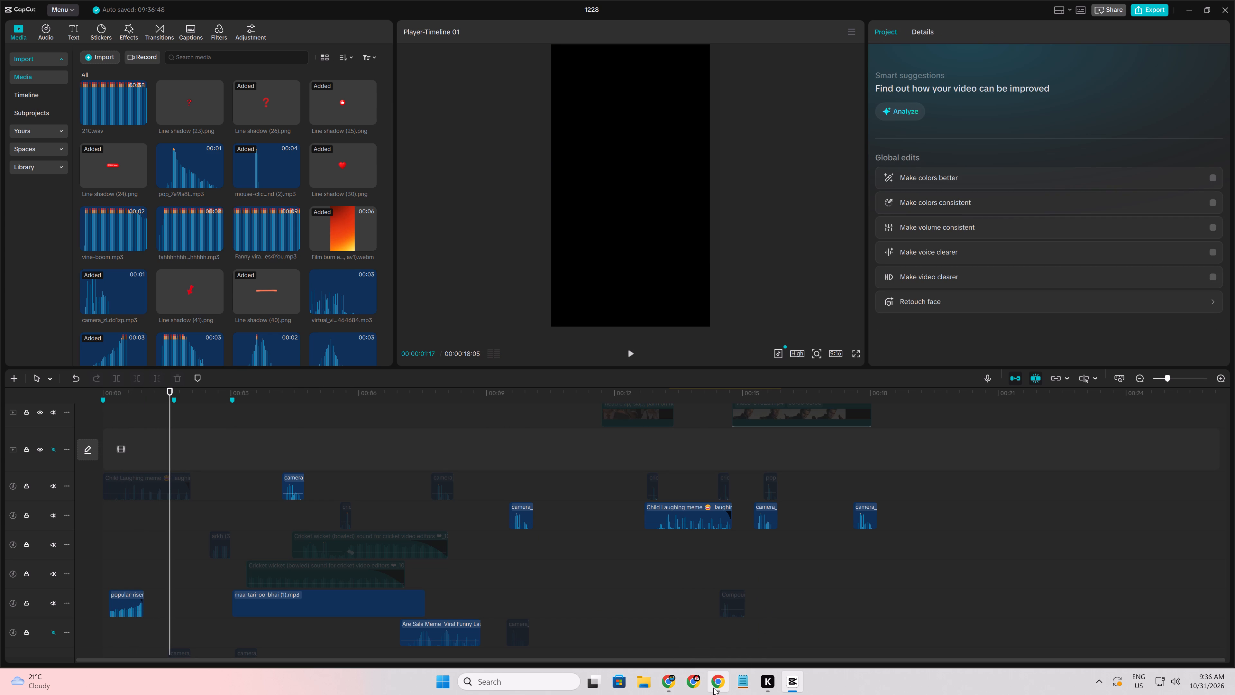
Import the audio file 30cc from the Documents > Audacity folder in File Explorer into the CapCut project's media.
click(651, 683)
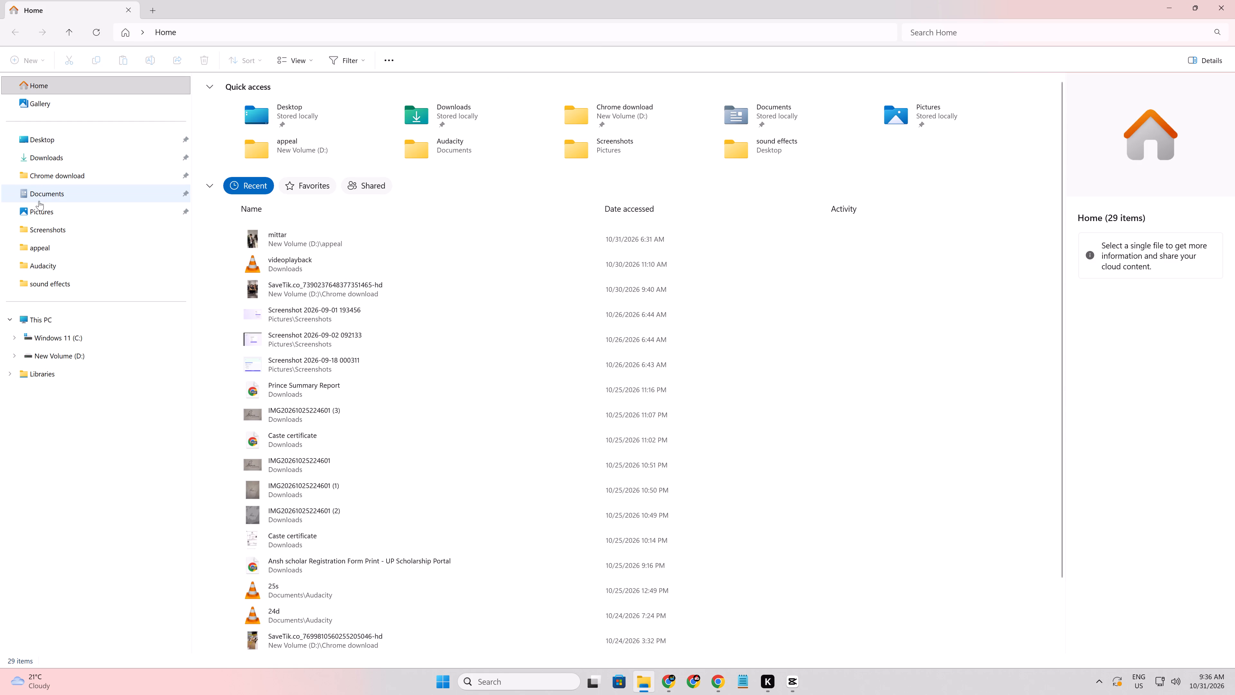
click(39, 201)
double_click(301, 98)
scroll(435, 375, down, 4)
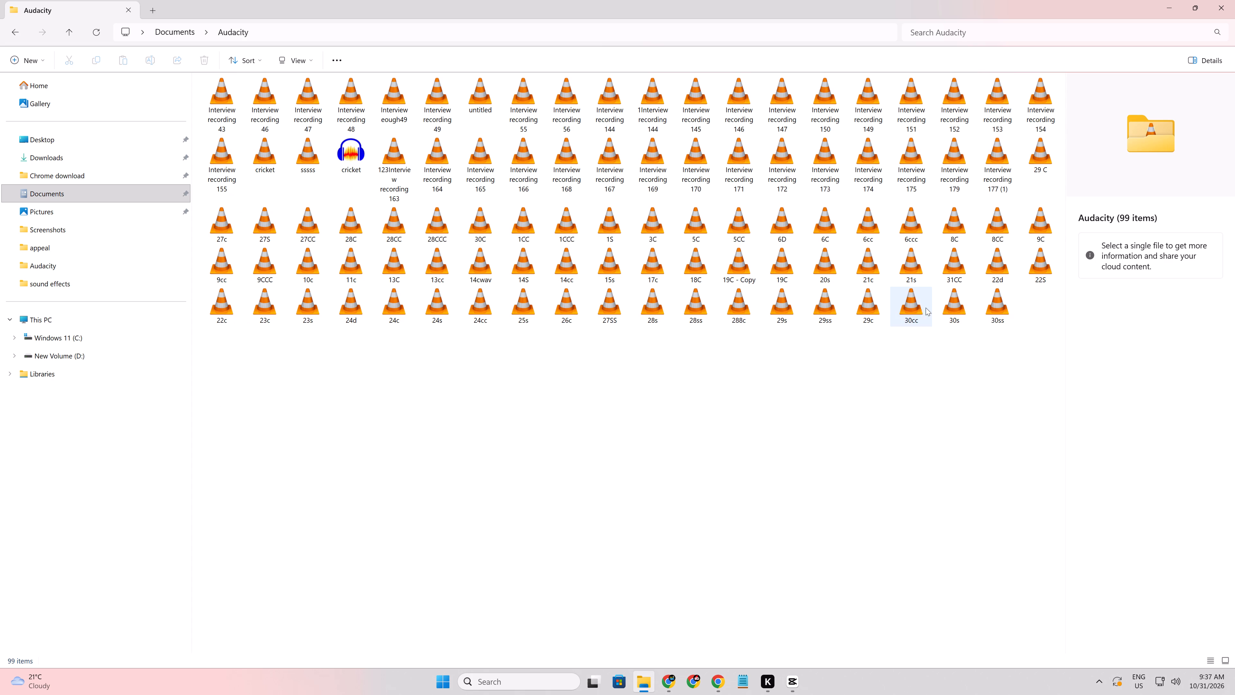
click(914, 305)
drag(905, 303, 792, 677)
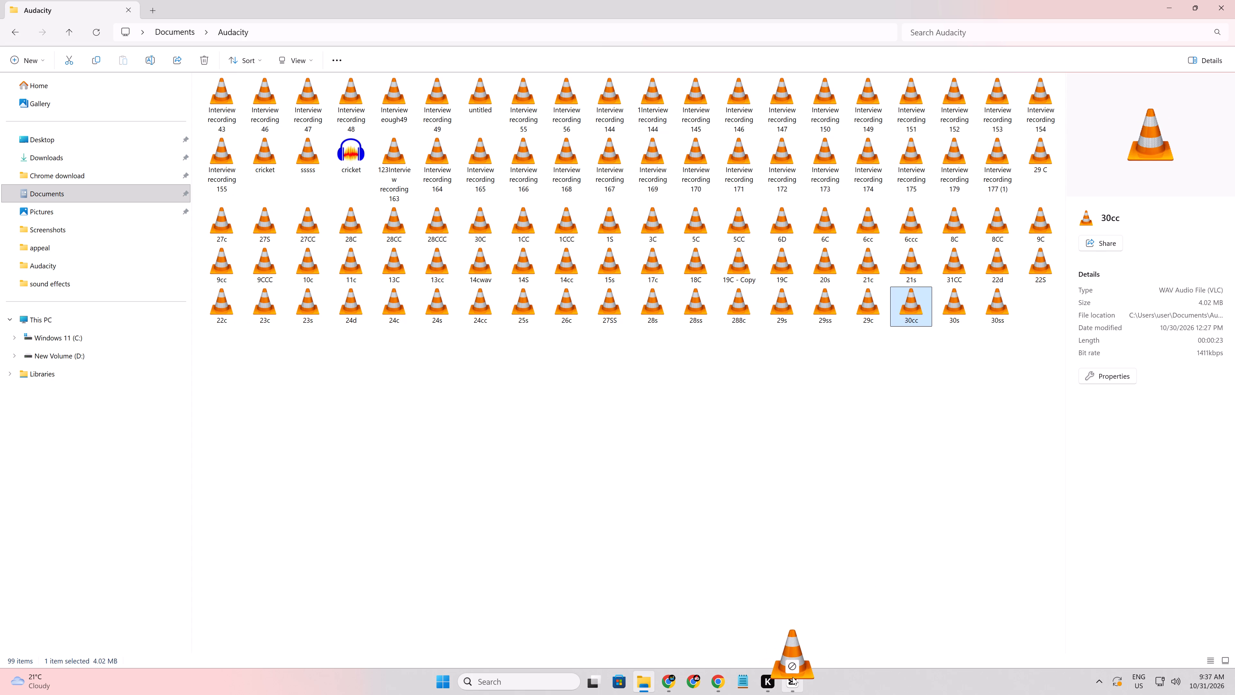
drag(792, 677, 284, 294)
Place 30cc.wav at the start of the timeline, on its own audio track directly beneath the main track.
drag(258, 329, 144, 450)
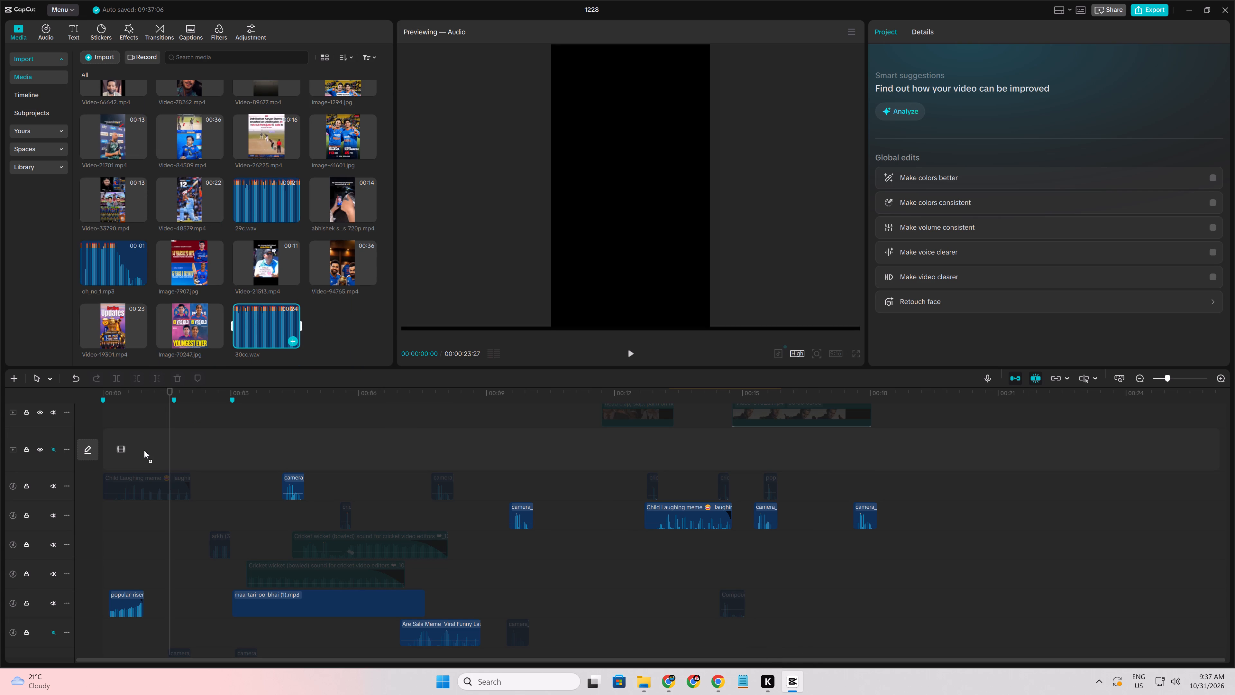
drag(144, 450, 93, 483)
drag(128, 506, 116, 455)
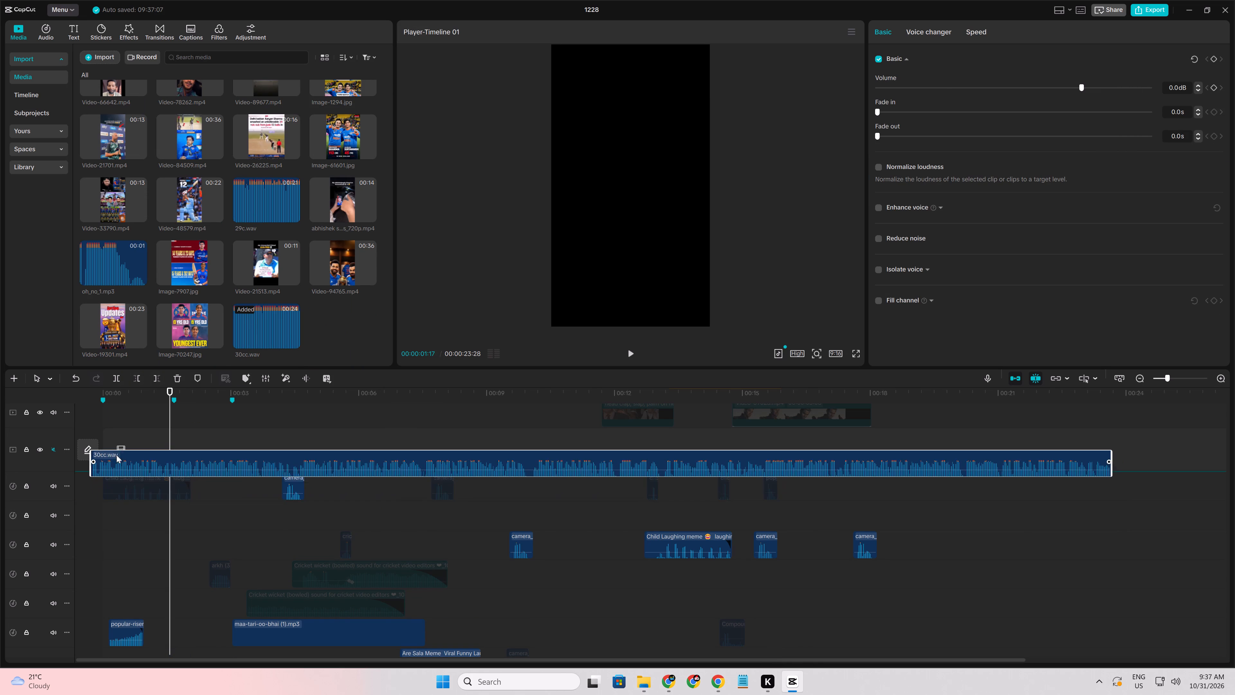
Examine and play the opening moments of the 30cc.wav clip from the start of the timeline.
click(155, 433)
drag(155, 433, 0, 452)
ctrl+scroll(130, 521, up, 5)
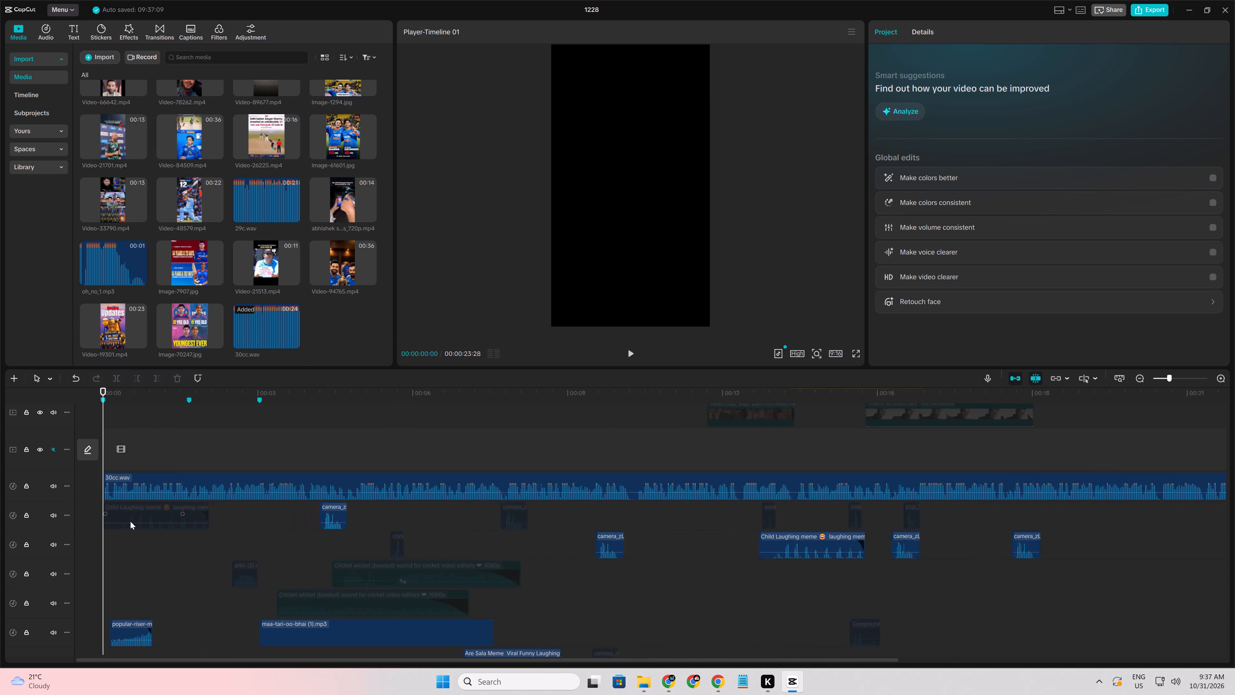
ctrl+scroll(130, 521, up, 16)
ctrl+scroll(130, 521, up, 9)
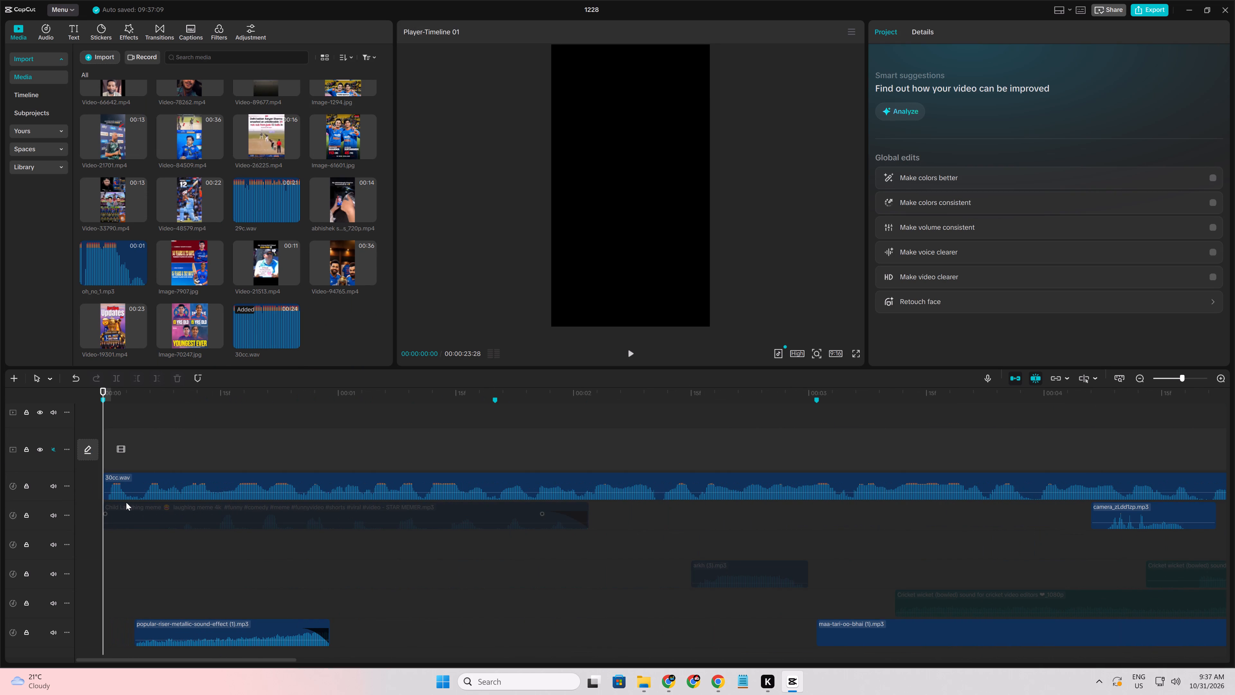
click(122, 485)
key(Right)
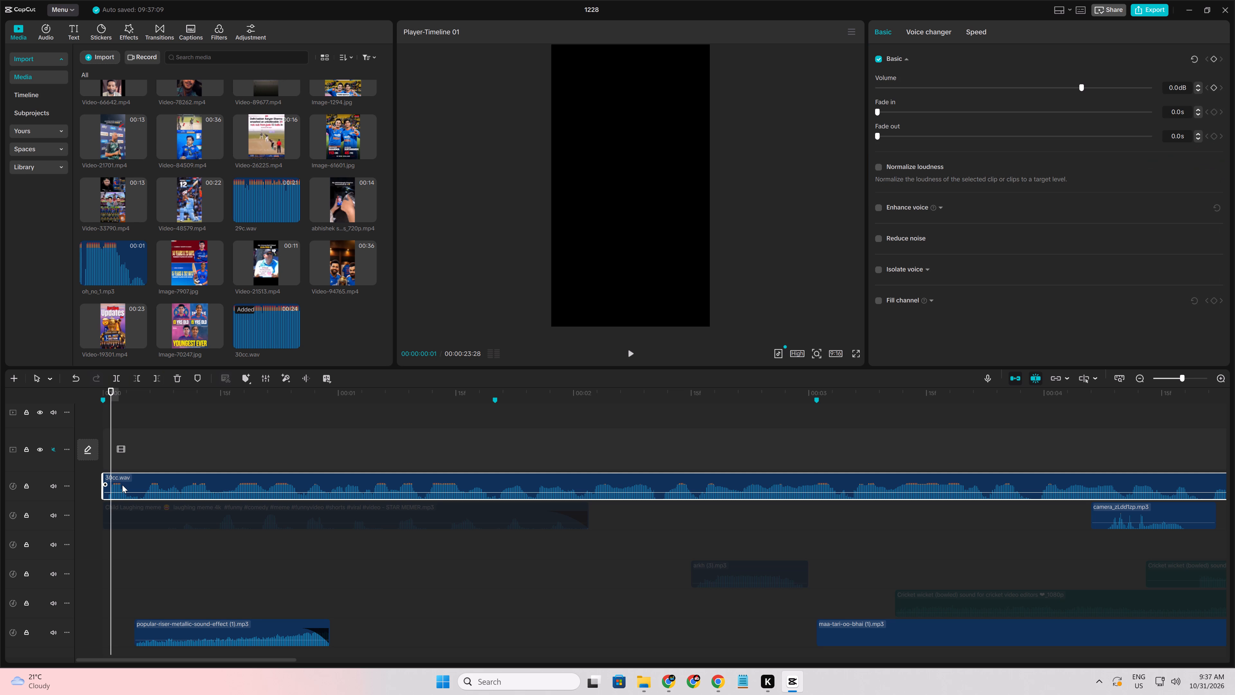
key(space)
click(123, 537)
drag(123, 537, 90, 538)
click(117, 482)
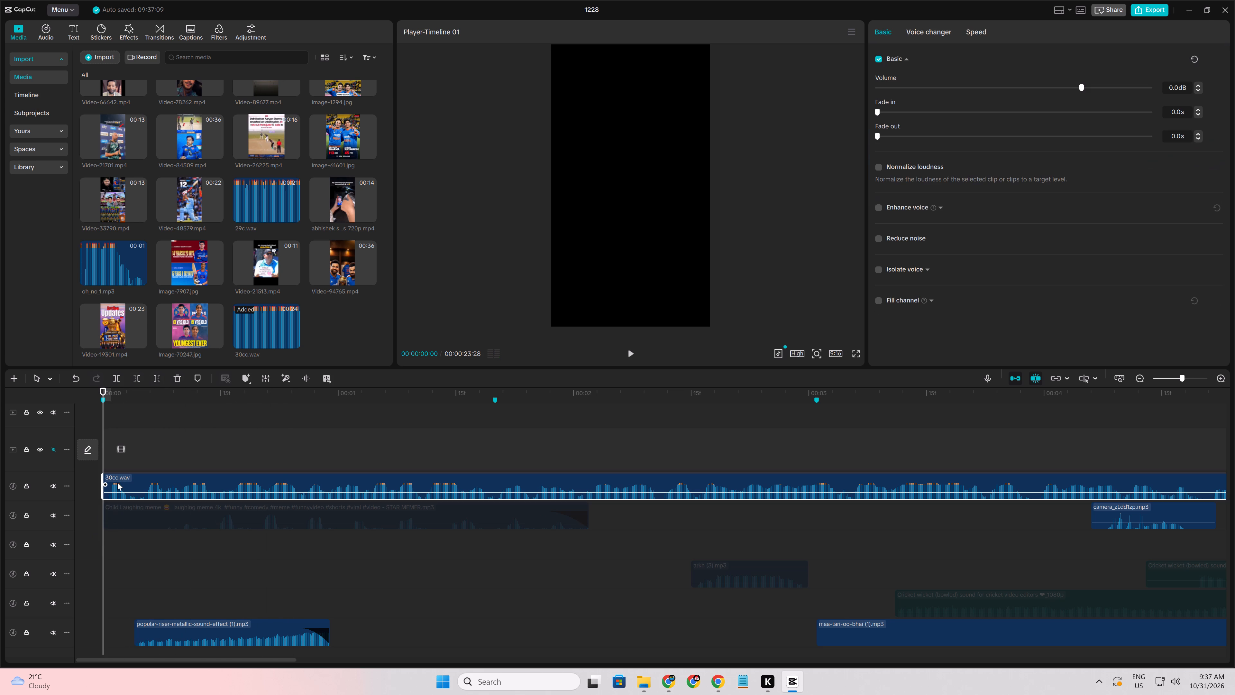
key(space)
key(space)
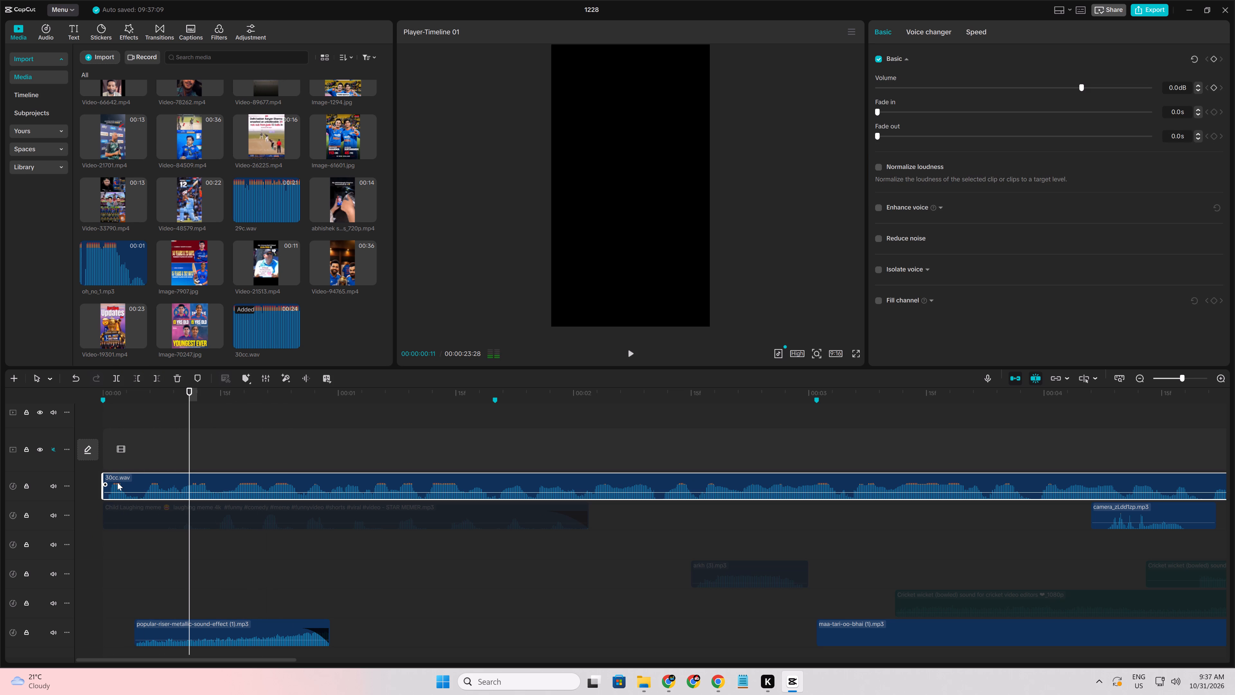
click(117, 450)
drag(117, 450, 62, 460)
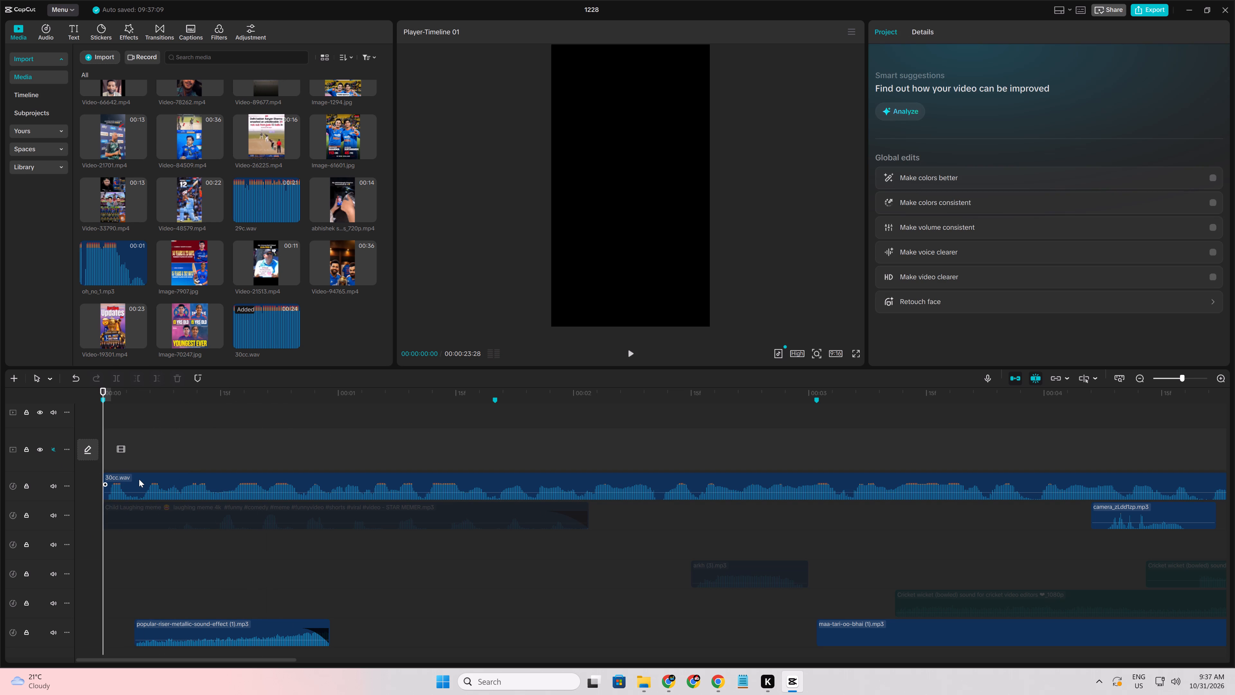
Trim one frame off the beginning of the 30cc.wav clip and keep the clip aligned to the timeline start.
click(139, 479)
ctrl+scroll(139, 479, up, 3)
key(Right)
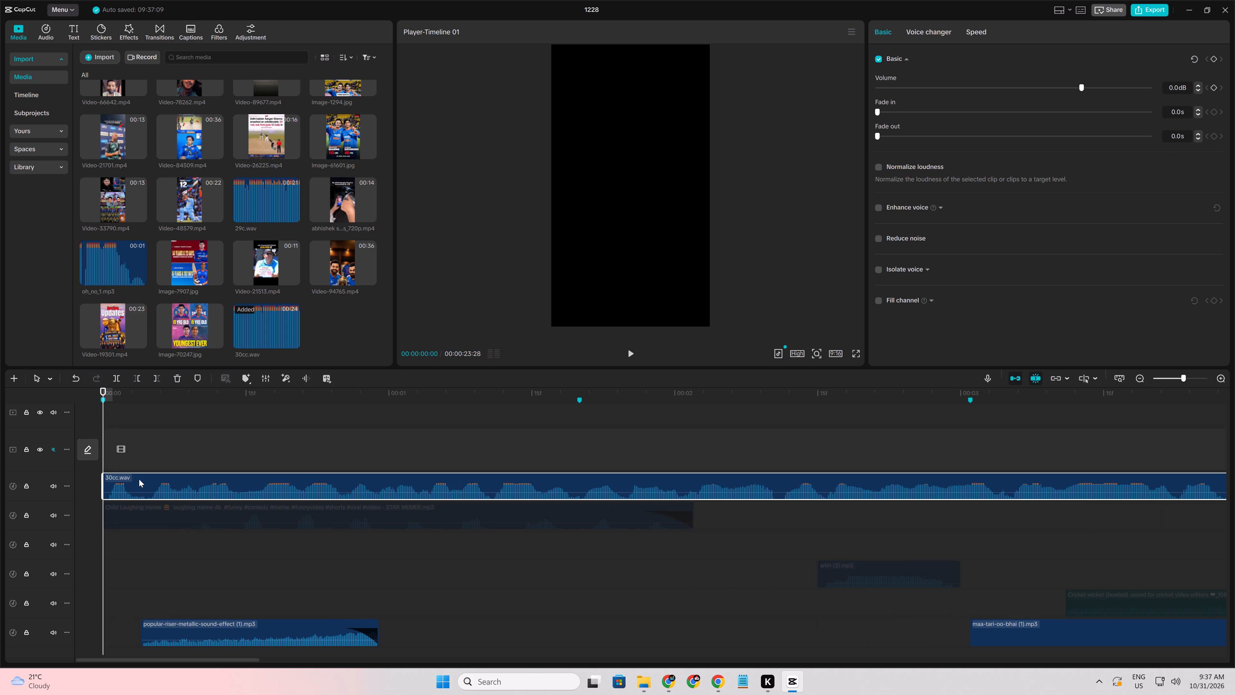
key(q)
drag(139, 479, 98, 485)
Replay the trimmed opening of 30cc.wav from the timeline start and listen for the first pause in speech.
click(142, 532)
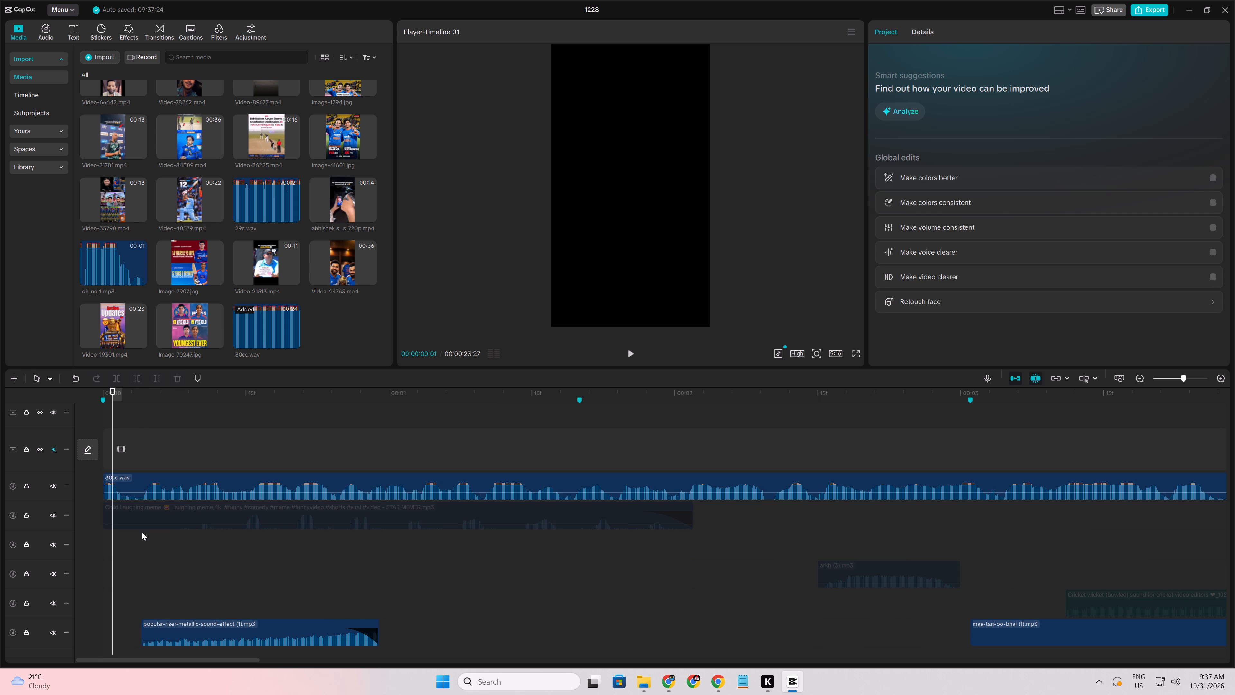
drag(142, 532, 0, 534)
key(space)
click(75, 562)
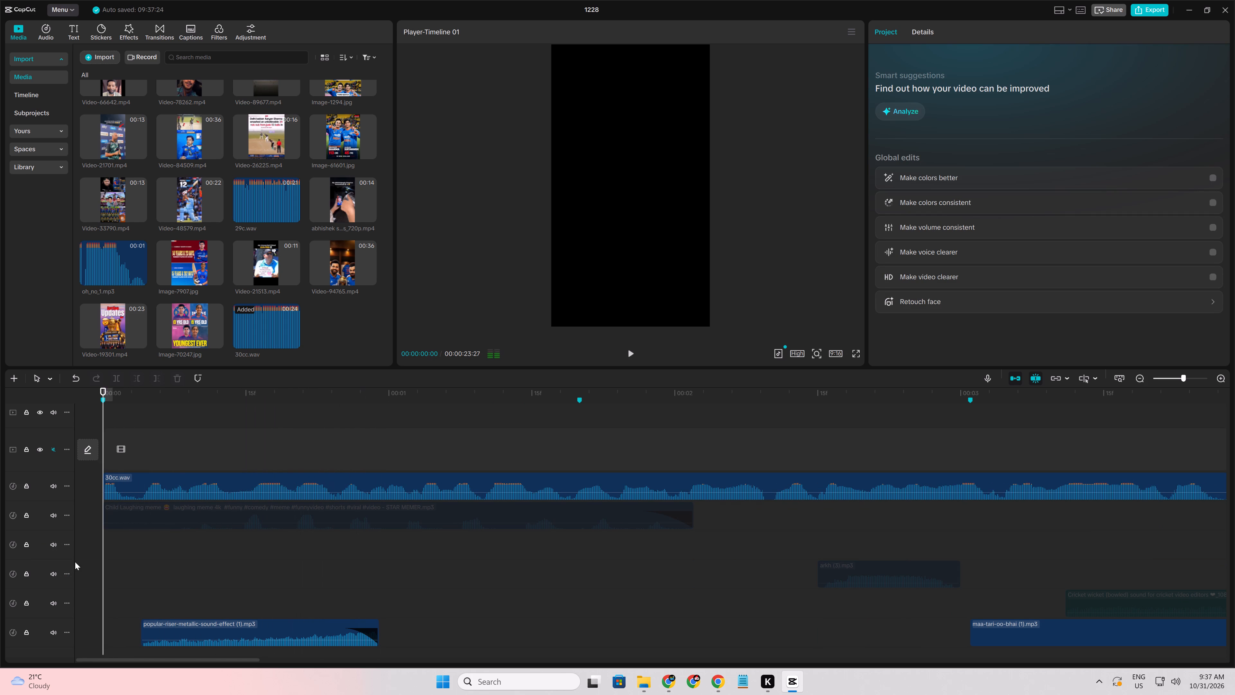
click(166, 570)
drag(166, 570, 0, 563)
key(space)
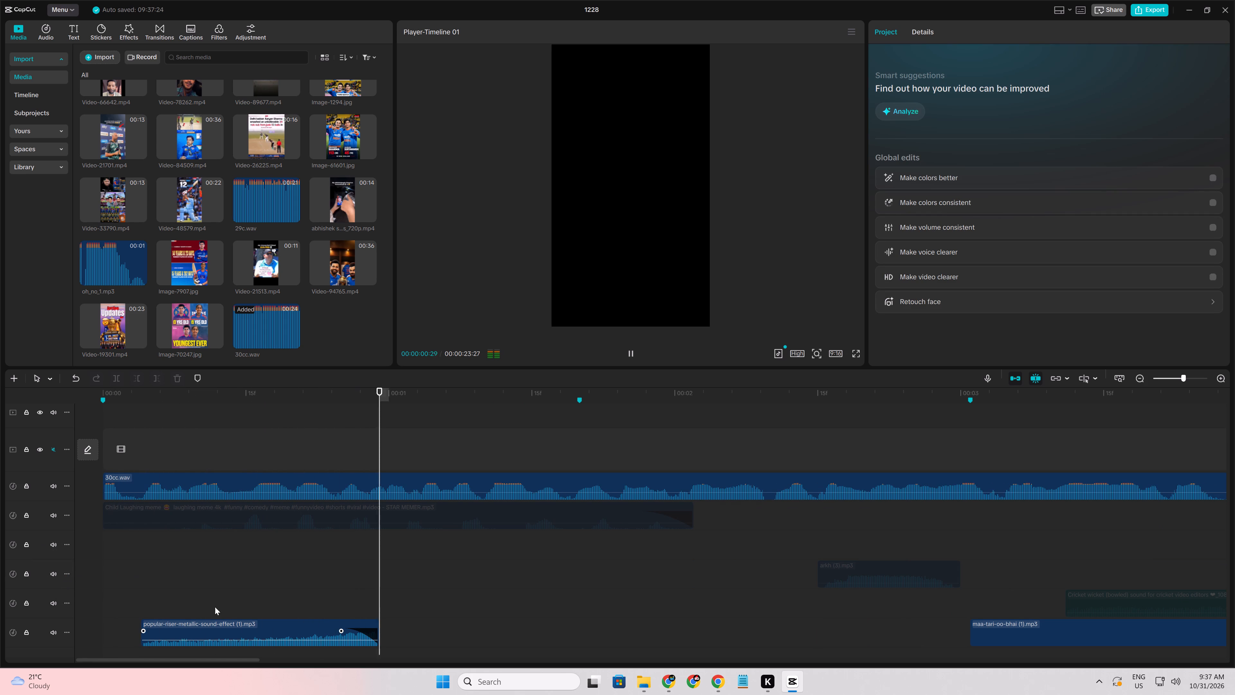
ctrl+scroll(232, 576, down, 11)
key(space)
Split 30cc.wav at 00:00:02:10 and move the later part onto a new track above, overlapping the first part by about 3 frames.
ctrl+scroll(345, 558, up, 4)
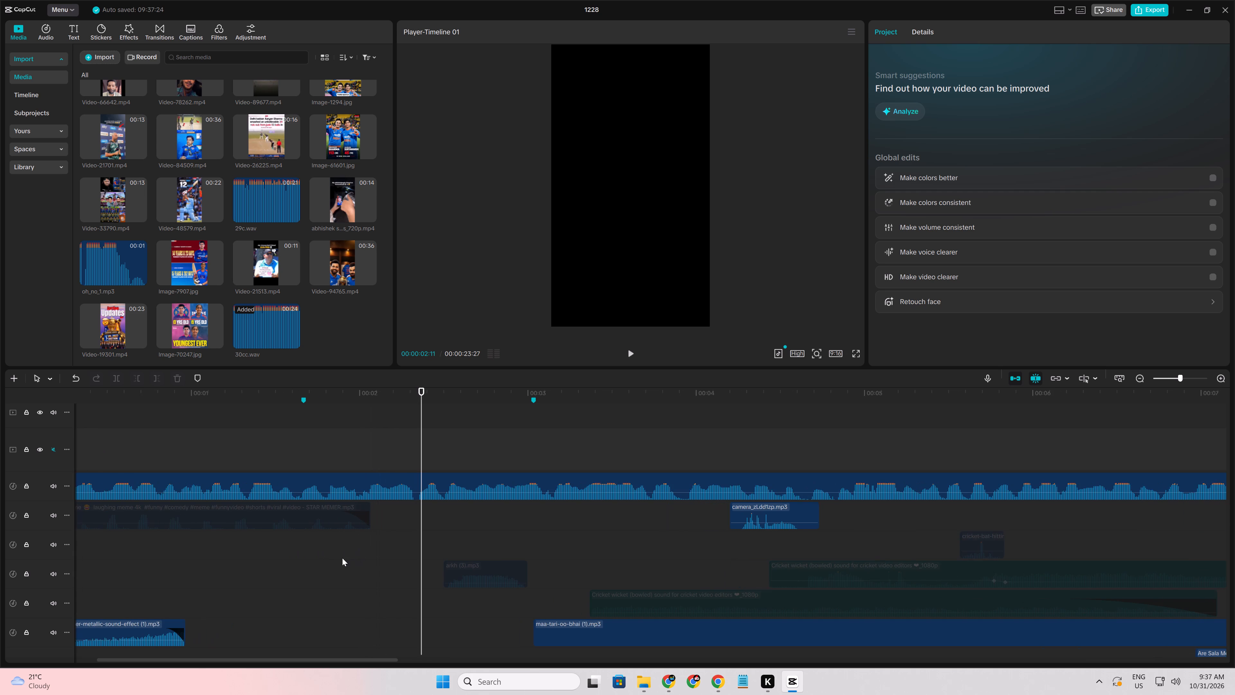
ctrl+scroll(308, 553, up, 4)
click(310, 553)
key(space)
key(space)
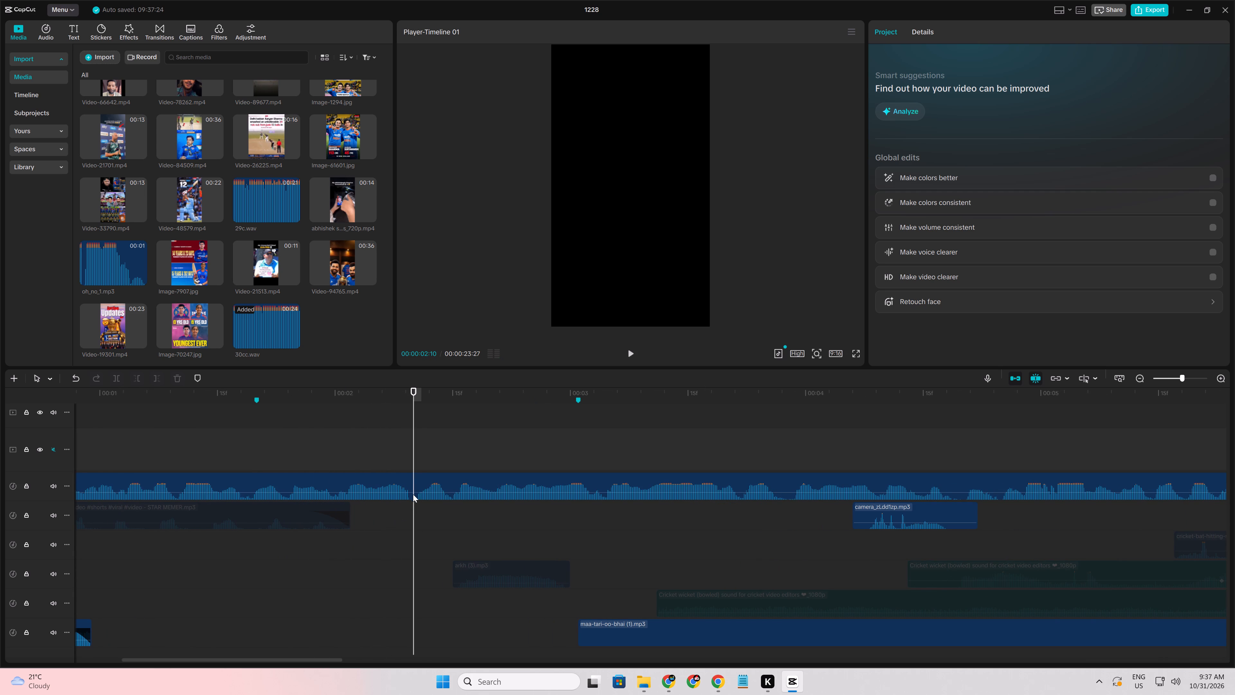
click(407, 482)
key(ctrl+b)
ctrl+scroll(435, 484, down, 8)
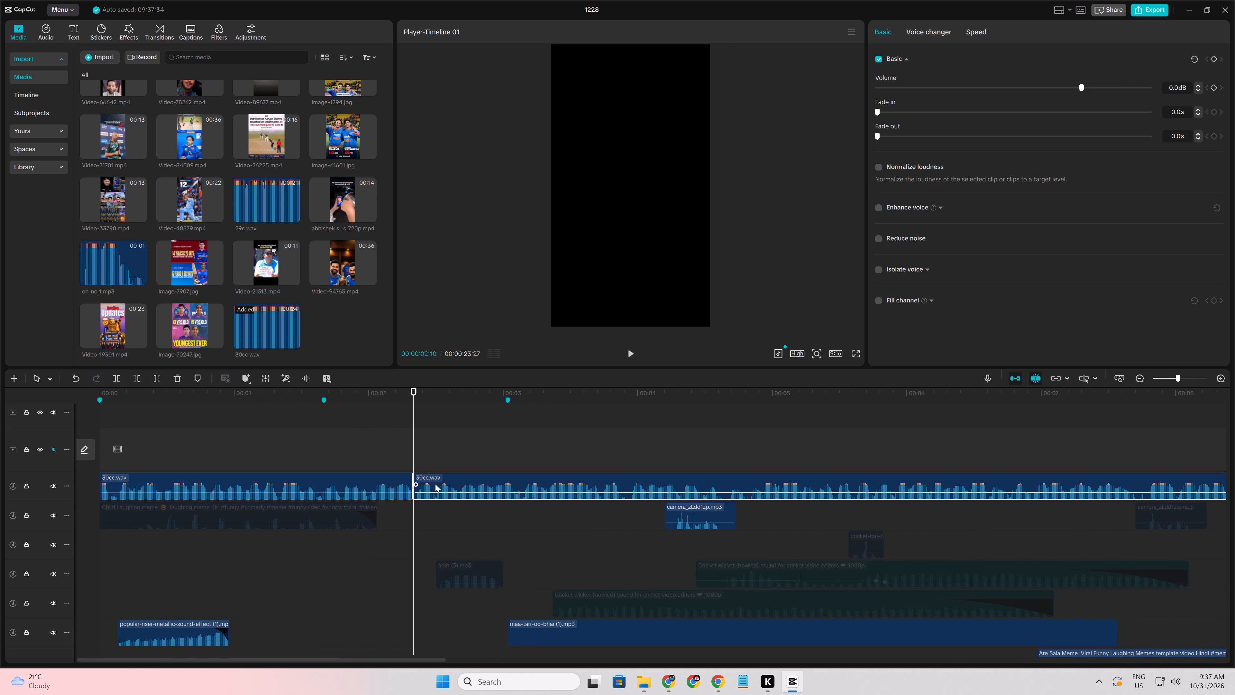
drag(435, 484, 420, 462)
Split 30cc.wav at 00:00:04:22 and move the remainder to the audio track below, overlapping the previous part by about 3 frames.
click(238, 499)
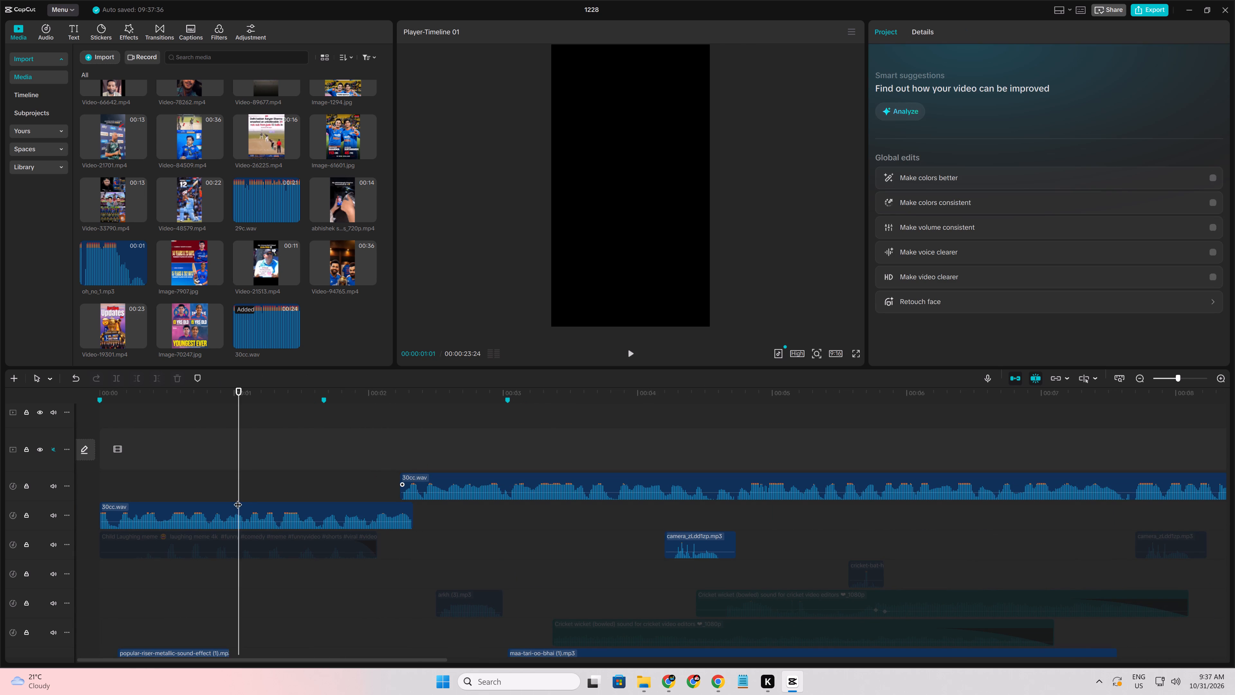
key(space)
drag(312, 660, 316, 660)
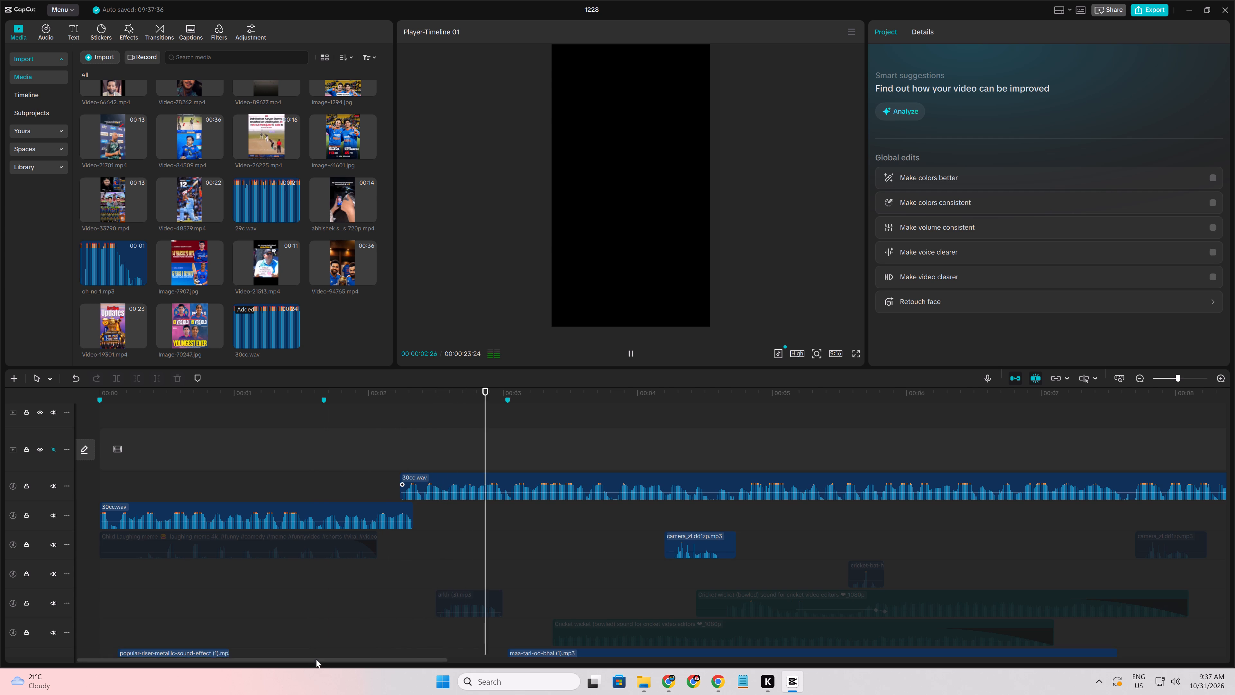
drag(316, 660, 459, 630)
key(space)
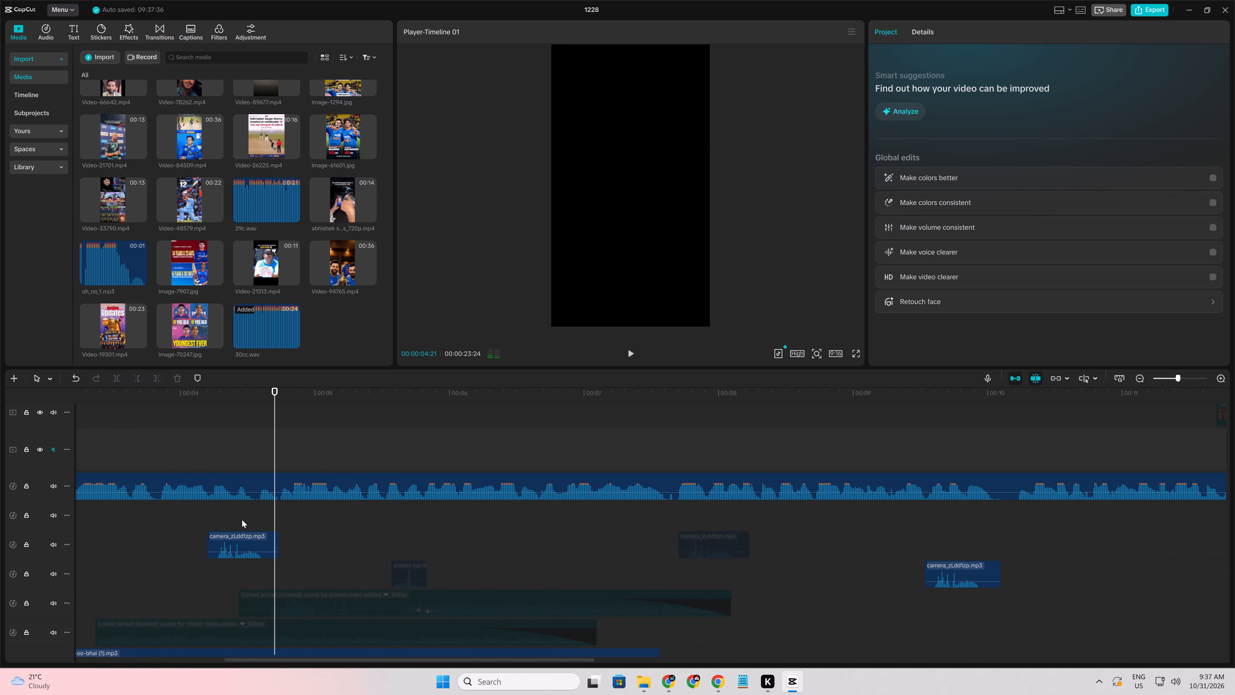
ctrl+scroll(242, 520, up, 3)
key(space)
click(268, 515)
drag(268, 515, 277, 514)
click(267, 478)
key(ctrl+b)
drag(311, 479, 291, 509)
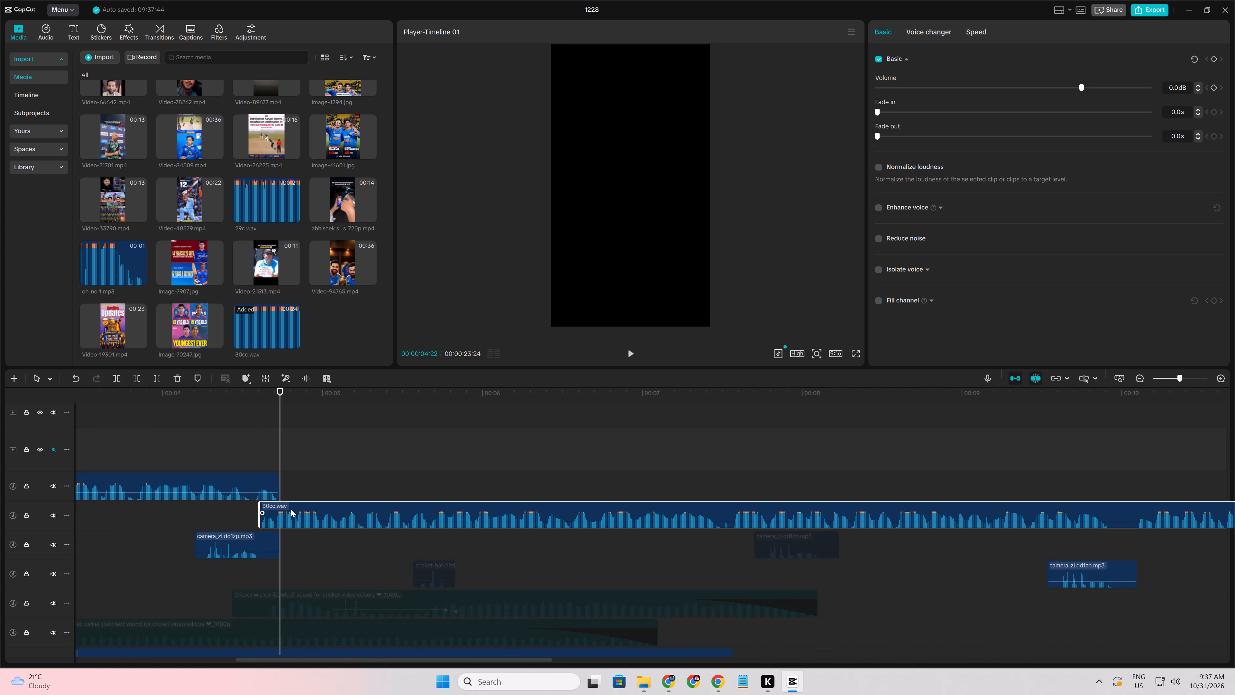
drag(291, 509, 295, 509)
Split 30cc.wav at 00:00:07:15 and move the remainder to the audio track above, overlapping the previous part by about 5 frames.
drag(151, 538, 139, 539)
click(109, 539)
key(space)
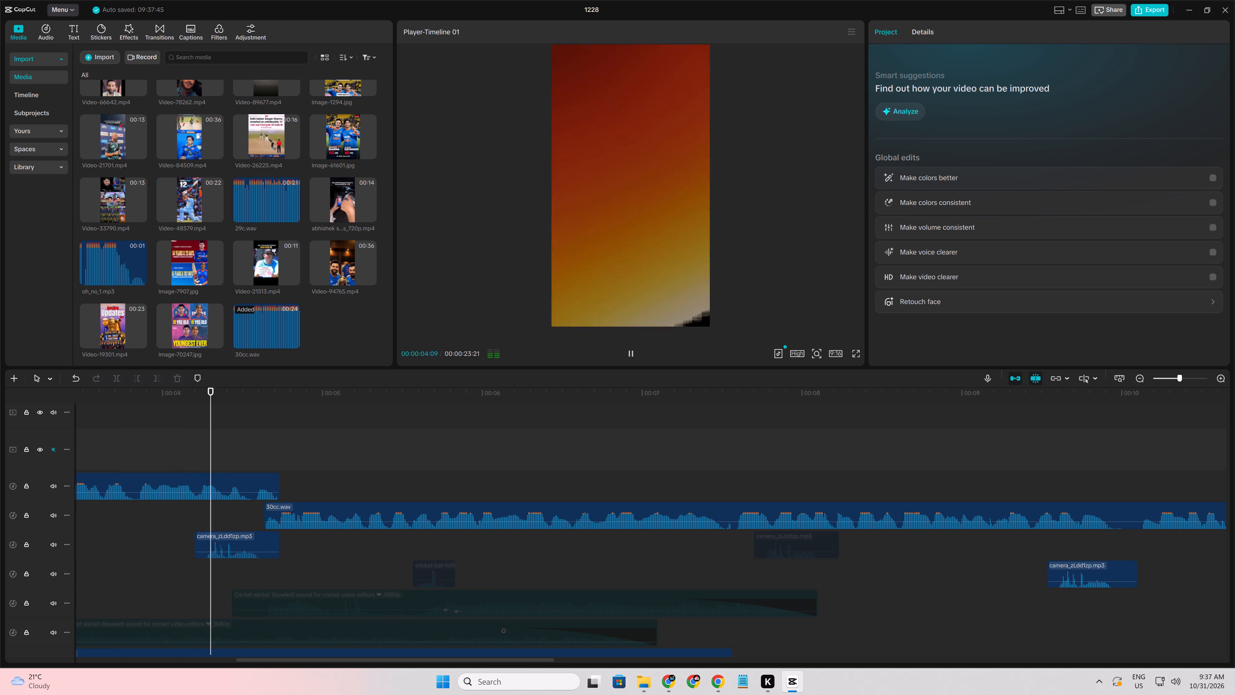
drag(481, 661, 586, 659)
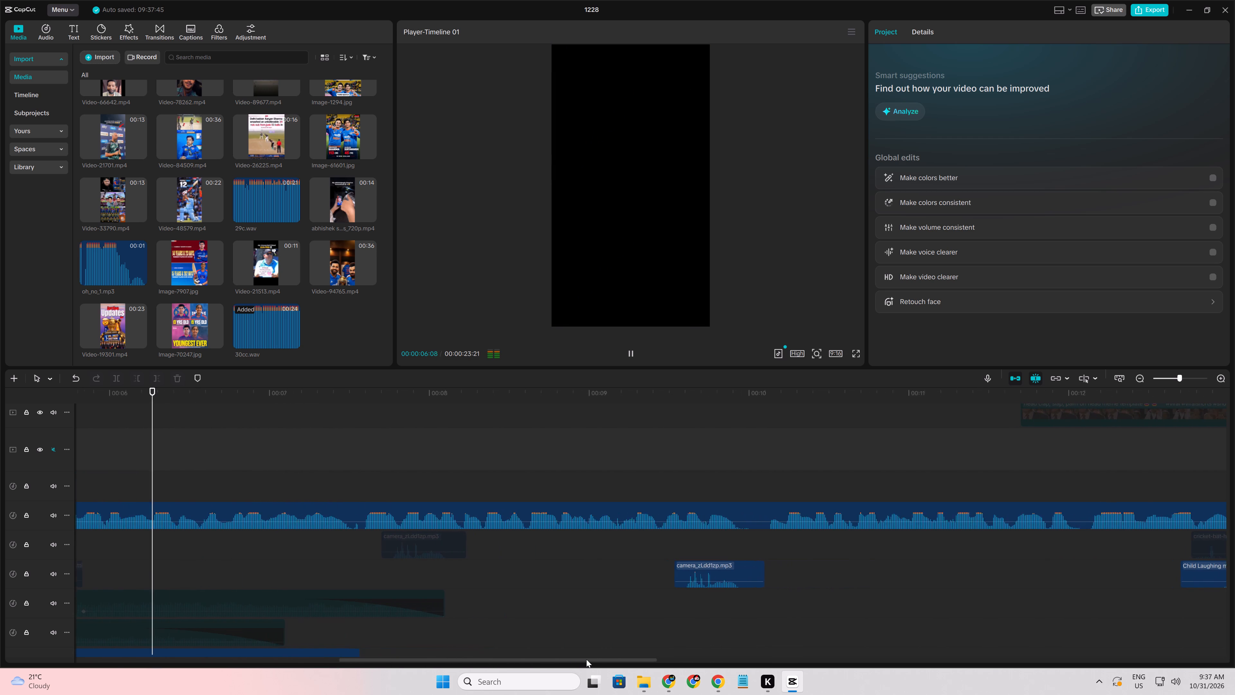
drag(586, 659, 587, 659)
key(space)
click(336, 513)
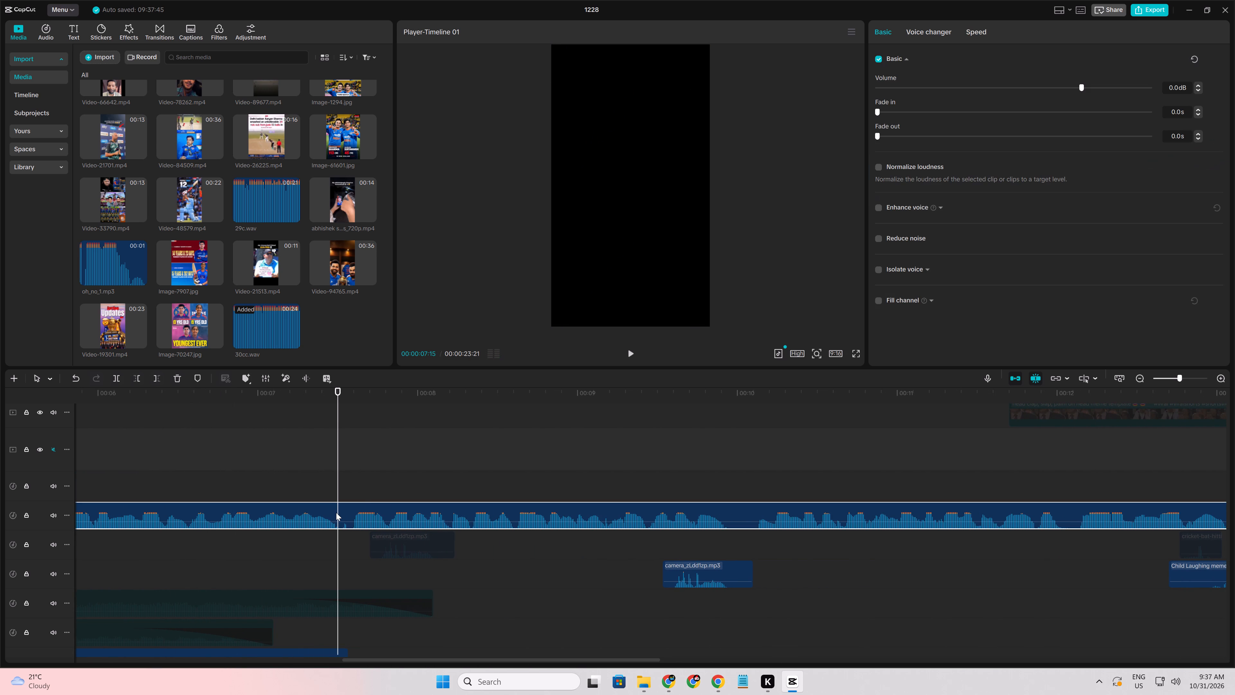
key(ctrl+b)
drag(361, 518, 334, 497)
Split 30cc.wav at 00:00:09:26 and move the remainder to the audio track below, overlapping the previous part by about 9 frames.
key(space)
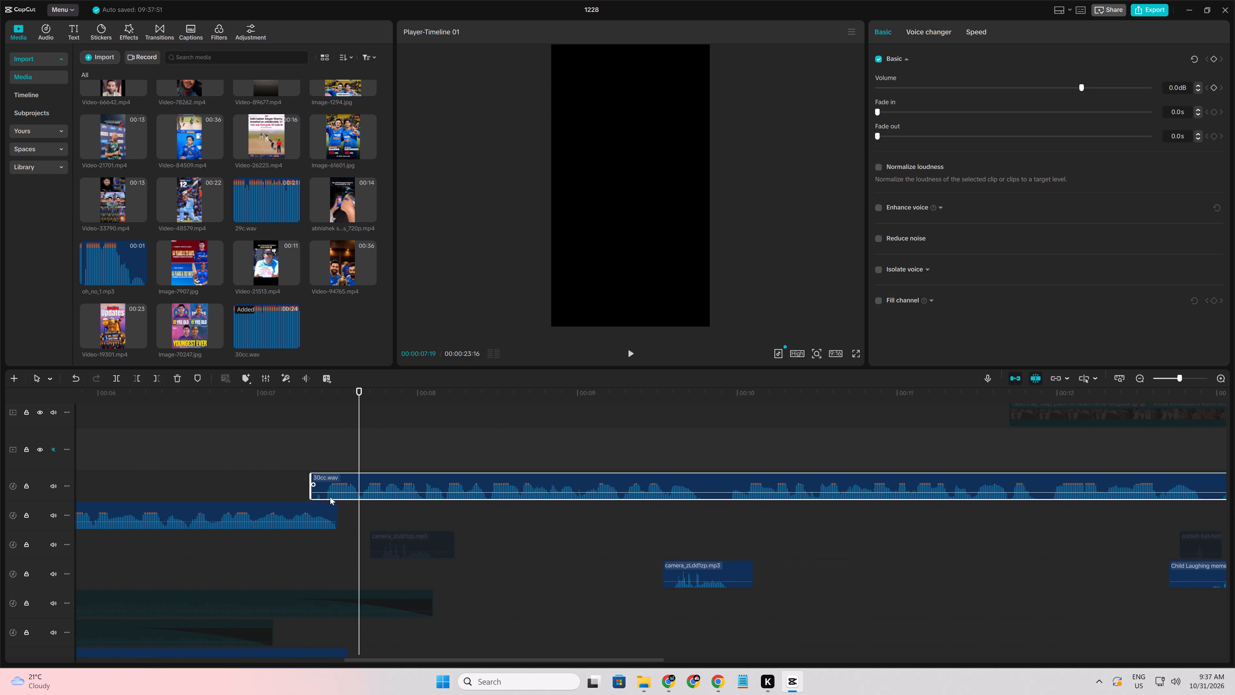
click(224, 486)
key(space)
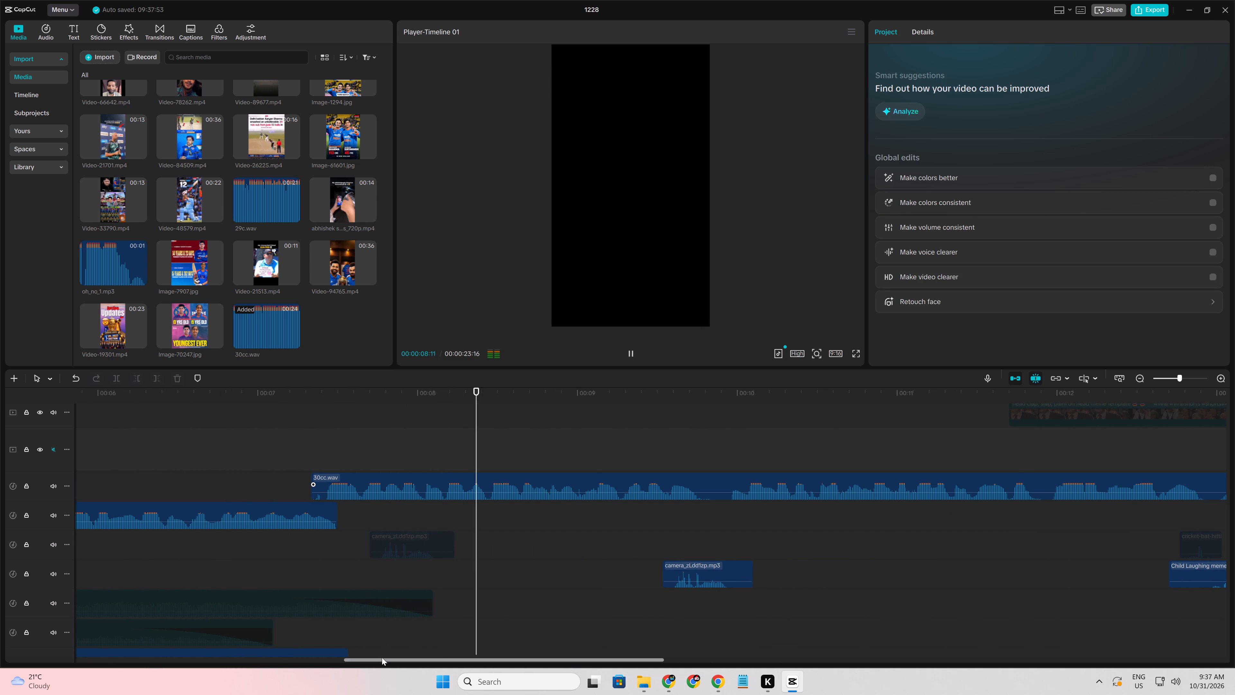
drag(382, 657, 511, 646)
key(space)
key(space)
key(space)
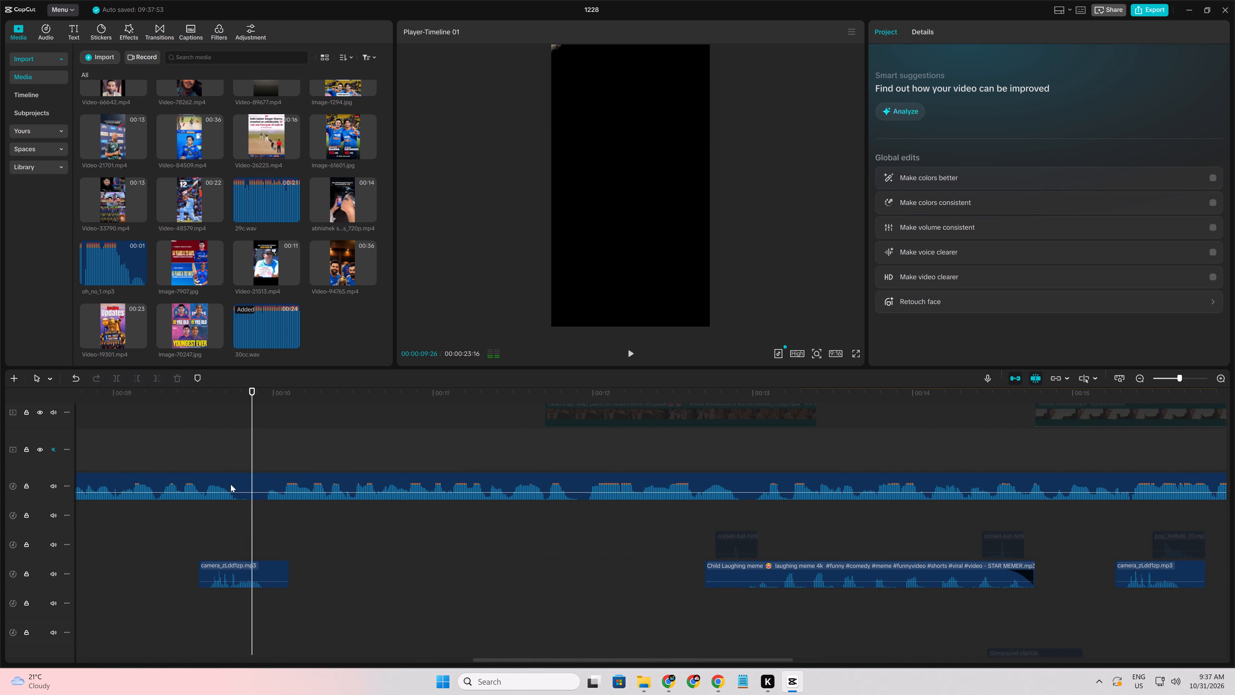
click(233, 480)
key(ctrl+b)
drag(267, 477, 227, 503)
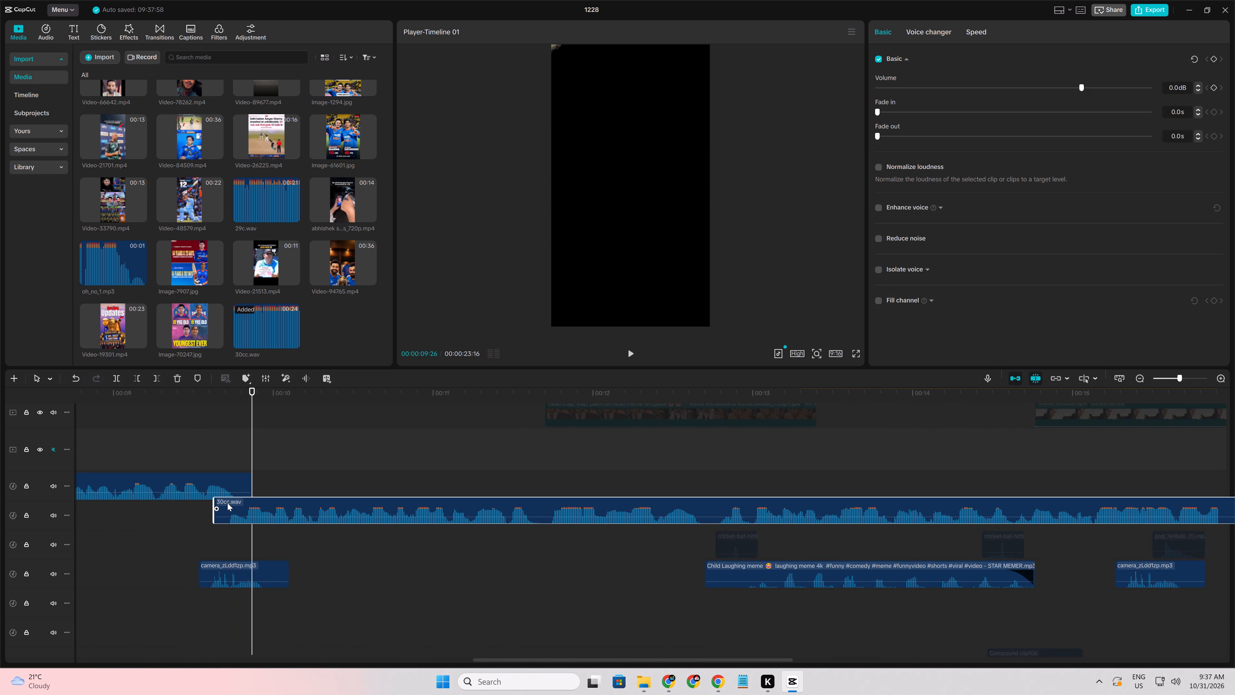
drag(227, 503, 220, 504)
Split 30cc.wav at 00:00:12:19 and move the remainder to the audio track above, overlapping the previous part by about 7 frames.
click(75, 533)
key(space)
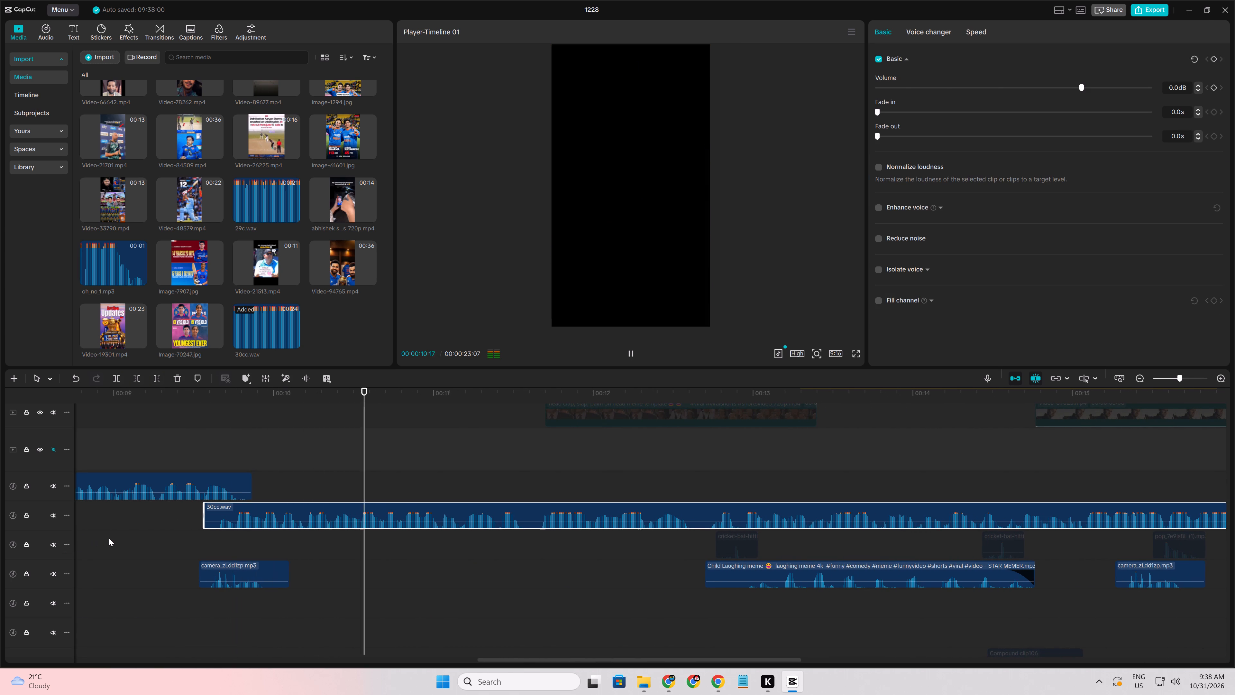
click(109, 538)
key(space)
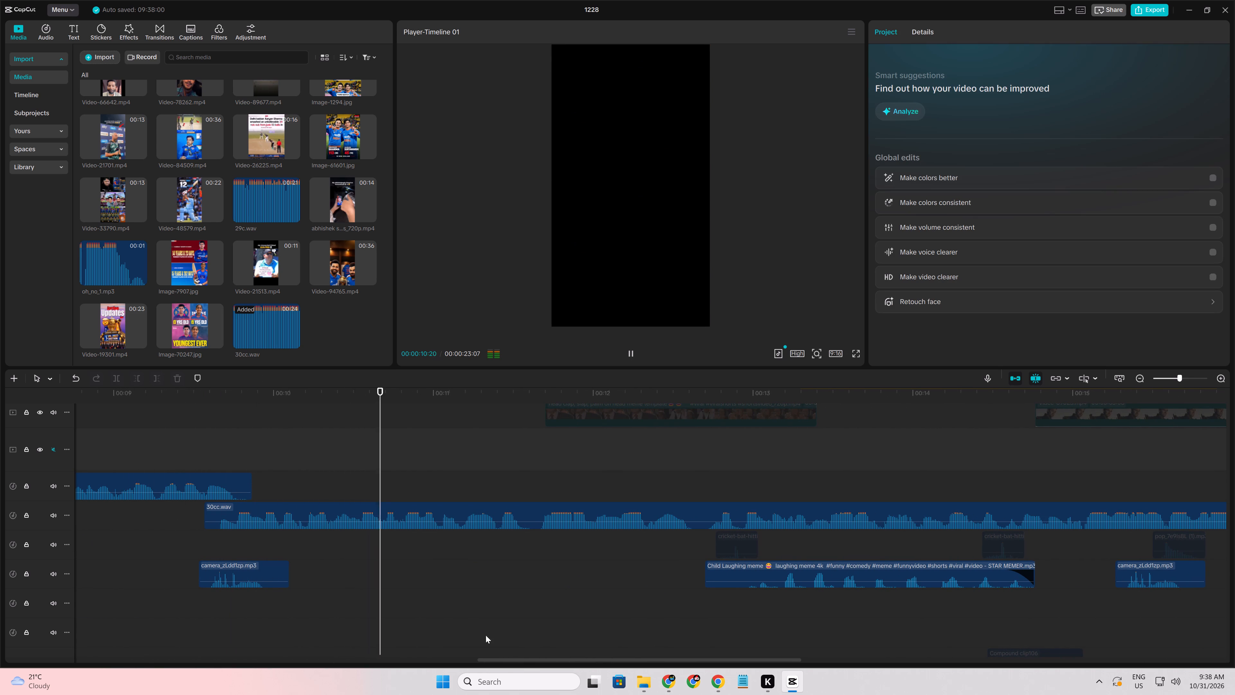
drag(517, 658, 603, 641)
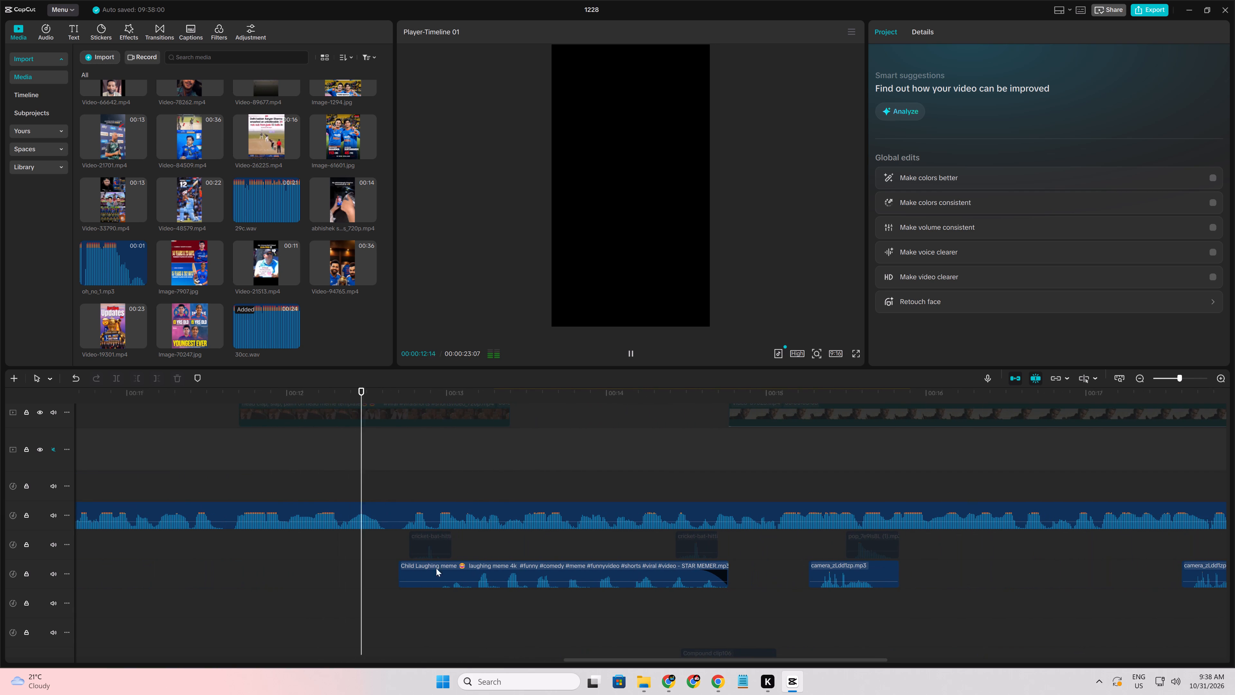
key(space)
click(391, 513)
click(389, 473)
click(392, 502)
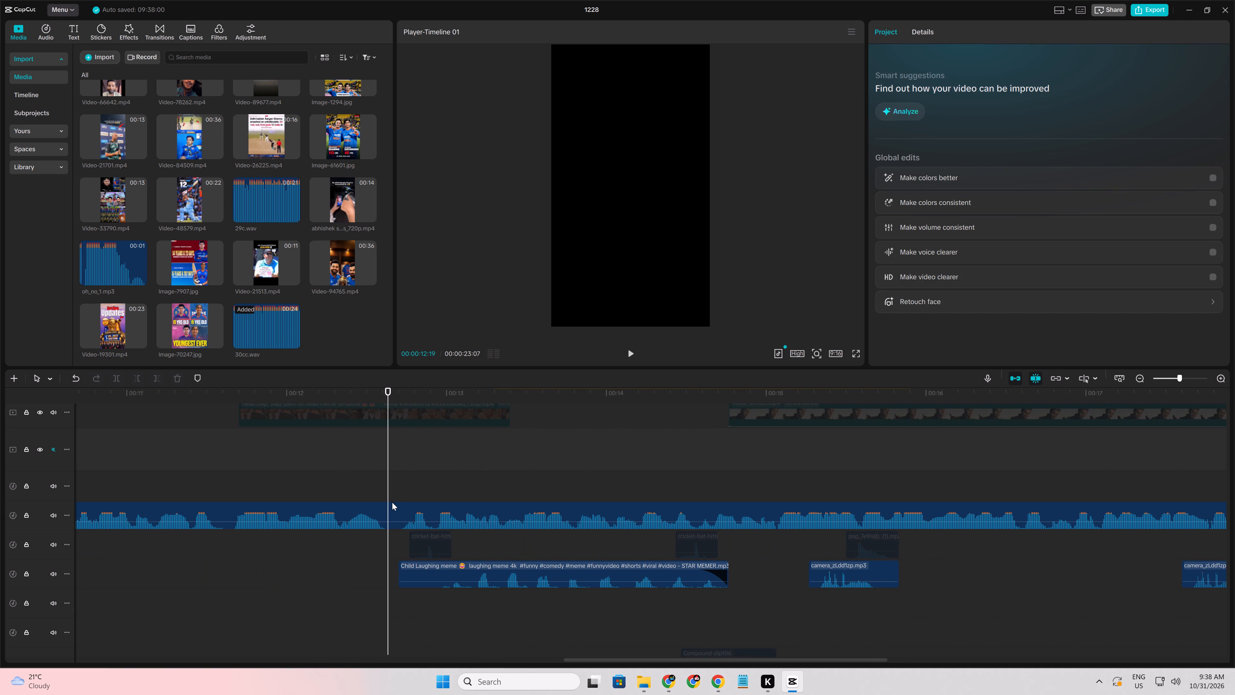
key(ctrl+b)
drag(414, 505, 374, 472)
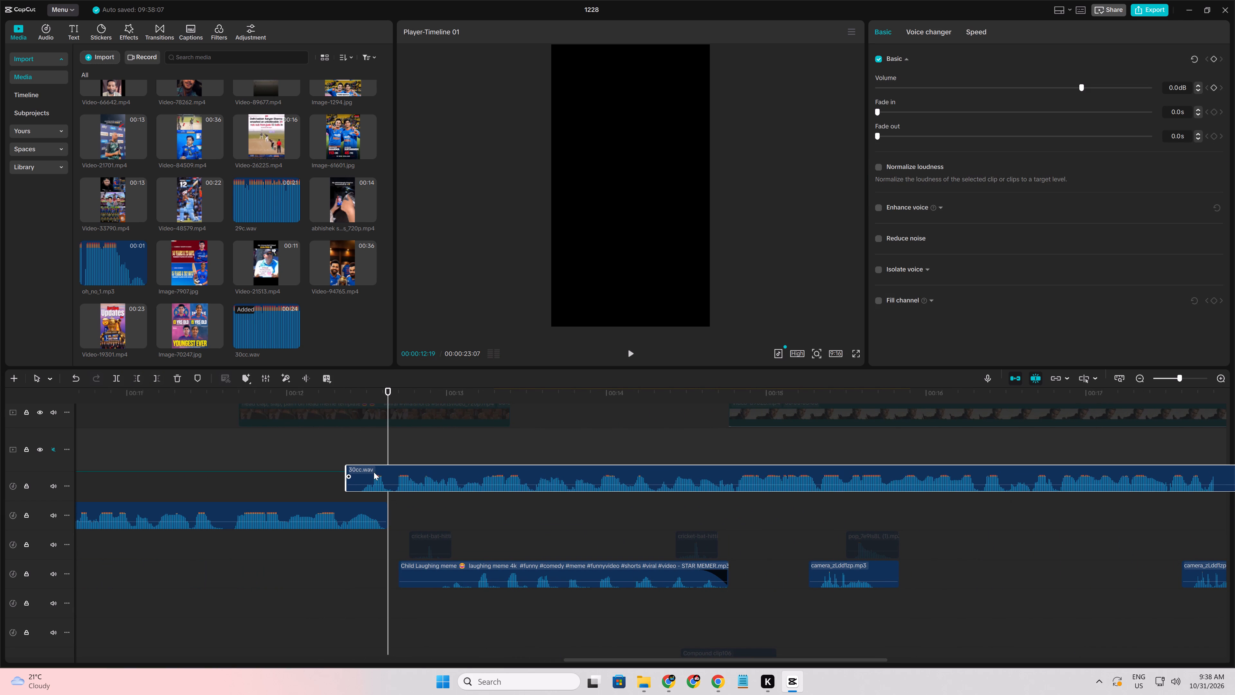
drag(374, 472, 377, 483)
Replay the 30cc.wav join near 00:00:12:19 and the speech that follows it to check the timing.
drag(292, 483, 289, 483)
click(250, 486)
key(space)
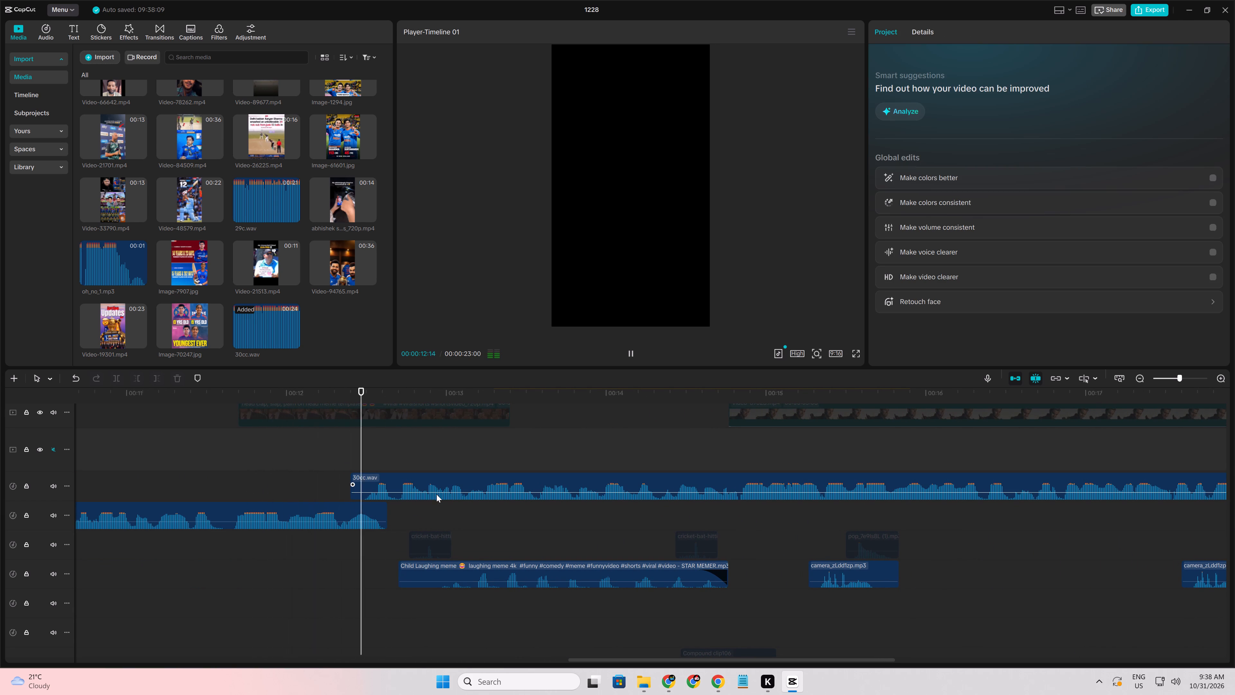
click(583, 663)
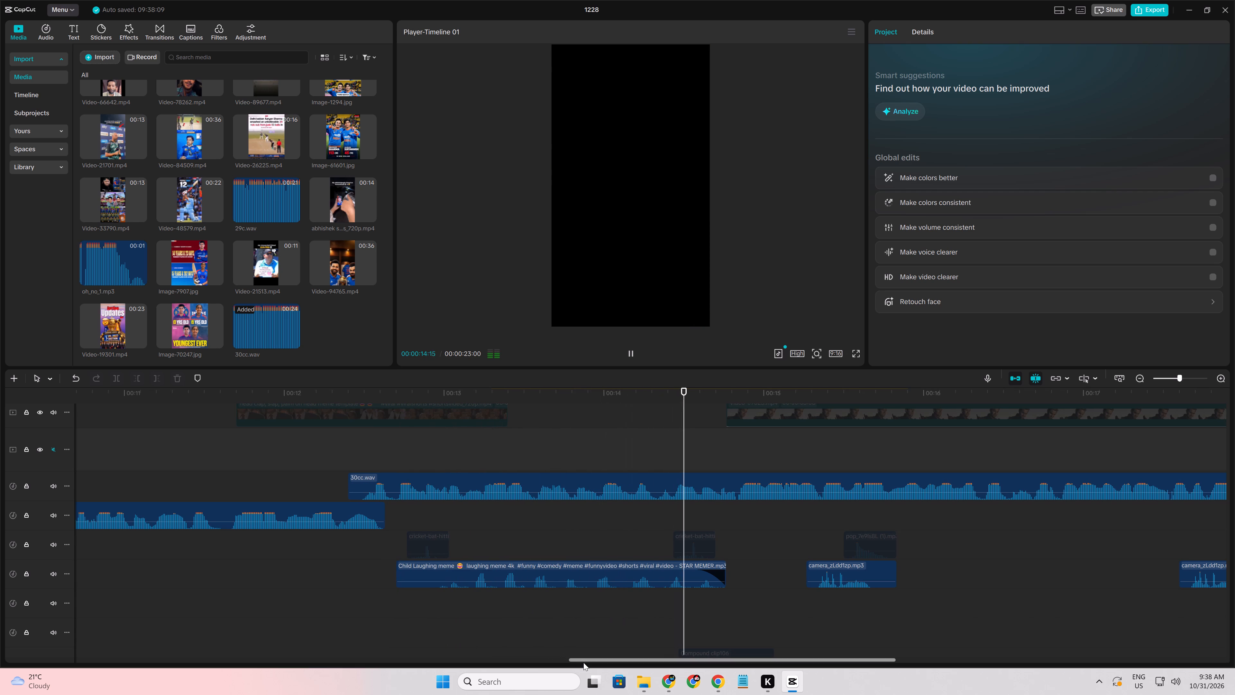
drag(585, 663, 624, 654)
click(70, 594)
click(120, 576)
key(space)
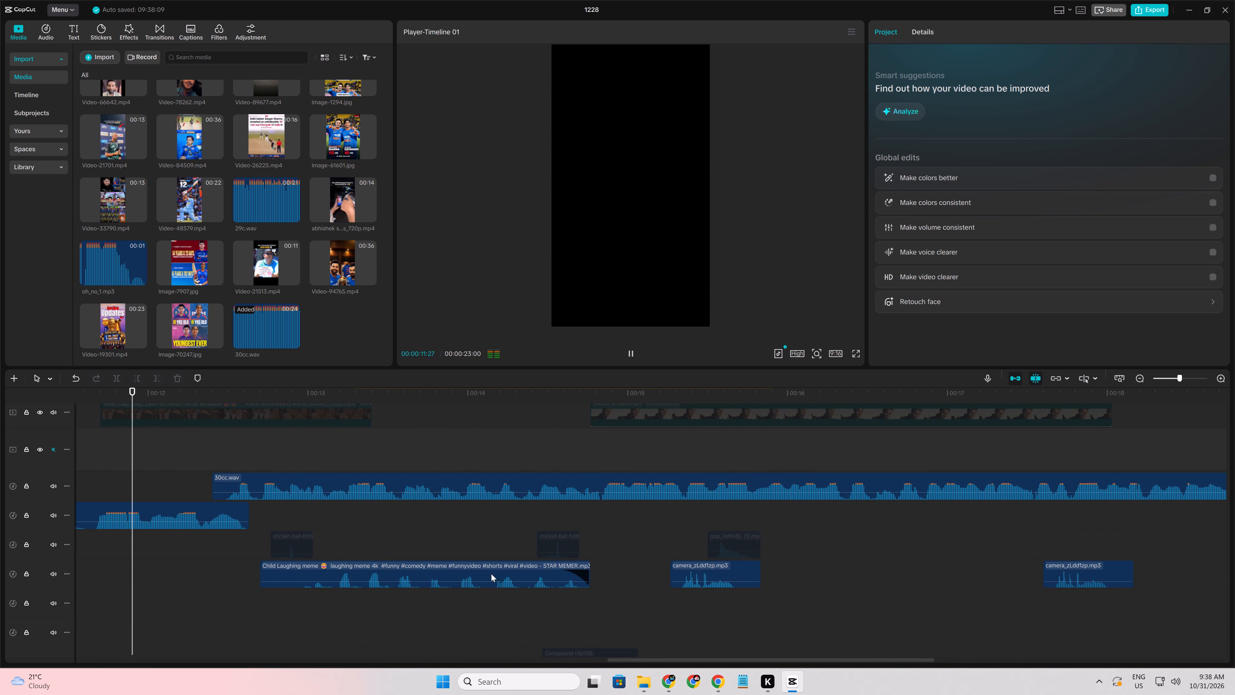
click(143, 592)
key(space)
key(space)
key(space)
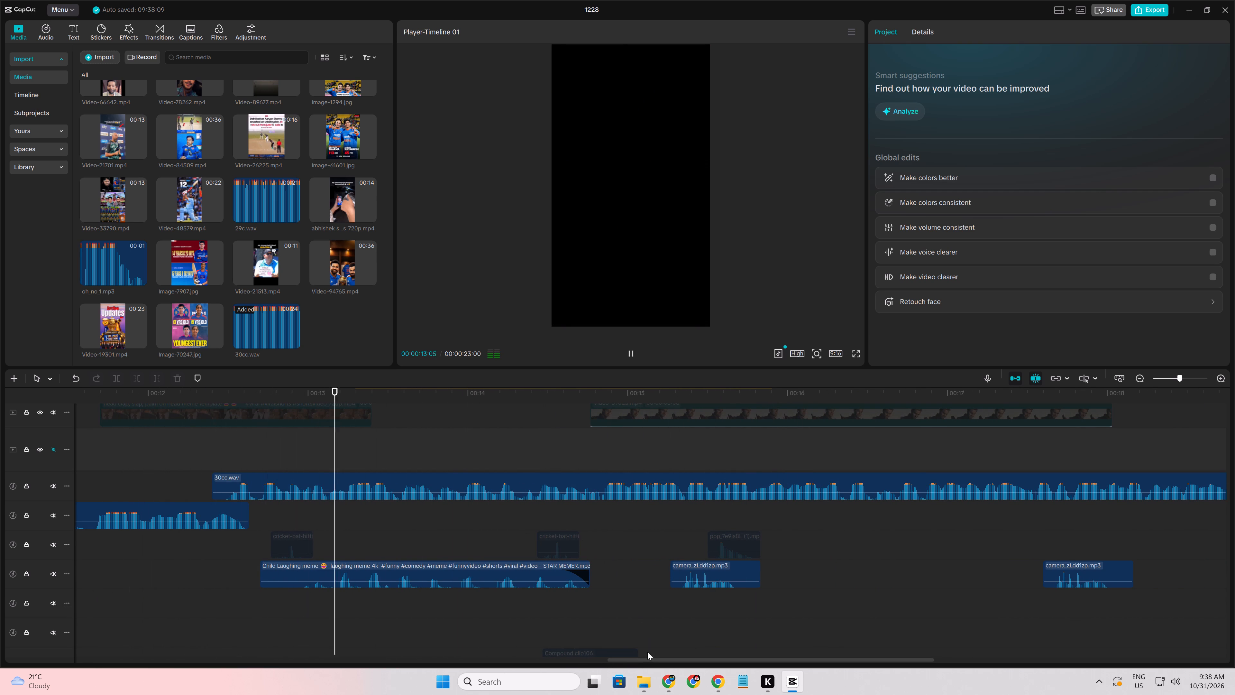
Split 30cc.wav at 00:00:14:25 and move the remainder to the audio track below, overlapping the previous part by about 4 frames.
drag(657, 661, 746, 640)
key(space)
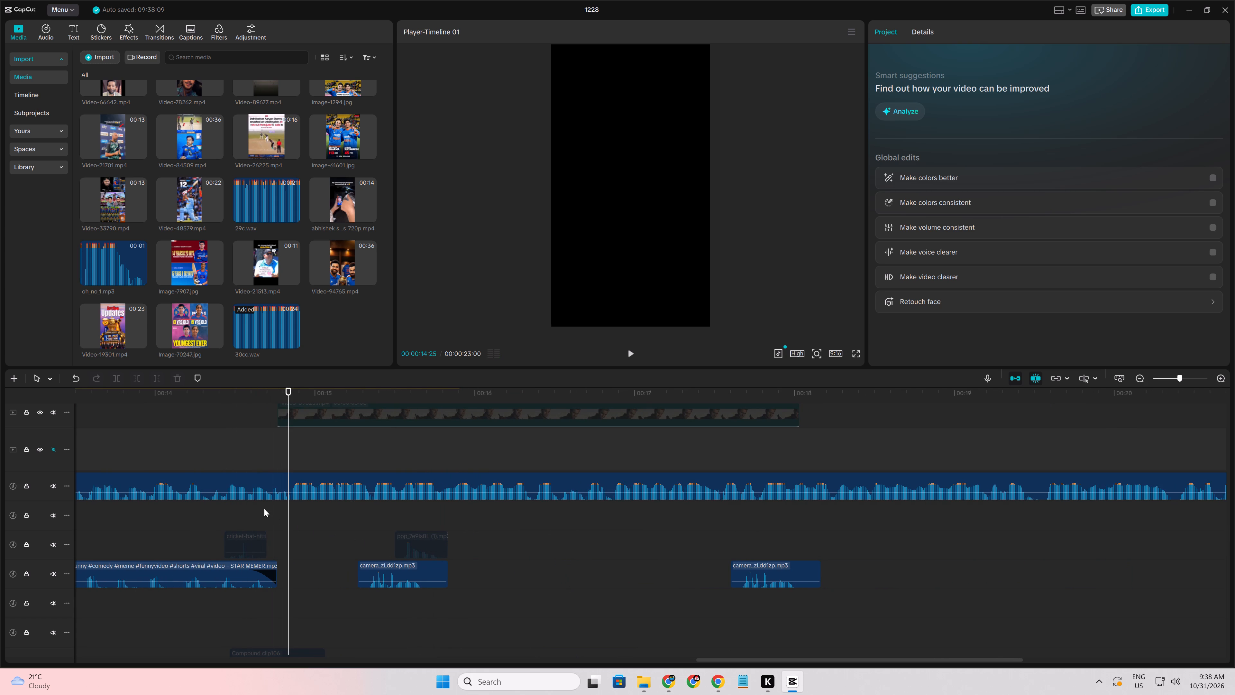
click(259, 486)
key(ctrl+b)
drag(305, 482, 288, 511)
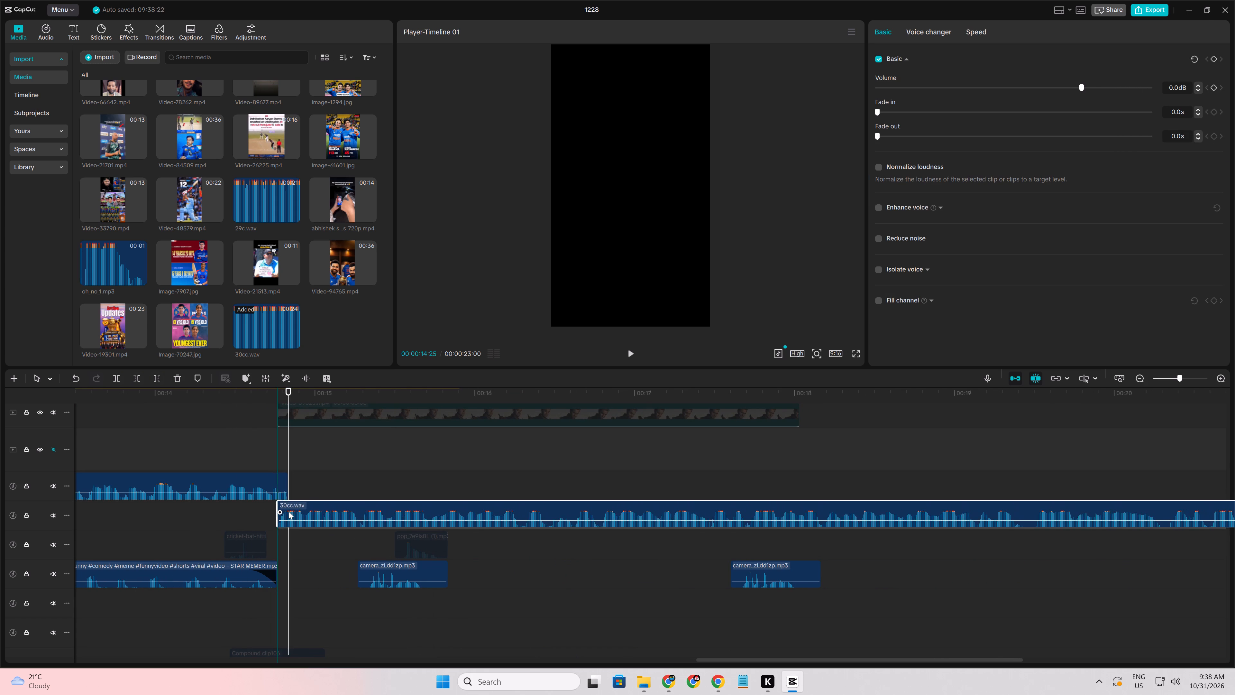
drag(288, 511, 286, 512)
Split 30cc.wav at 00:00:17:12 and move the remainder to the audio track above, overlapping the previous part by about 3 frames.
click(194, 514)
key(space)
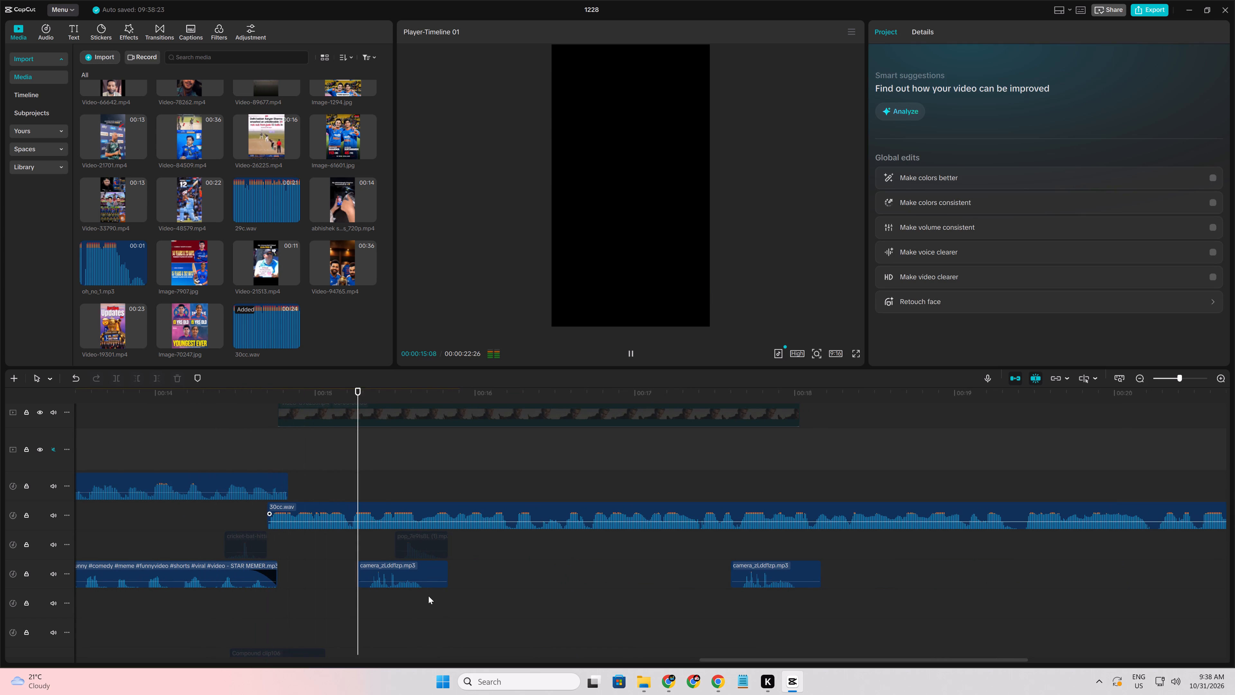
drag(761, 659, 832, 632)
key(space)
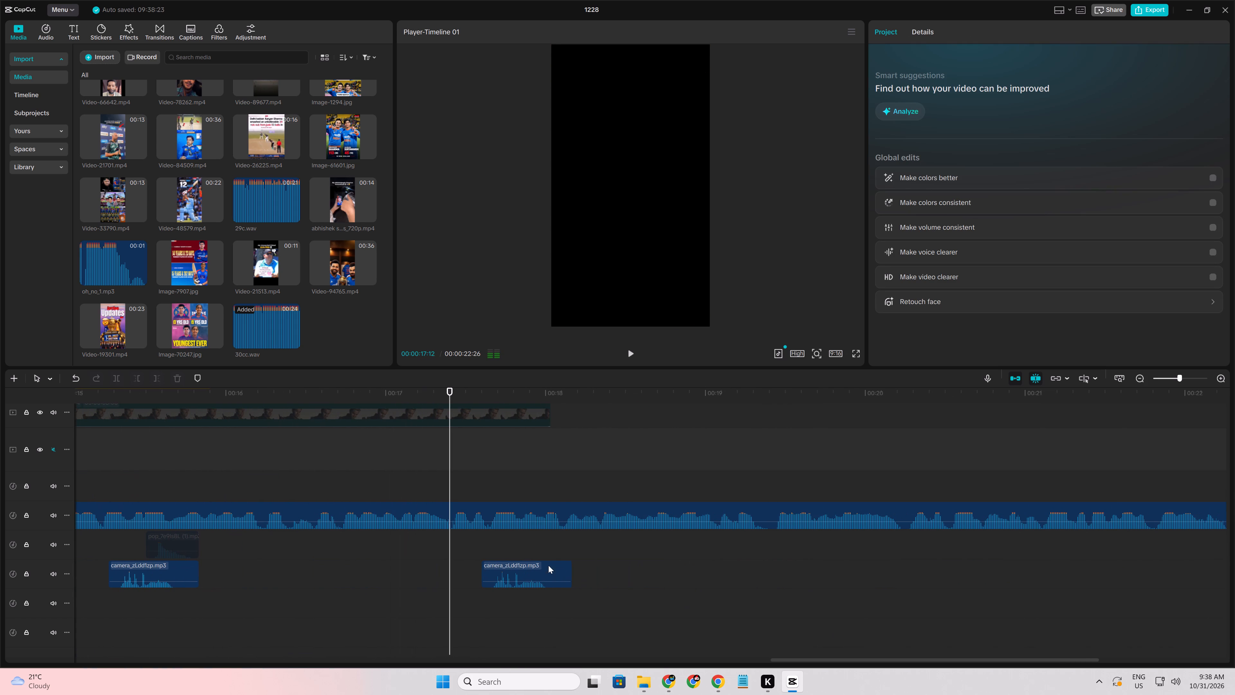
click(448, 514)
key(ctrl+b)
key(space)
drag(468, 508, 468, 507)
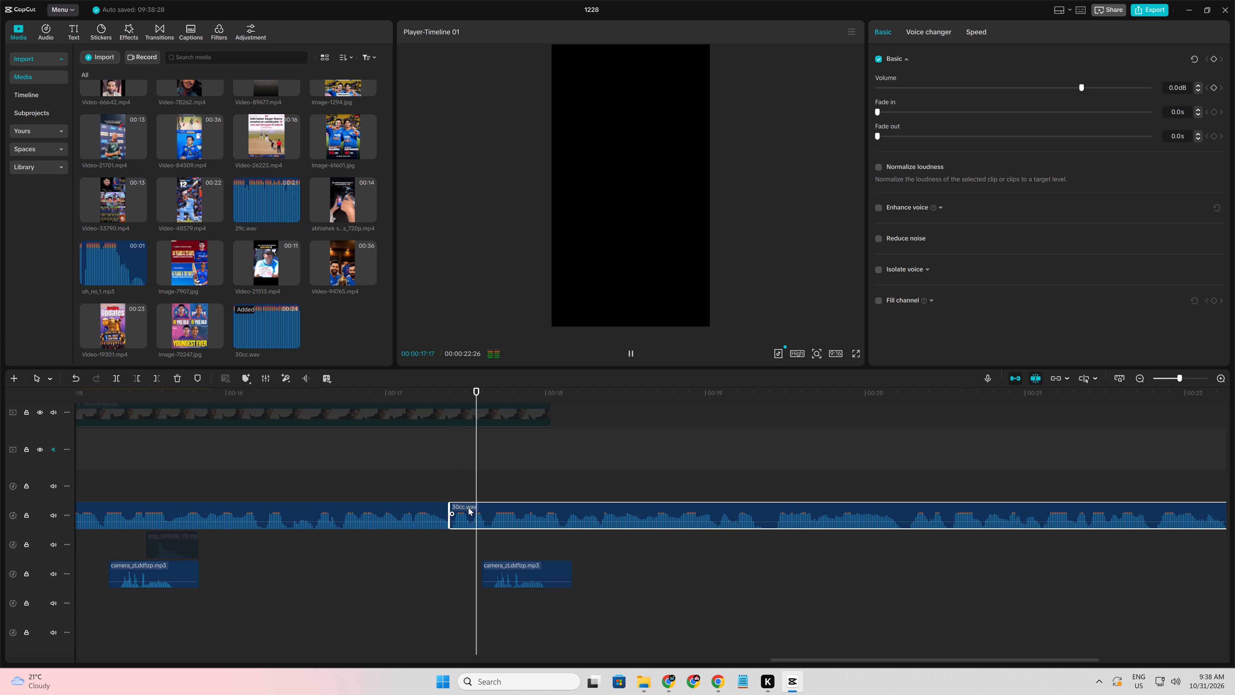
drag(468, 507, 447, 485)
drag(448, 485, 454, 485)
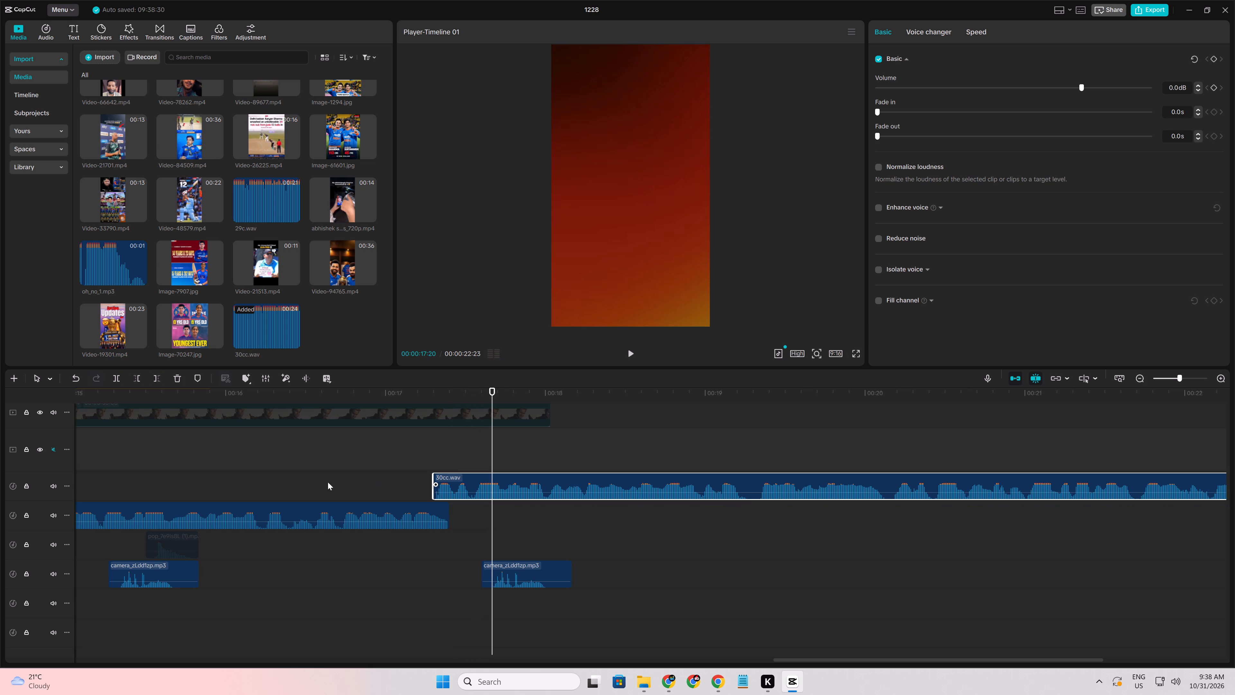
Split 30cc.wav at the pause at 00:00:19:08 and move the remainder to the audio track below, overlapping the previous part by about 7 frames.
click(300, 483)
key(space)
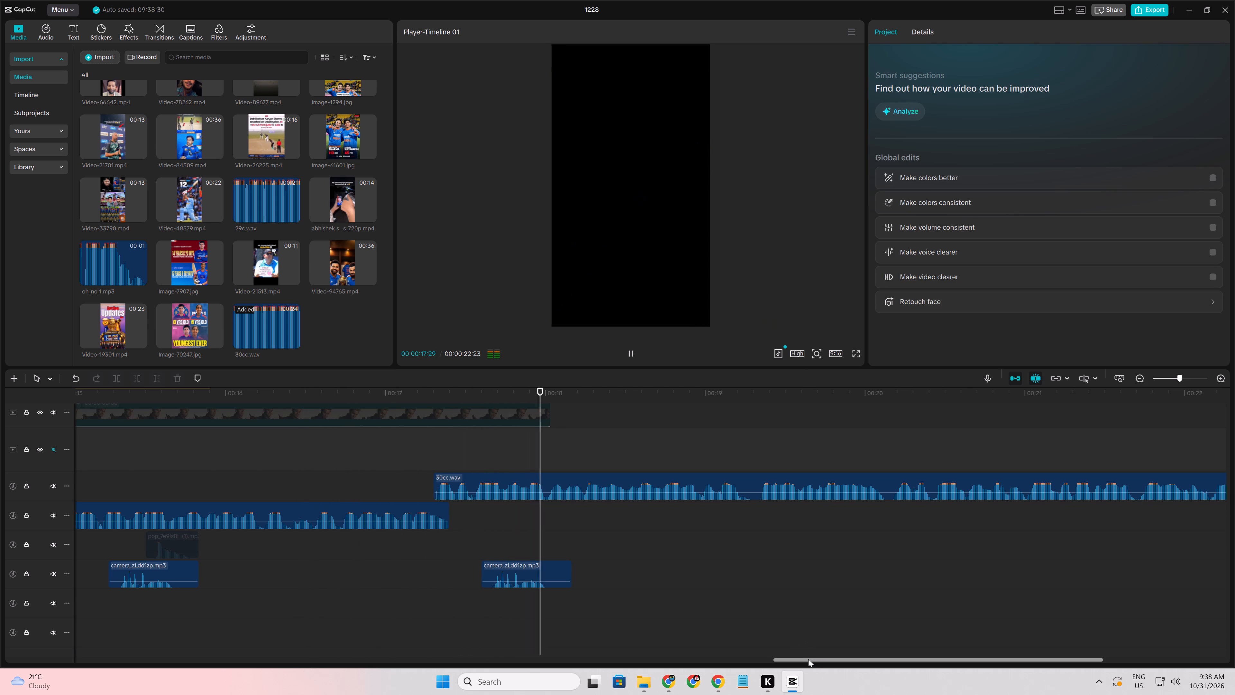
drag(808, 659, 922, 640)
key(space)
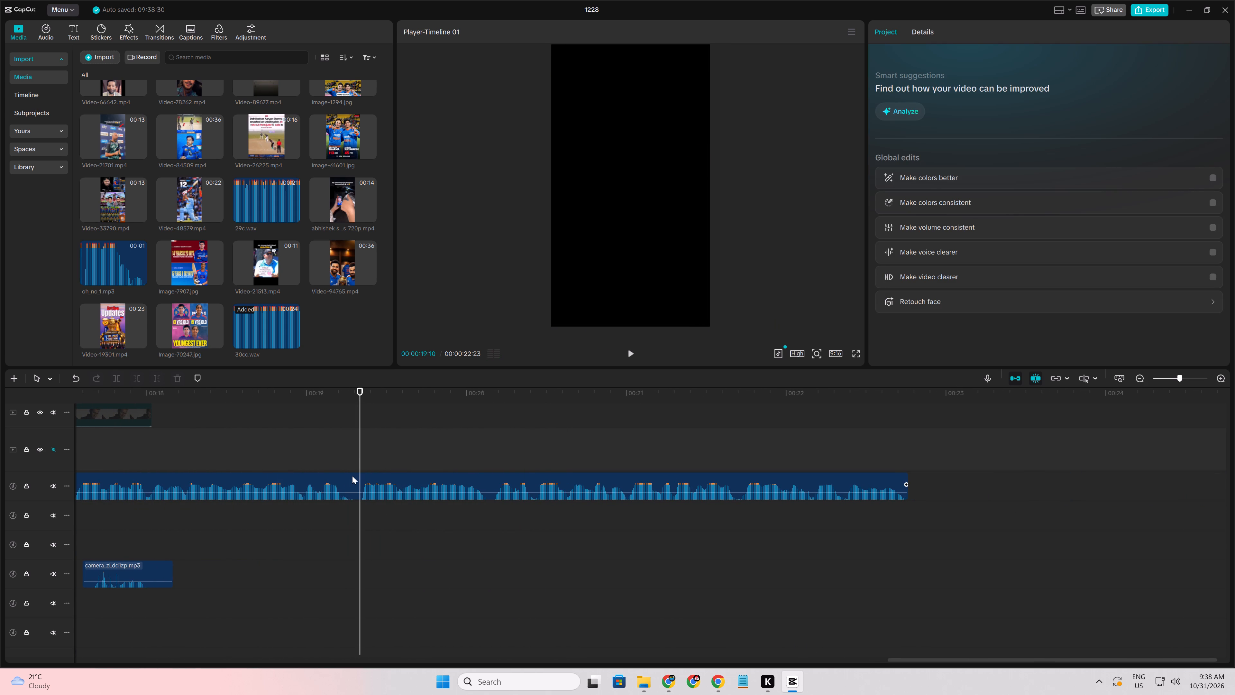
click(355, 457)
click(352, 477)
key(space)
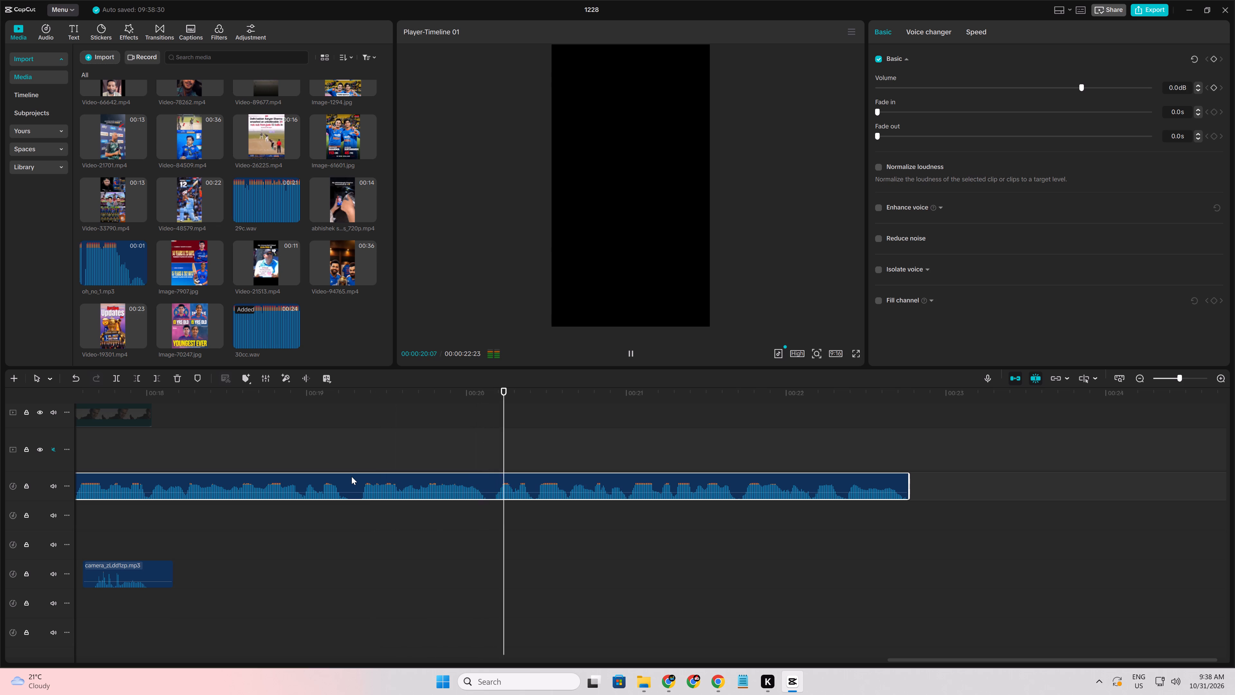
click(340, 440)
drag(340, 440, 347, 440)
click(337, 490)
key(ctrl+b)
drag(381, 477, 356, 520)
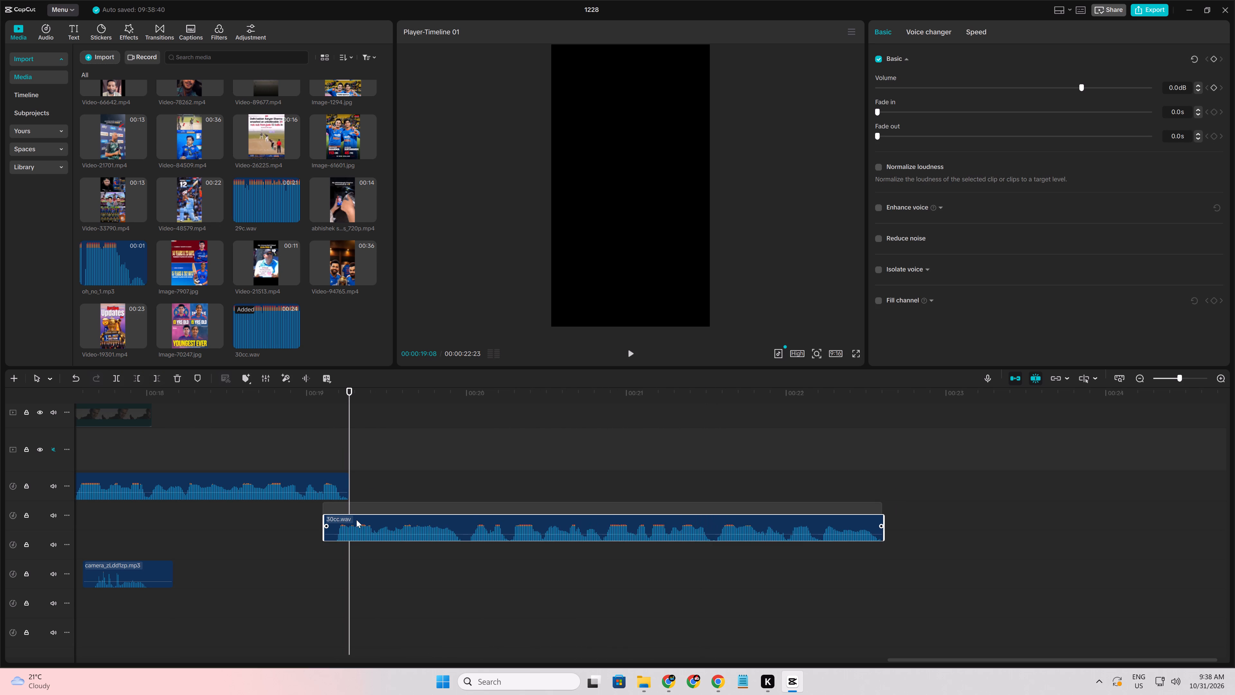
drag(356, 520, 346, 505)
Replay the join near 00:00:19:08 and fine-tune the last 30cc.wav part's position to overlap the previous part by about 6 frames.
click(263, 521)
key(space)
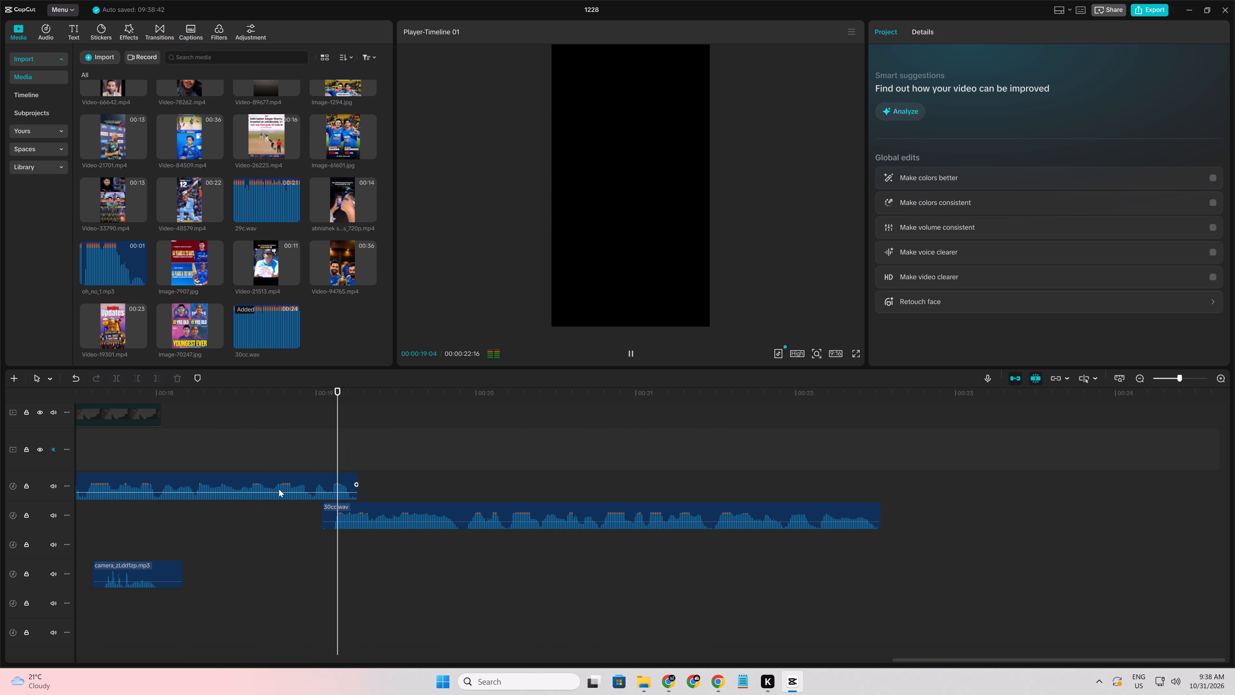
key(space)
drag(343, 506, 351, 505)
click(286, 515)
key(space)
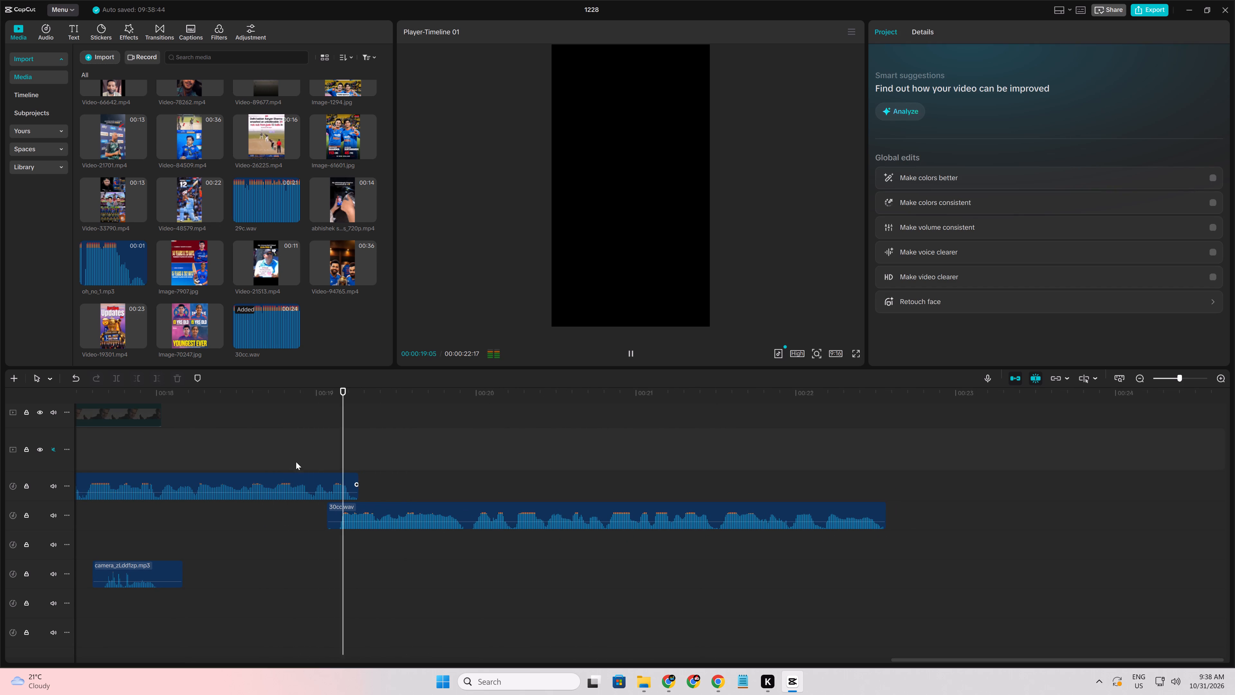
key(space)
drag(367, 502, 371, 502)
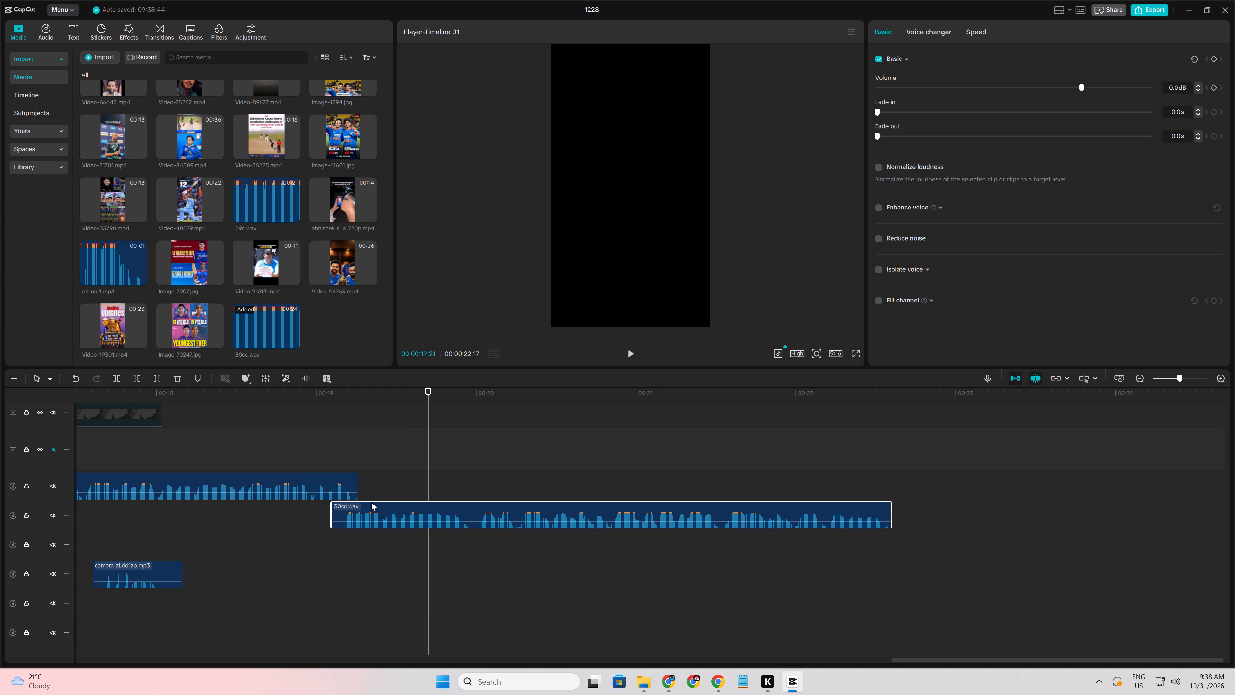
drag(371, 502, 370, 502)
click(270, 508)
key(space)
key(space)
drag(357, 511, 350, 515)
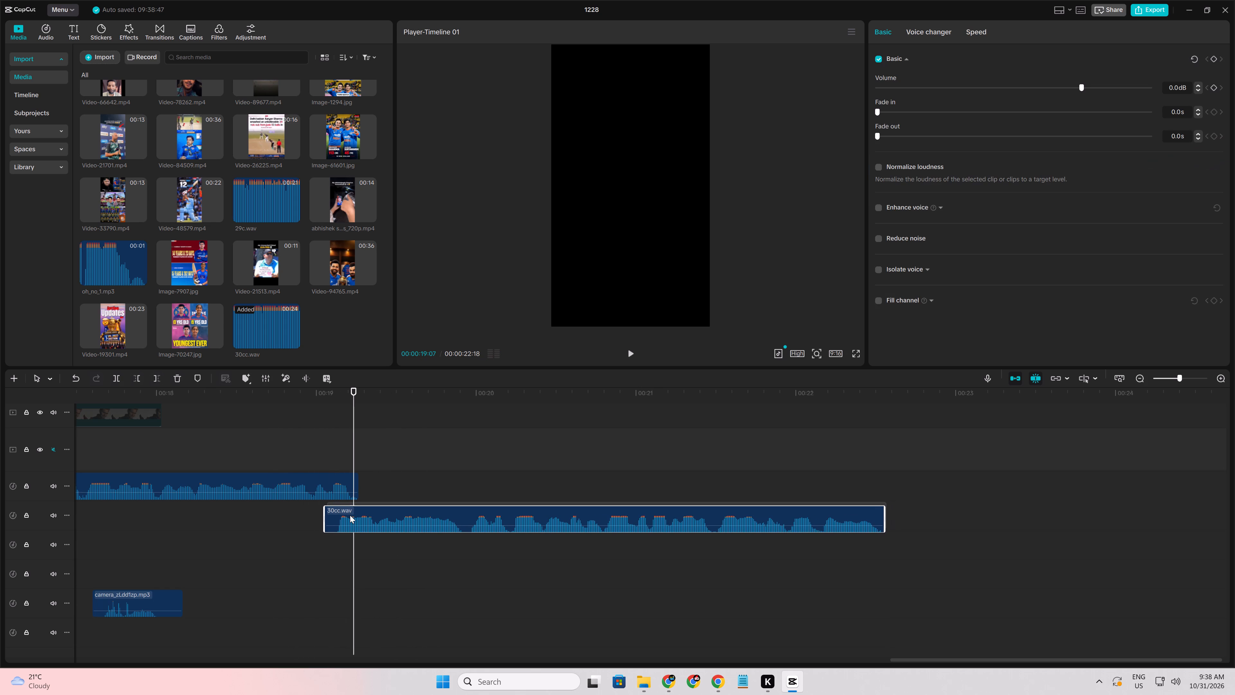
drag(350, 515, 351, 508)
click(256, 531)
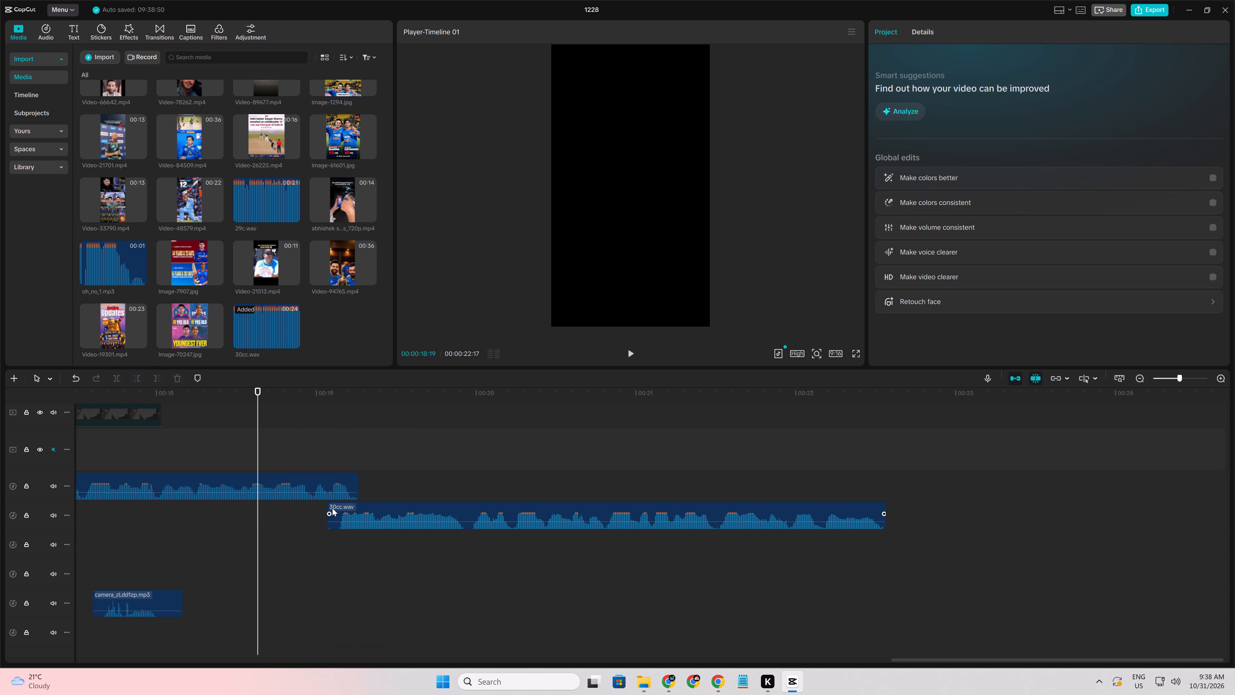
Give the last 30cc.wav part a 0.2 s fade-in and replay the join.
drag(328, 514, 375, 519)
click(269, 512)
key(space)
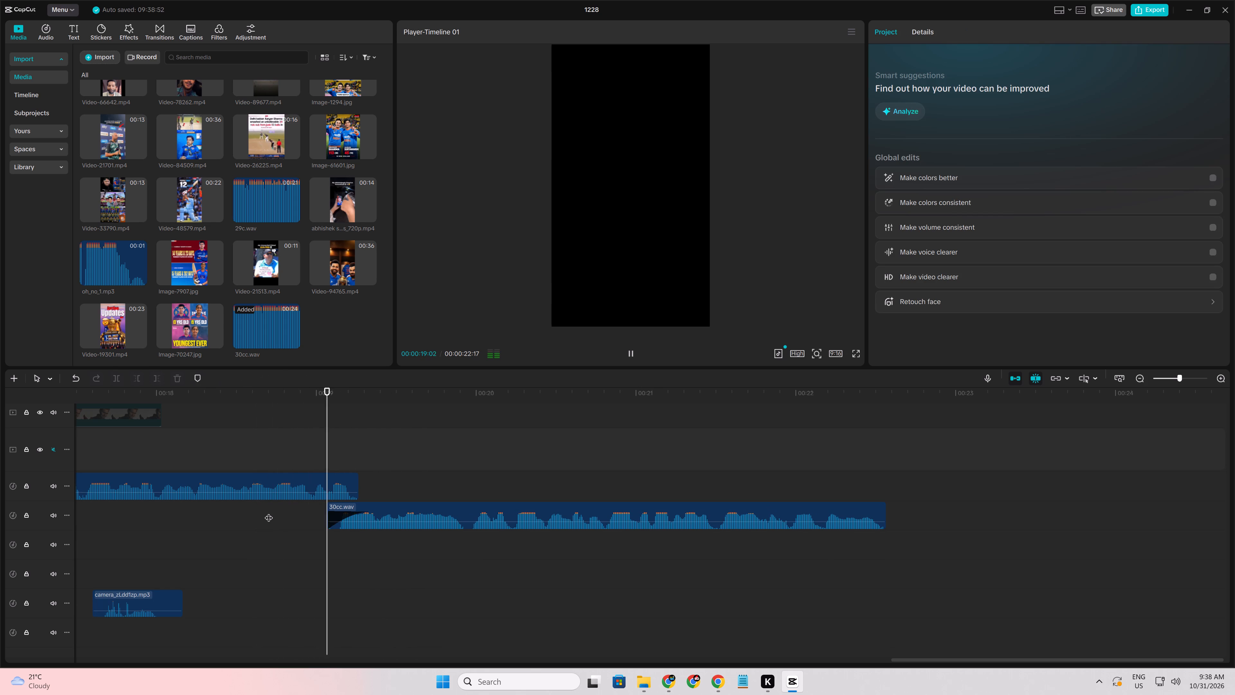
key(space)
drag(377, 513, 359, 515)
click(303, 514)
key(space)
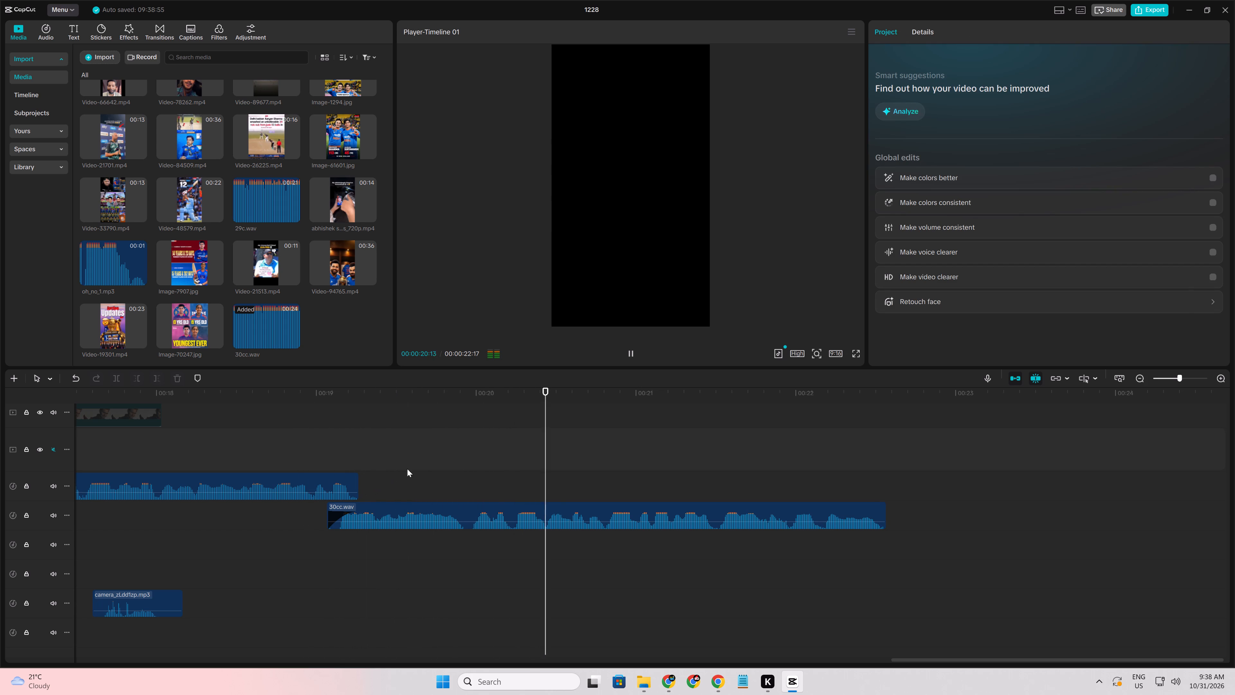
Split 30cc.wav at 00:00:19:29 and move the remainder to the audio track above, overlapping the previous part by about 4 frames.
click(422, 468)
drag(423, 468, 469, 478)
click(464, 514)
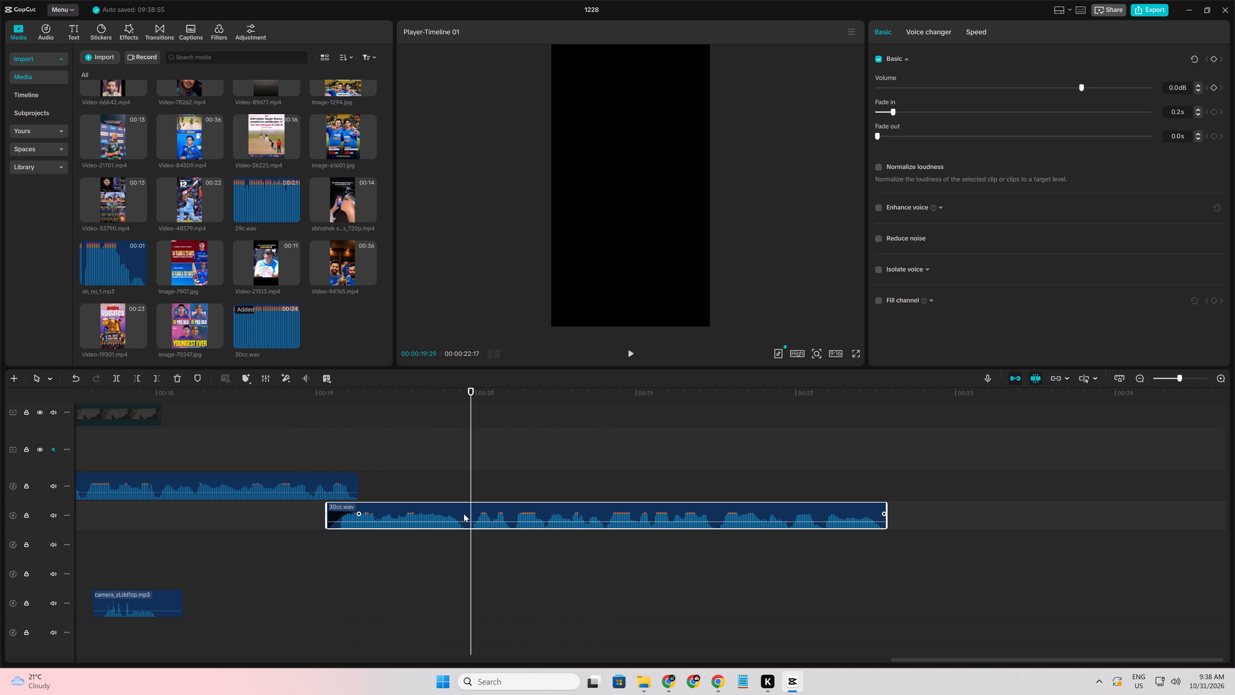
key(ctrl+b)
drag(487, 508, 463, 486)
click(380, 473)
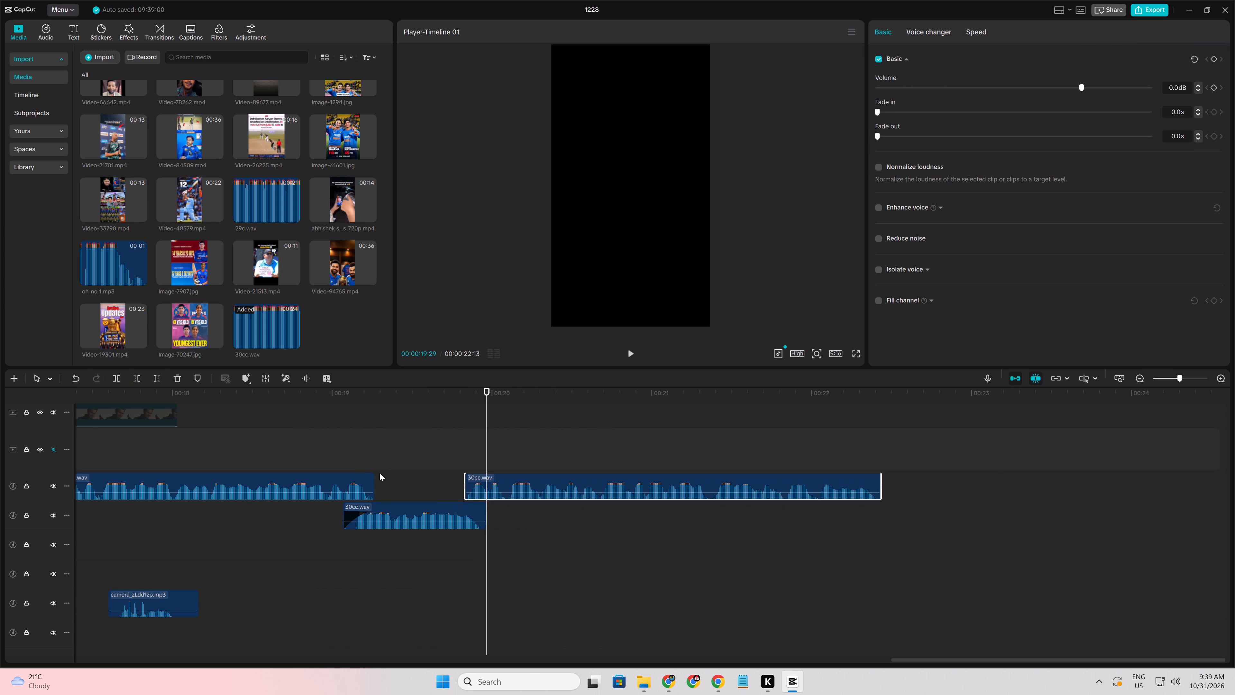
Split 30cc.wav at 00:00:21:11 and move the remainder to the audio track below, overlapping the previous part by about 3 frames.
key(space)
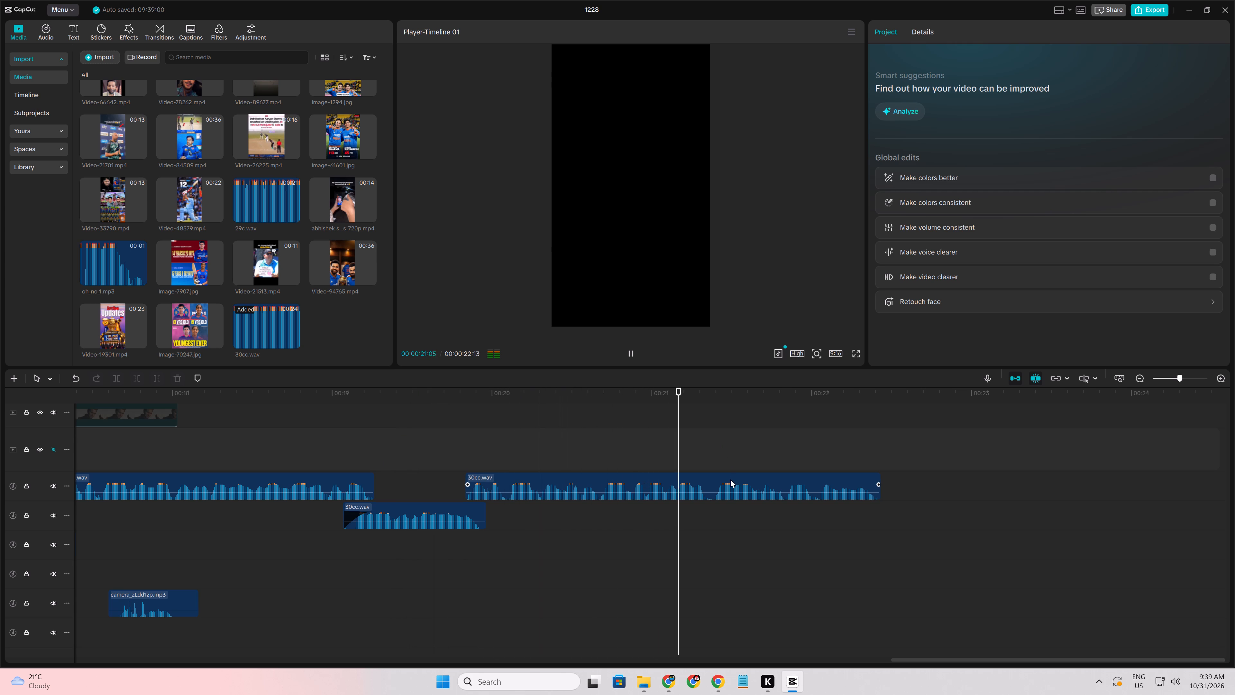
key(space)
key(space)
click(694, 518)
drag(694, 518, 711, 515)
click(700, 477)
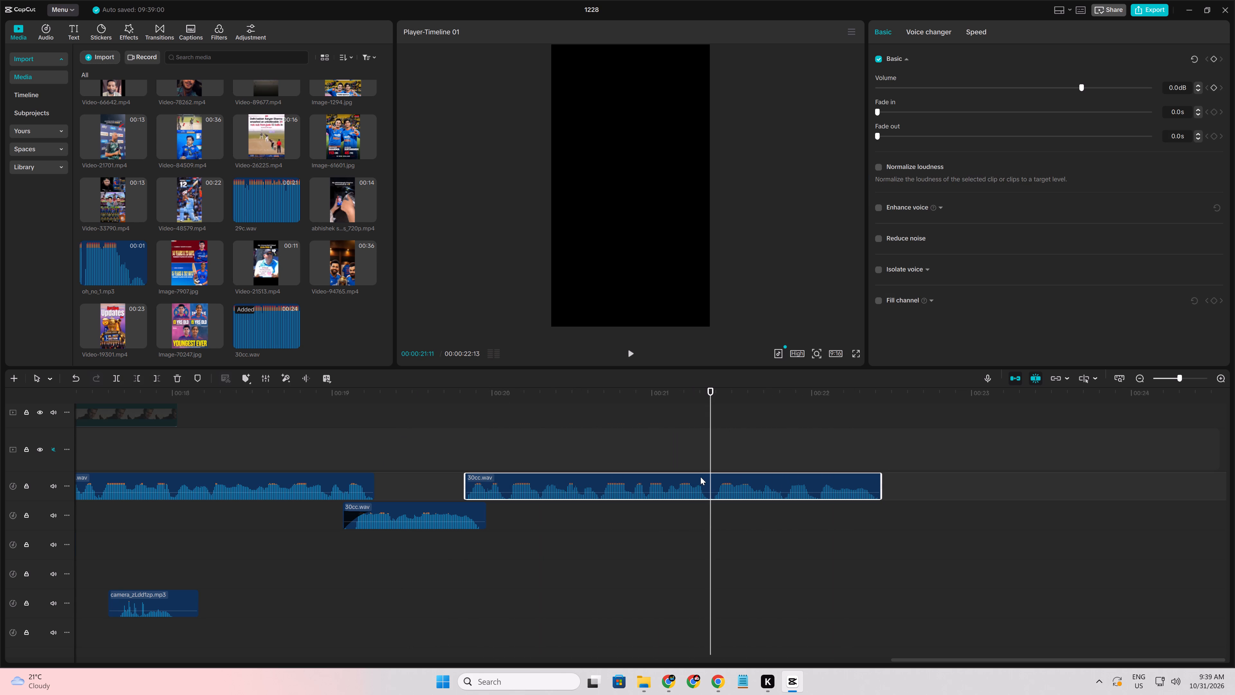
key(ctrl+b)
drag(727, 477, 709, 505)
click(658, 515)
key(space)
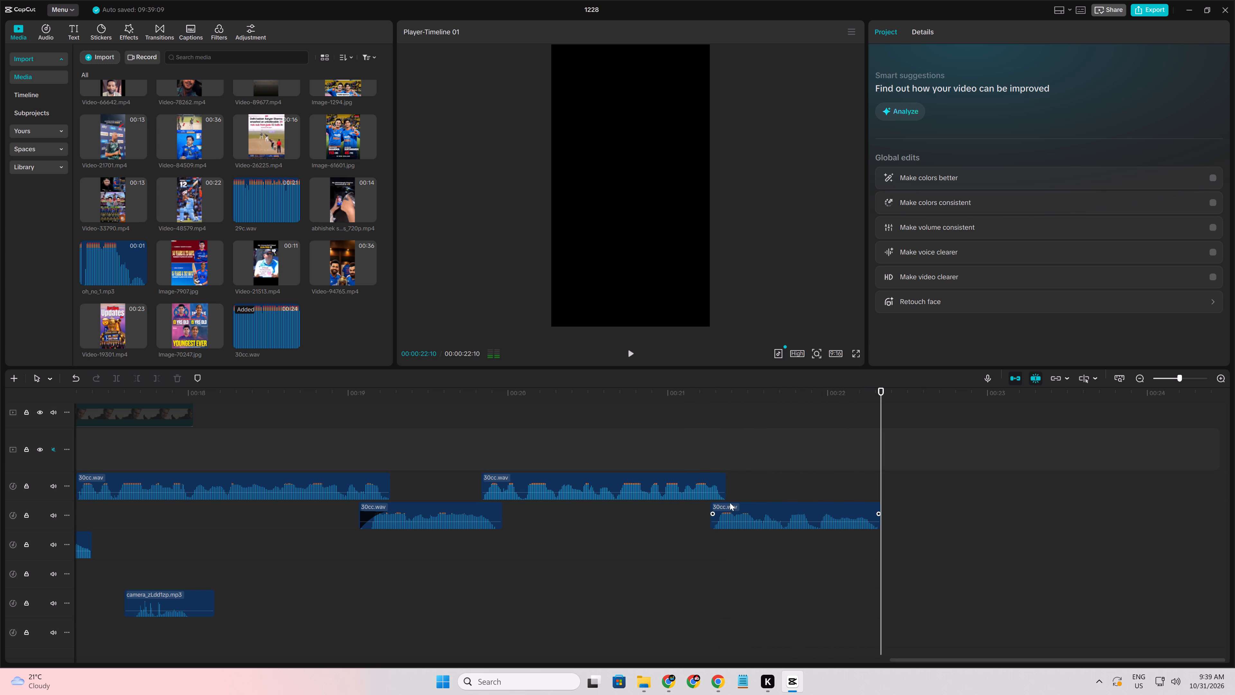
Select the final 30cc.wav part and set the playhead near its end at 00:00:22:08.
click(855, 470)
drag(855, 470, 867, 470)
click(854, 517)
key(Right)
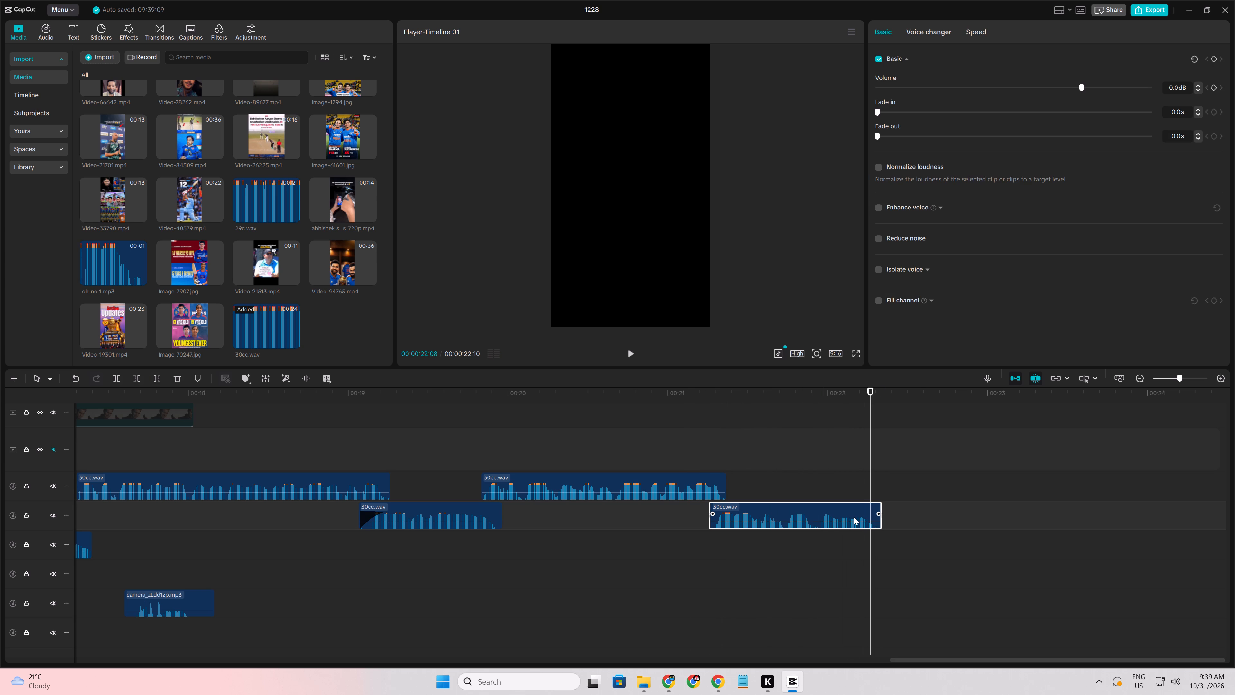
Trim off the end of the final 30cc.wav part after 00:00:22:08.
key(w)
click(804, 489)
drag(804, 489, 0, 407)
Switch to File Explorer, open the Downloads folder and preview yesterday's downloaded files one by one to identify usable clips.
click(647, 684)
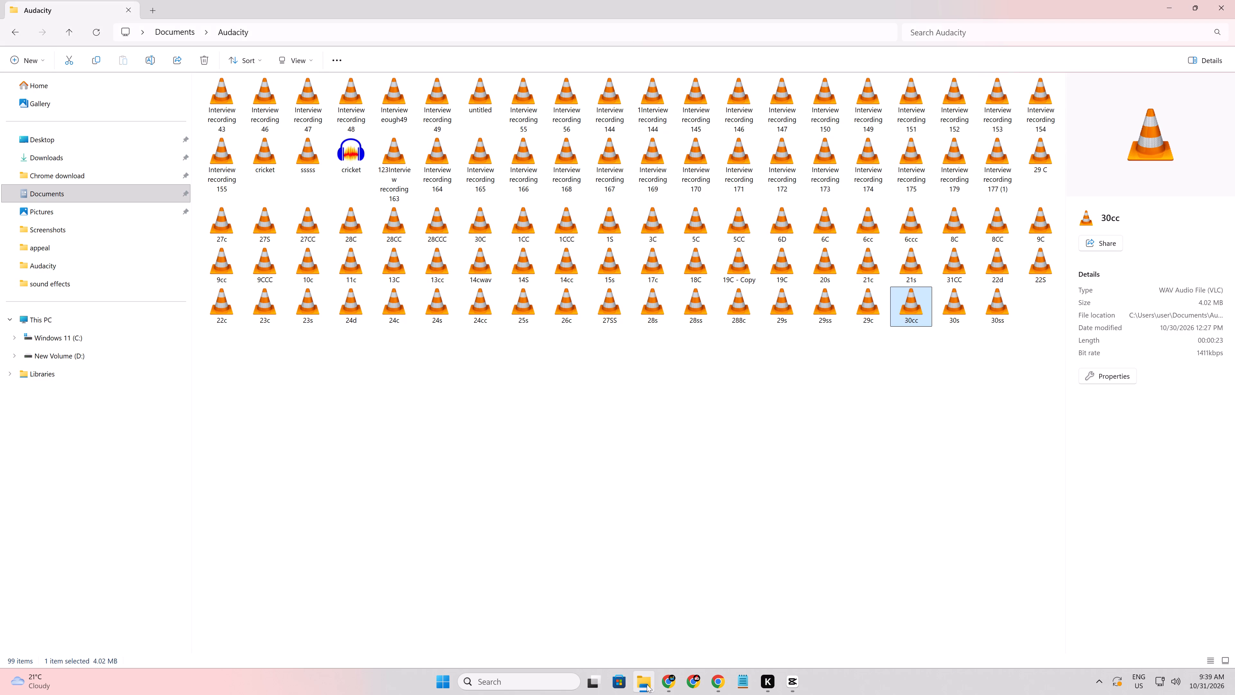
click(79, 164)
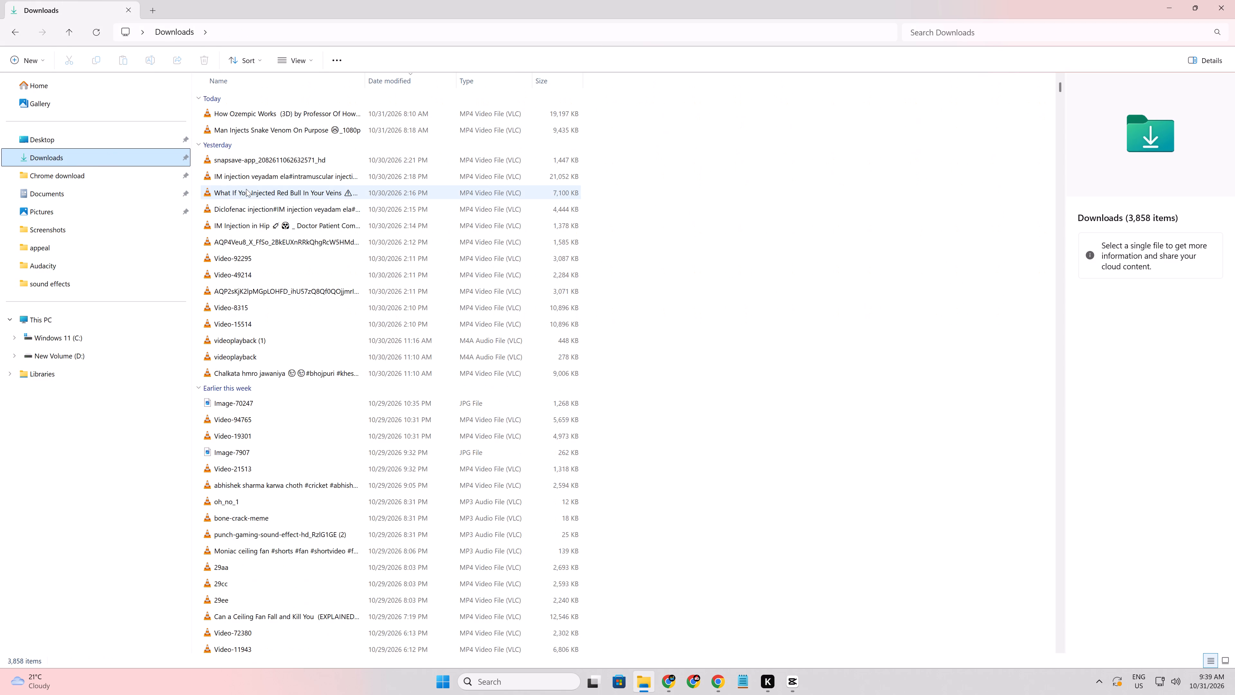
click(243, 167)
click(241, 157)
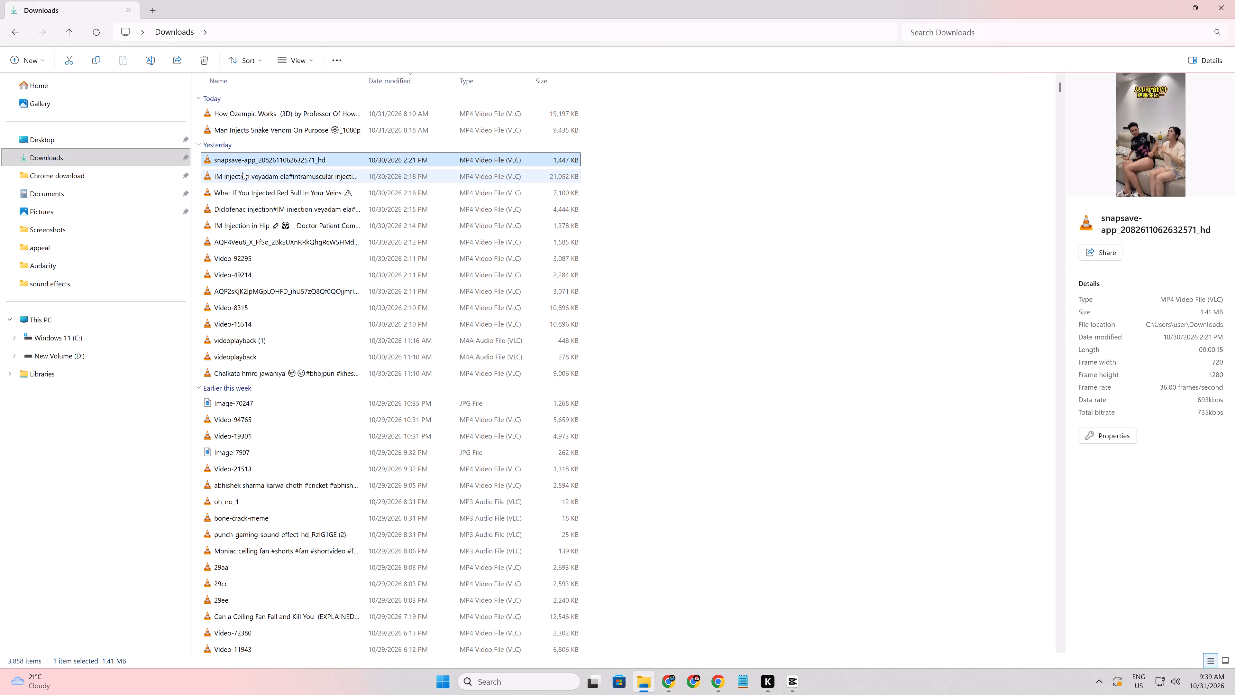
click(242, 172)
click(243, 187)
click(242, 223)
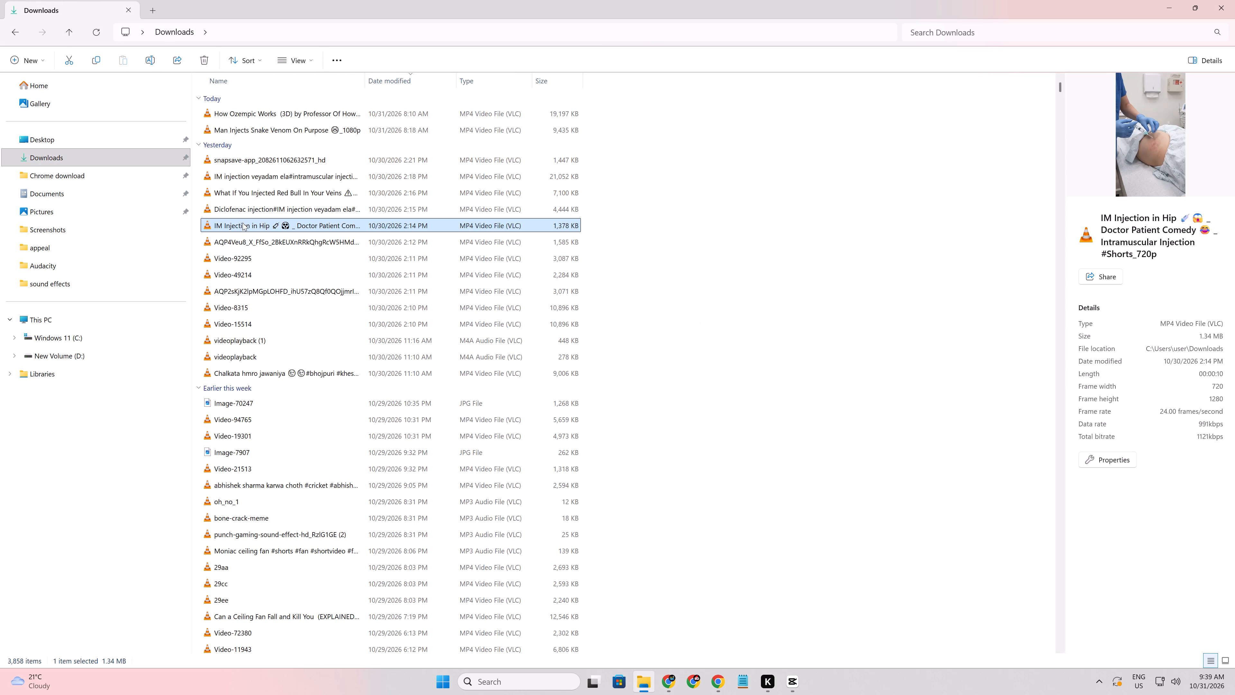
click(242, 236)
click(239, 249)
click(239, 255)
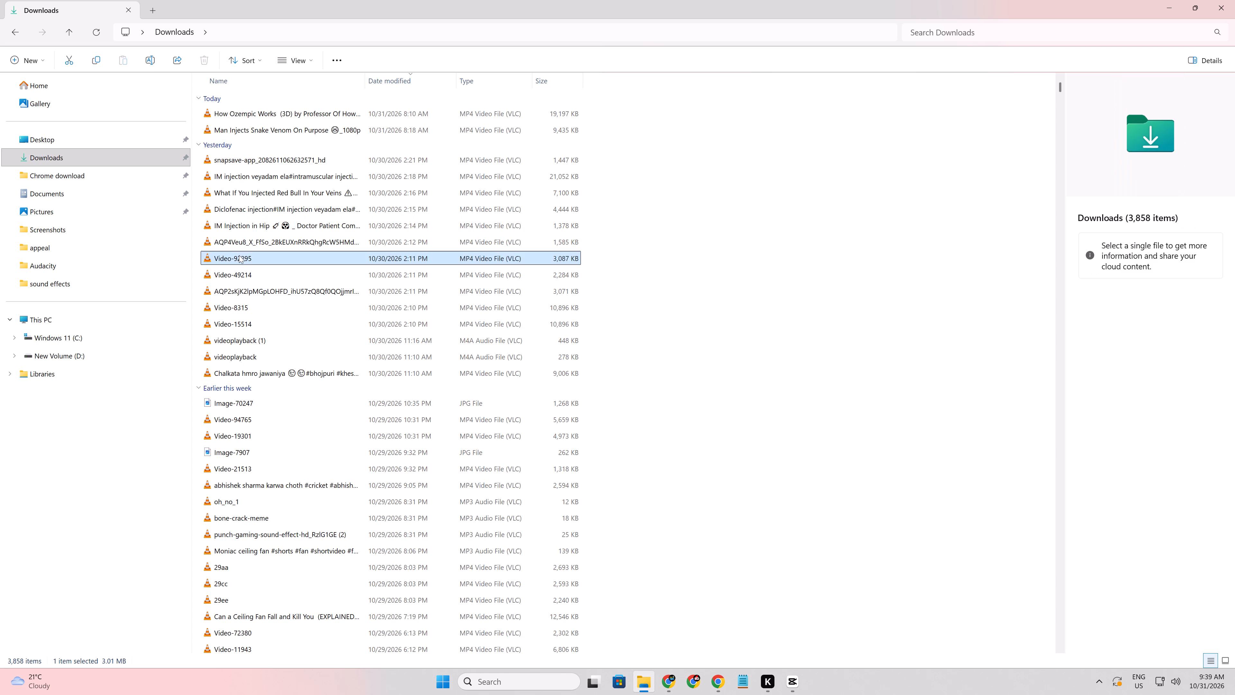
click(240, 293)
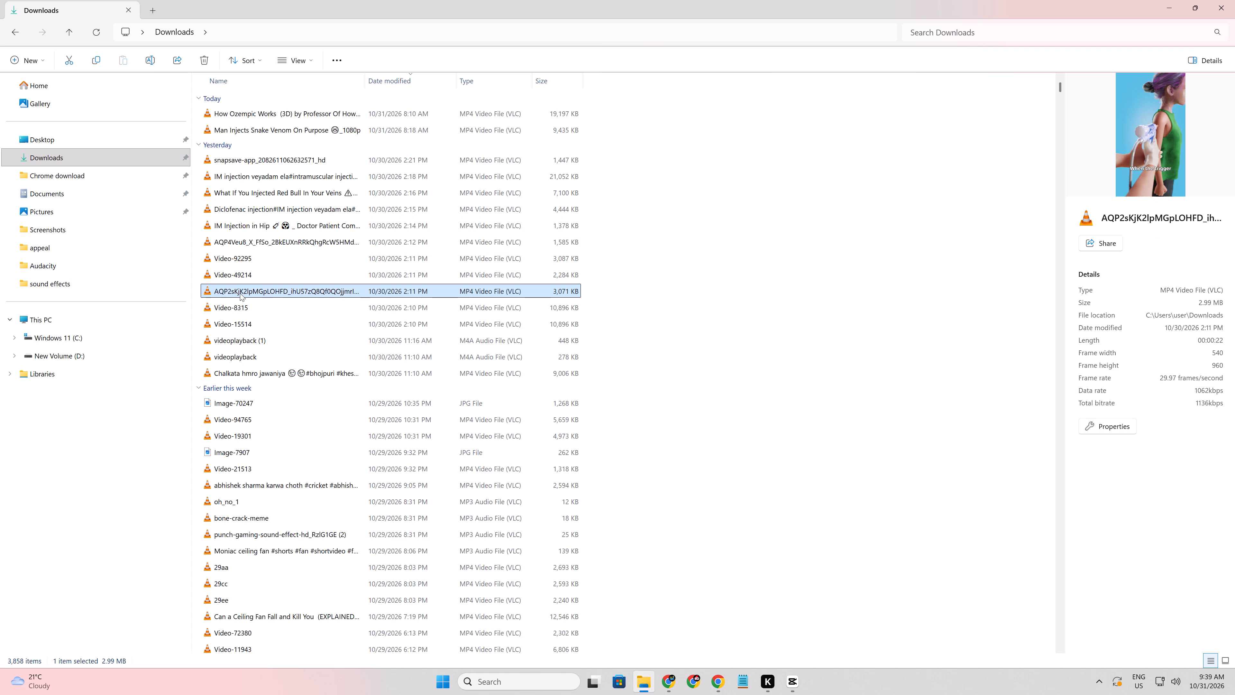
click(237, 313)
click(236, 323)
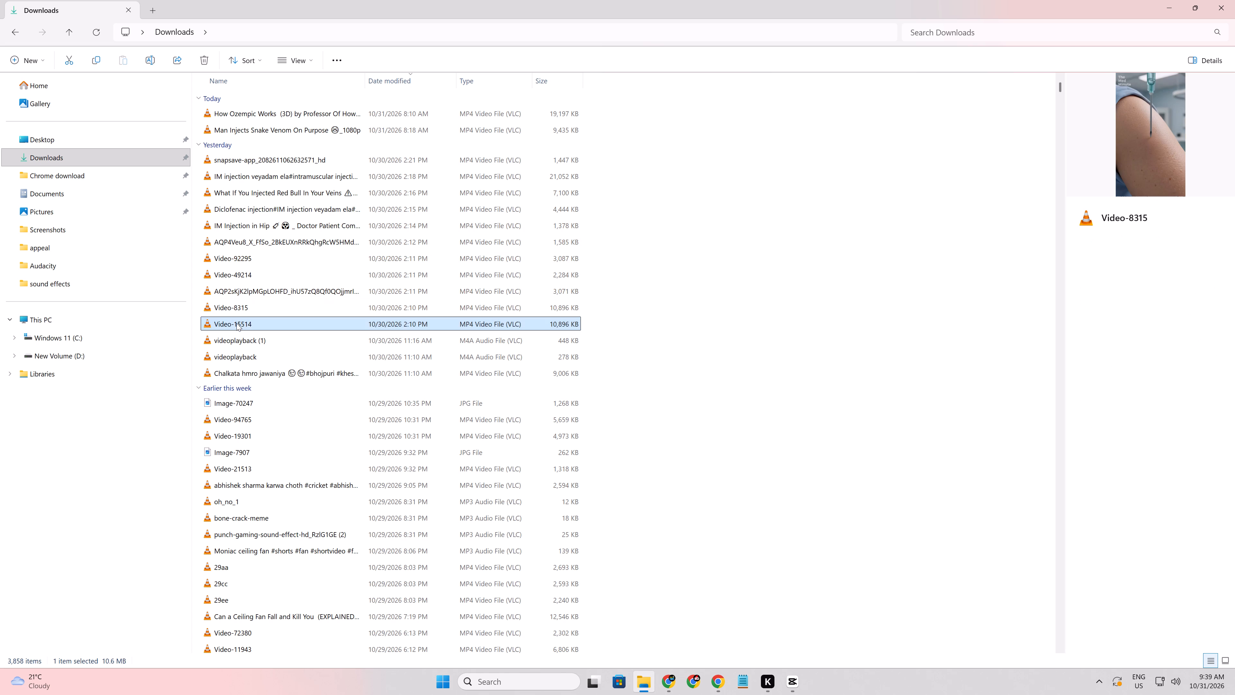
click(238, 349)
click(240, 359)
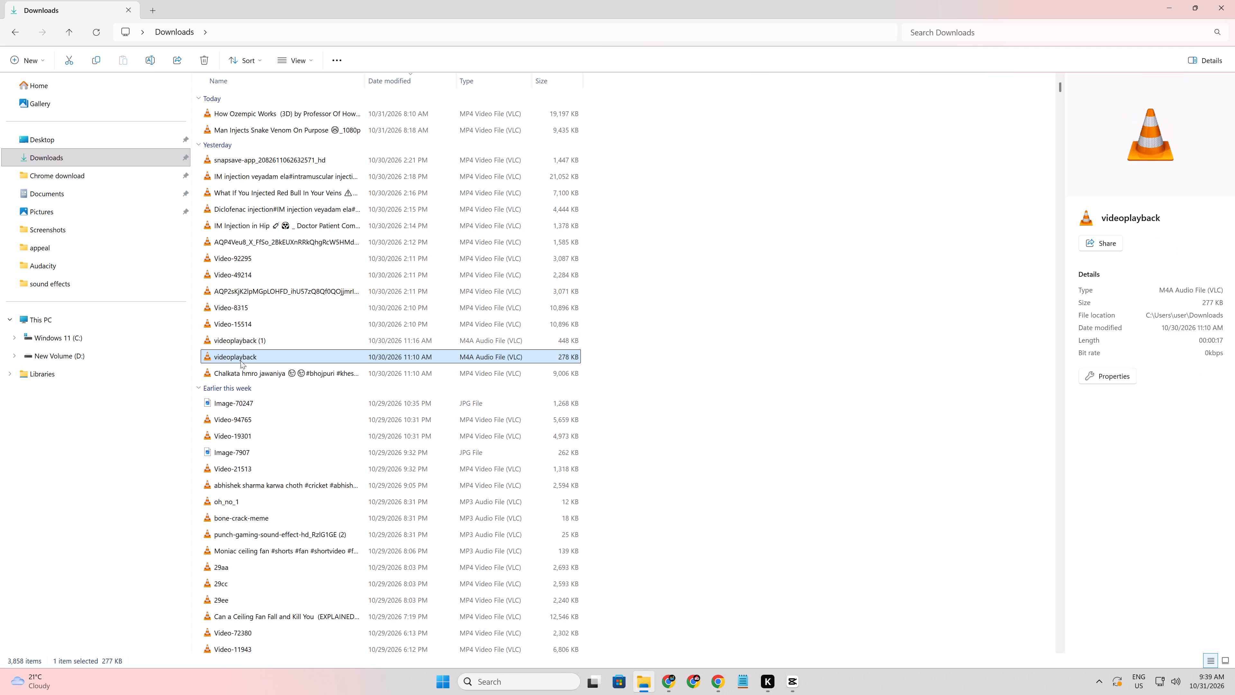
click(242, 371)
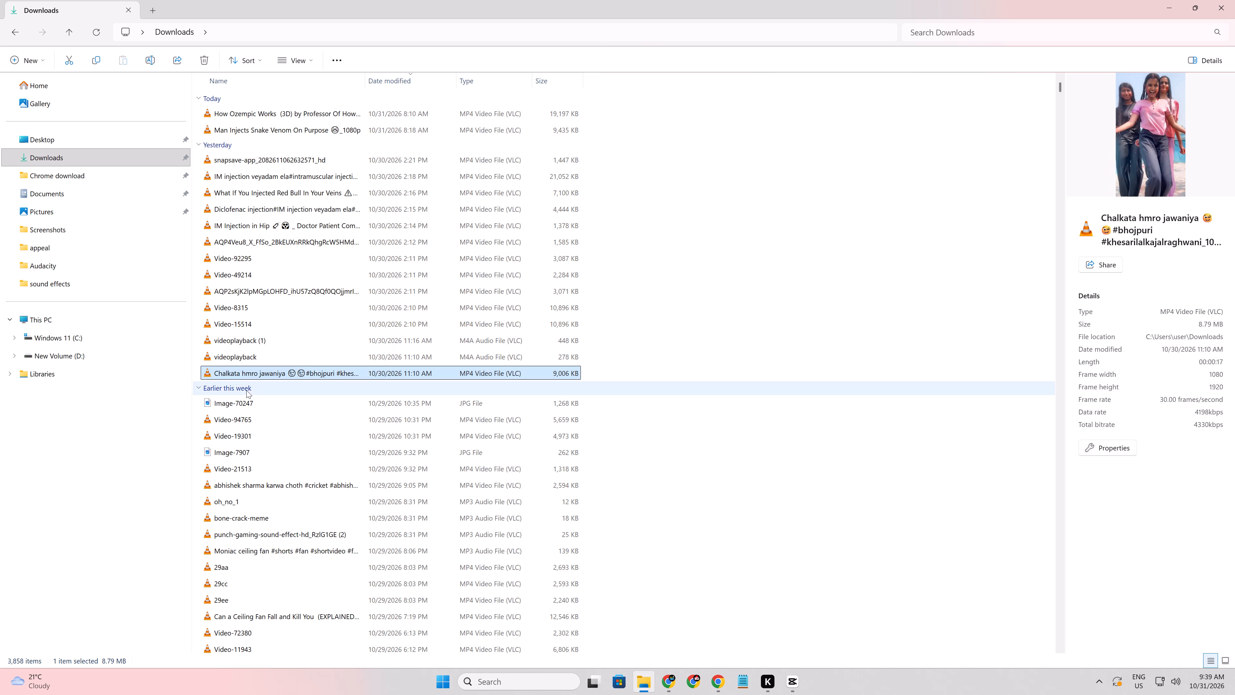
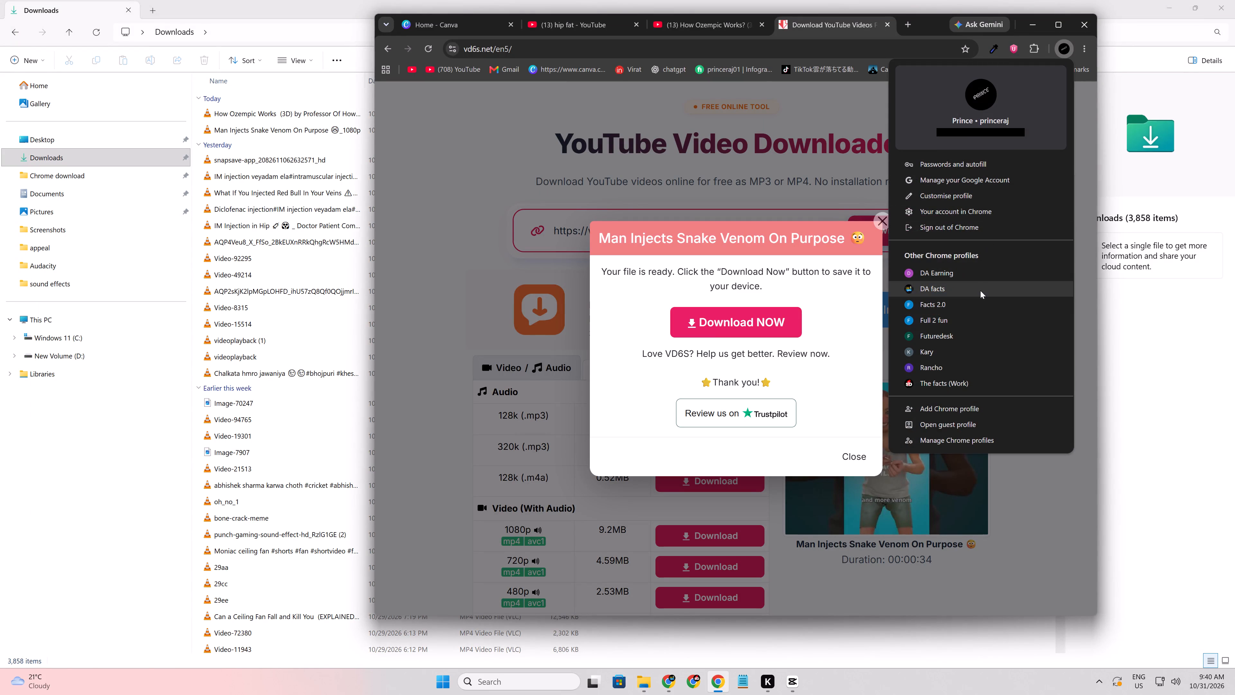
Switch to the Full 2 fun Chrome profile, open Instagram there without restoring old pages, and maximize the window.
click(979, 315)
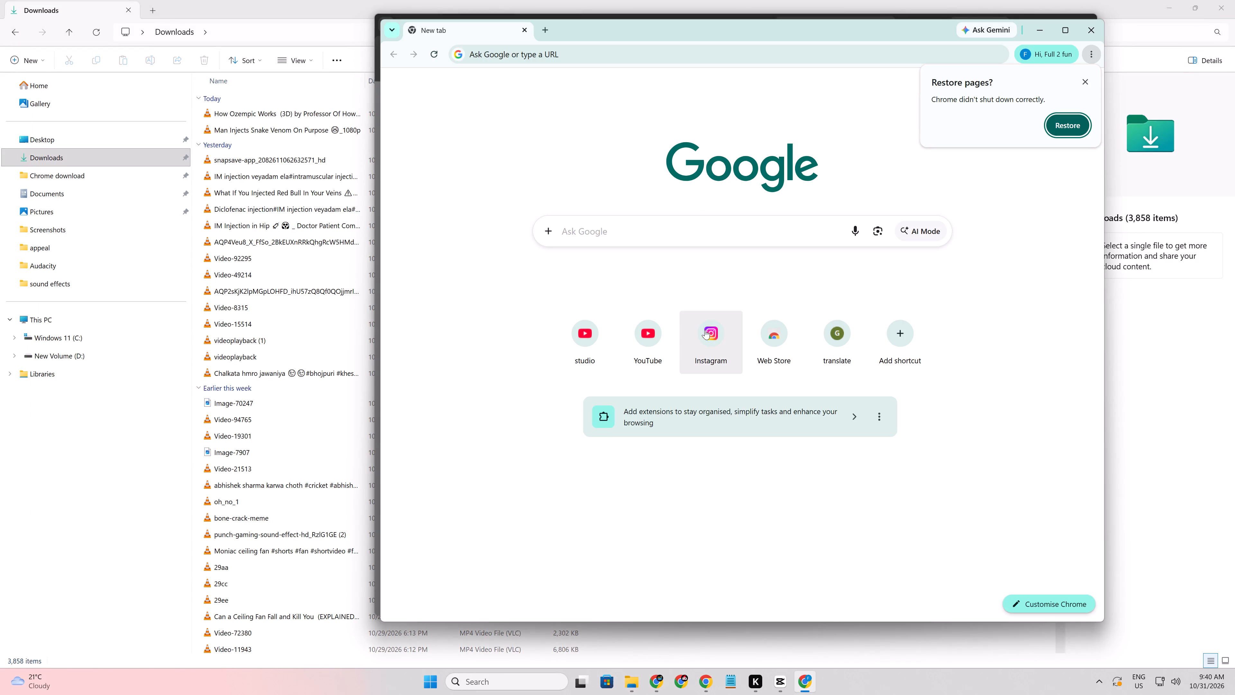
click(714, 362)
click(1084, 80)
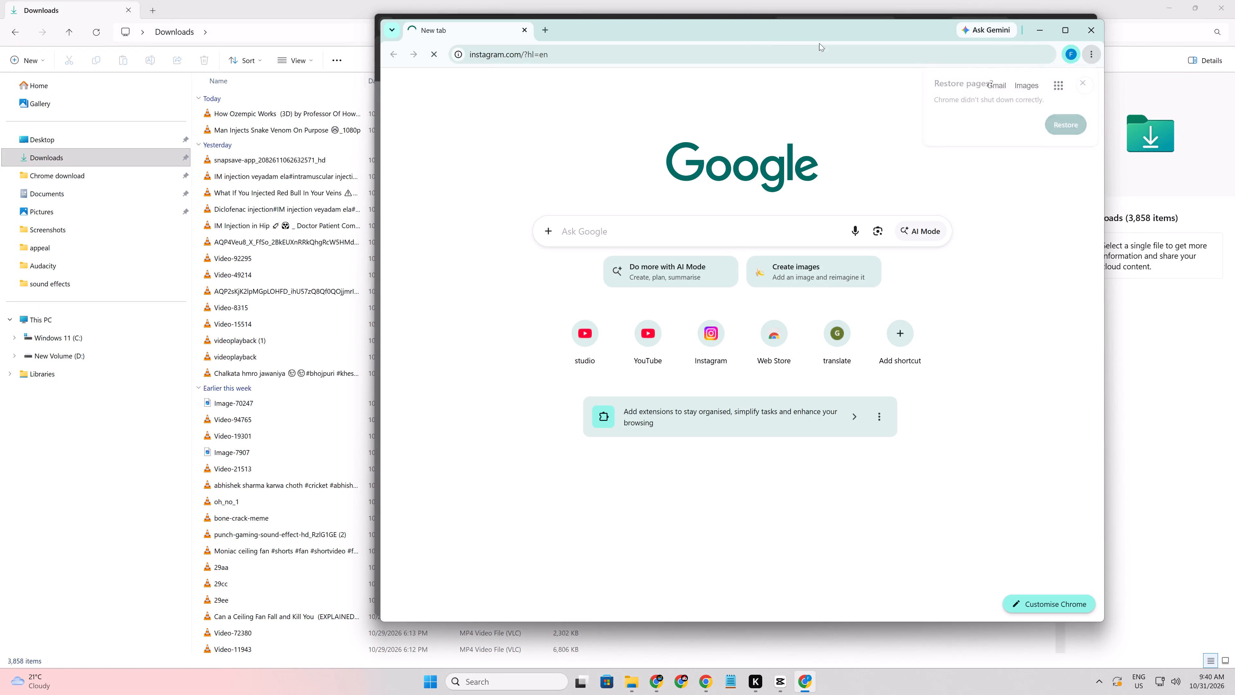
double_click(735, 32)
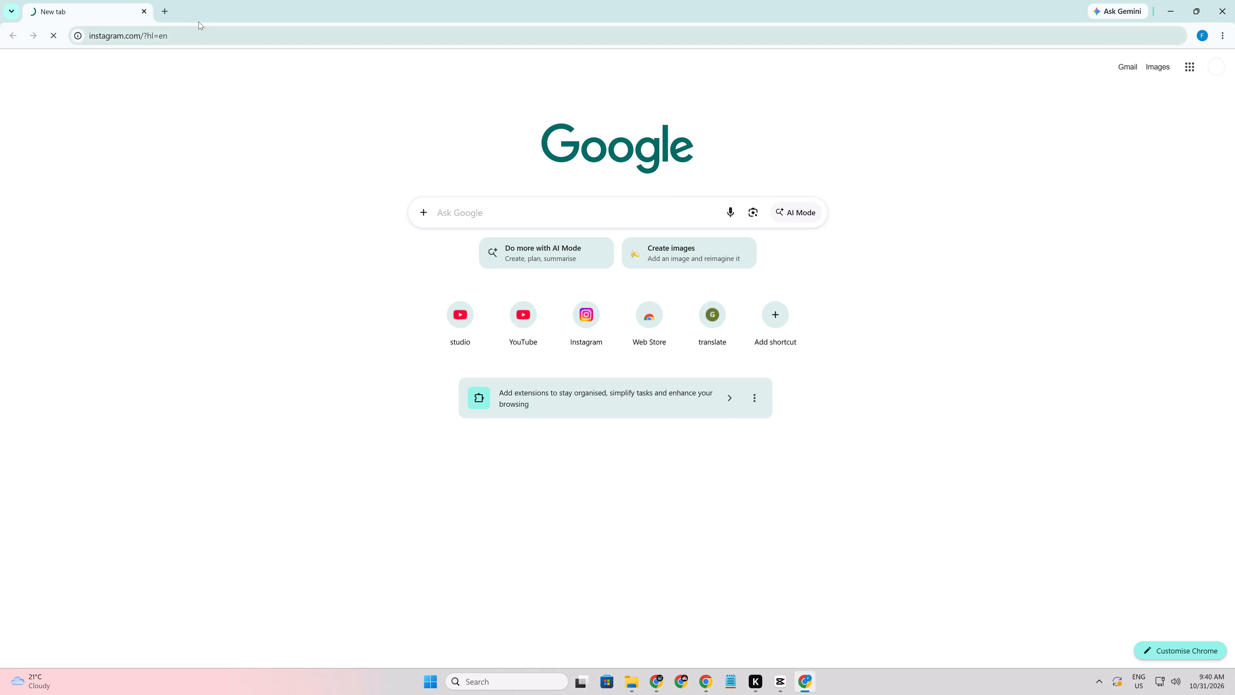
Search Google in a new tab for "instagram reel downloader hd".
click(165, 10)
click(486, 213)
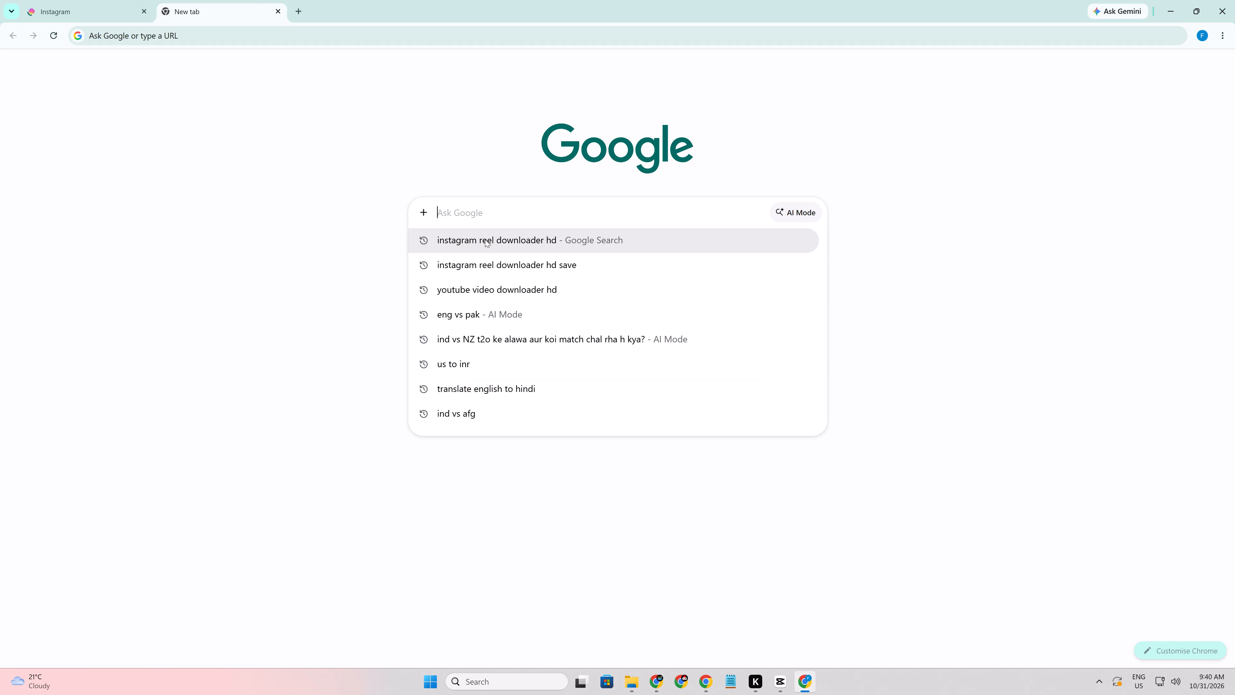
click(485, 239)
Detach the reel downloader search tab into its own window and arrange it beside the Instagram window.
drag(220, 18, 253, 57)
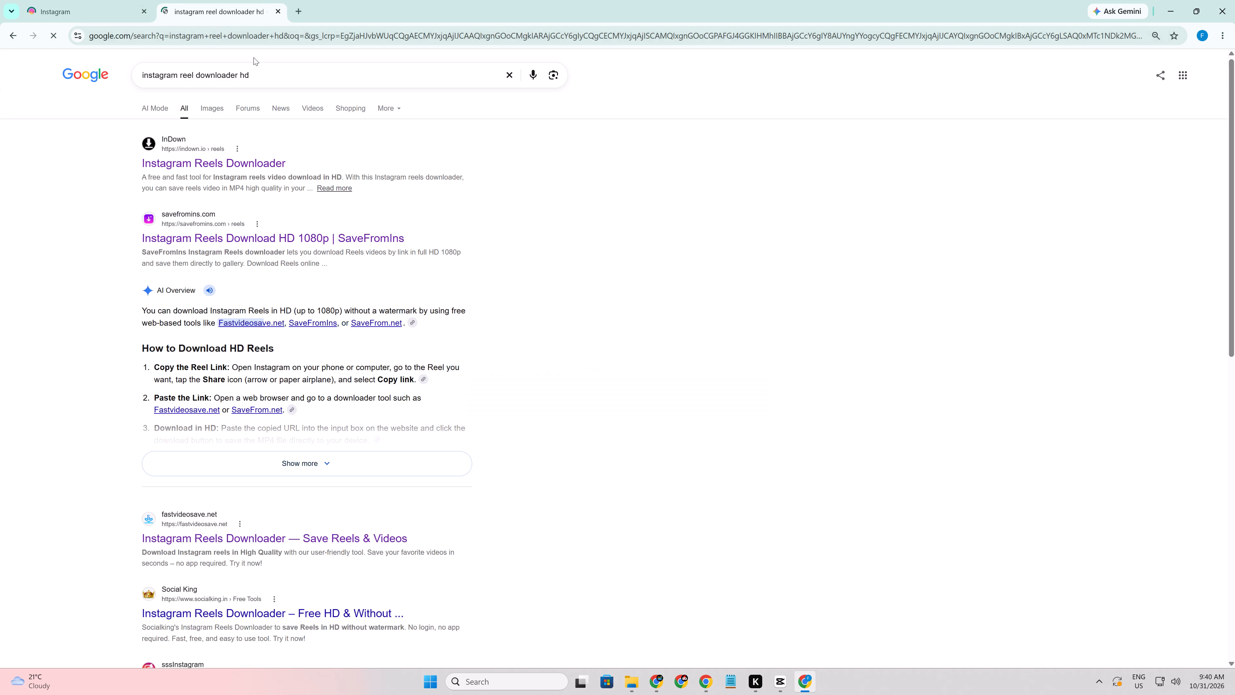
drag(253, 57, 857, 110)
click(598, 27)
drag(596, 21, 324, 128)
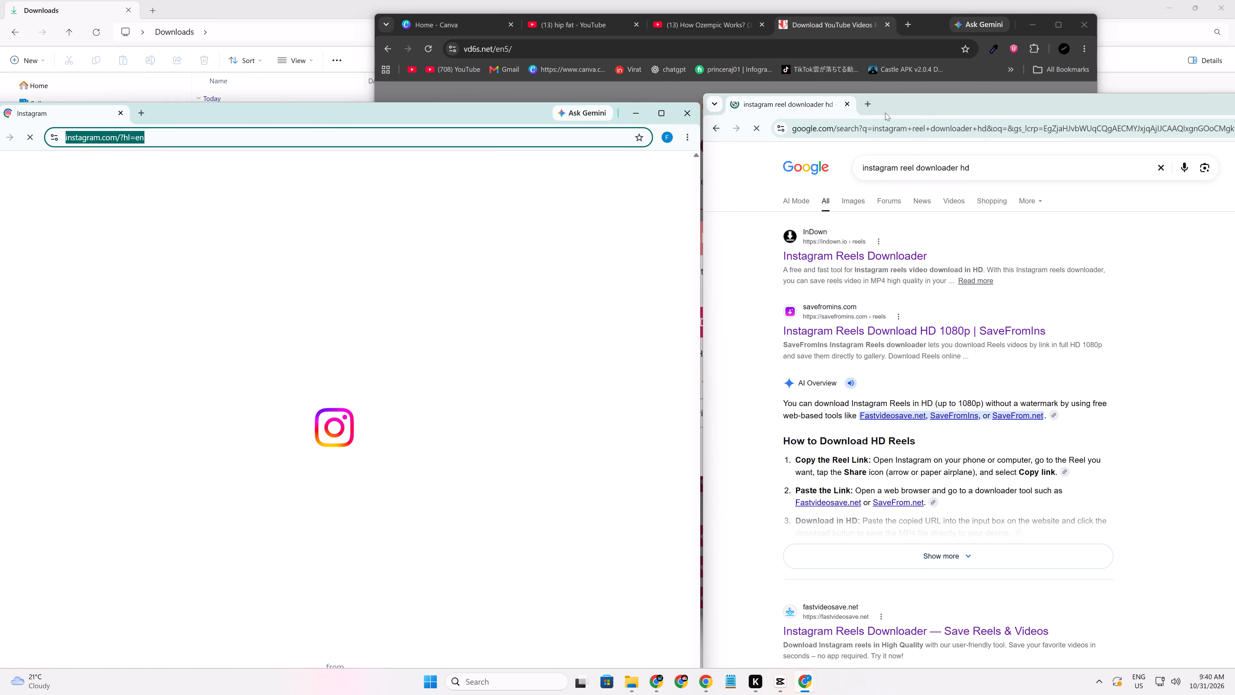
drag(891, 107, 854, 63)
drag(407, 123, 441, 113)
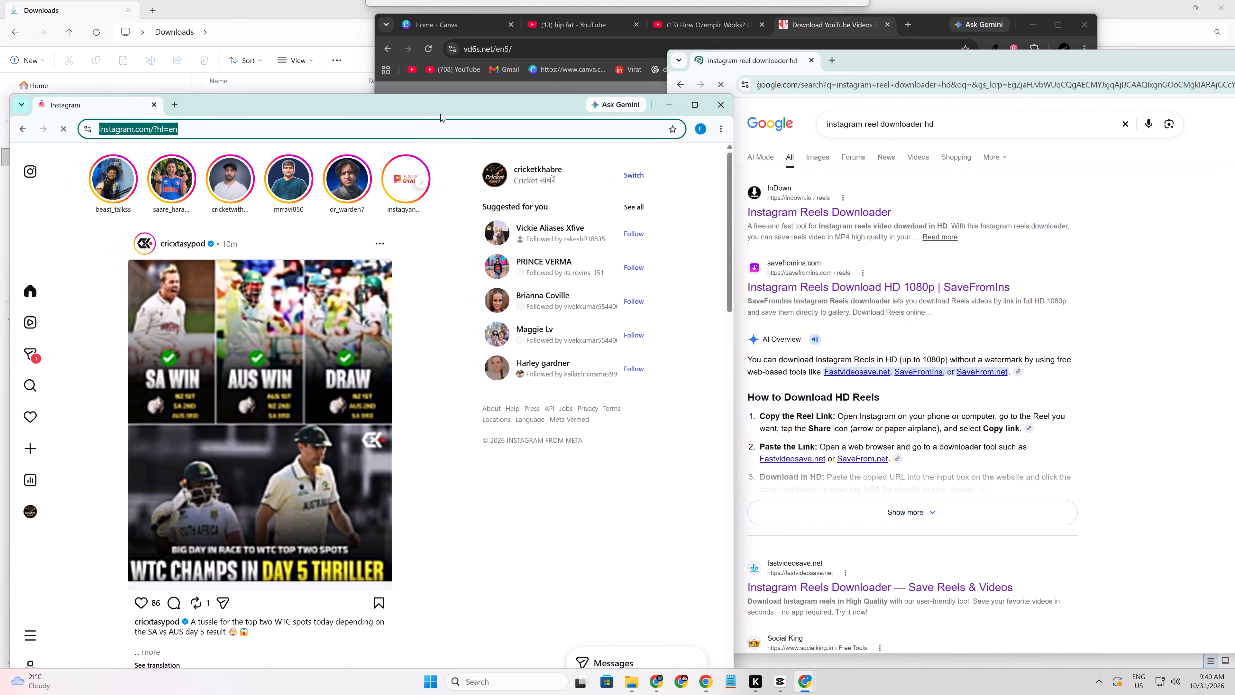
drag(441, 113, 463, 99)
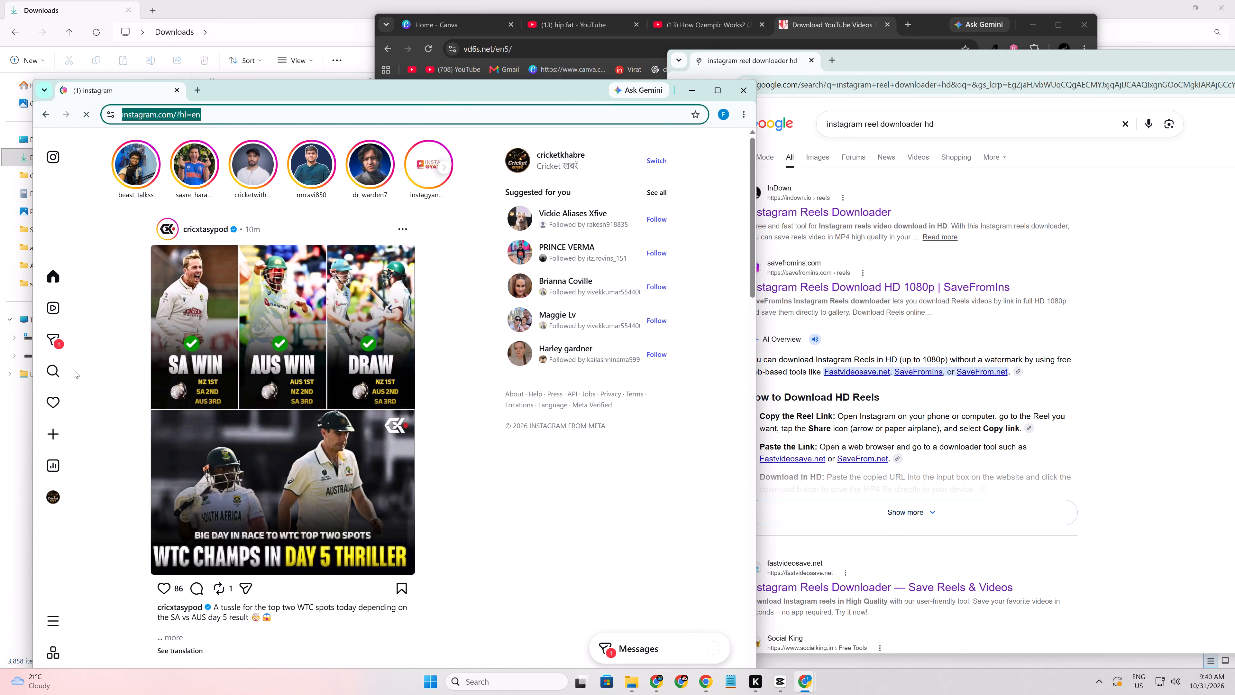
Open the Instagram direct message inbox.
click(64, 341)
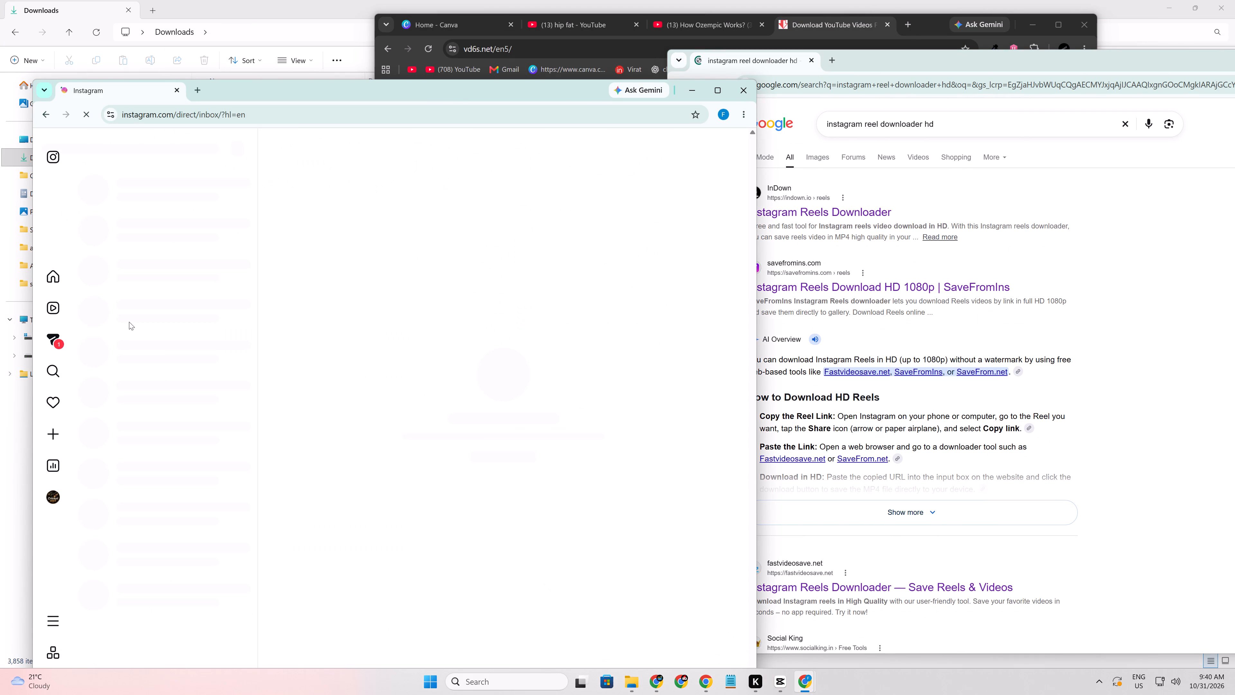
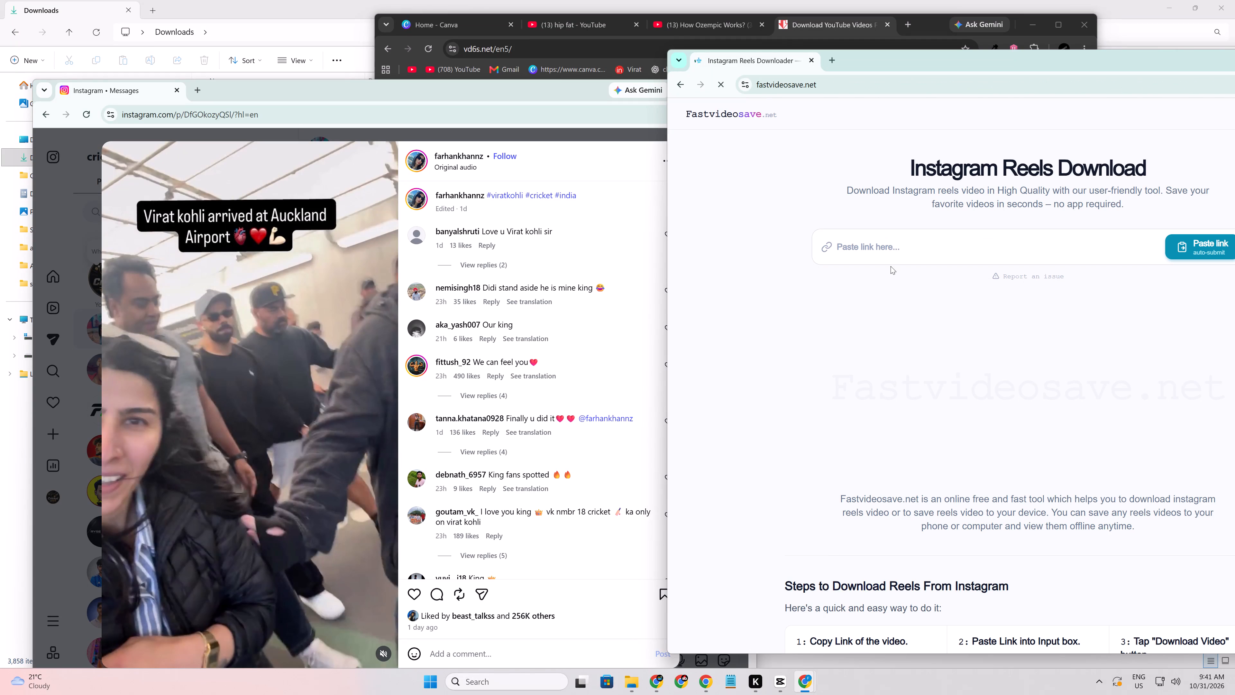
In Chrome, submit the copied link of the Virat Kohli Auckland Airport reel to Fastvideosave.net and download the video from Server 1.
click(1173, 251)
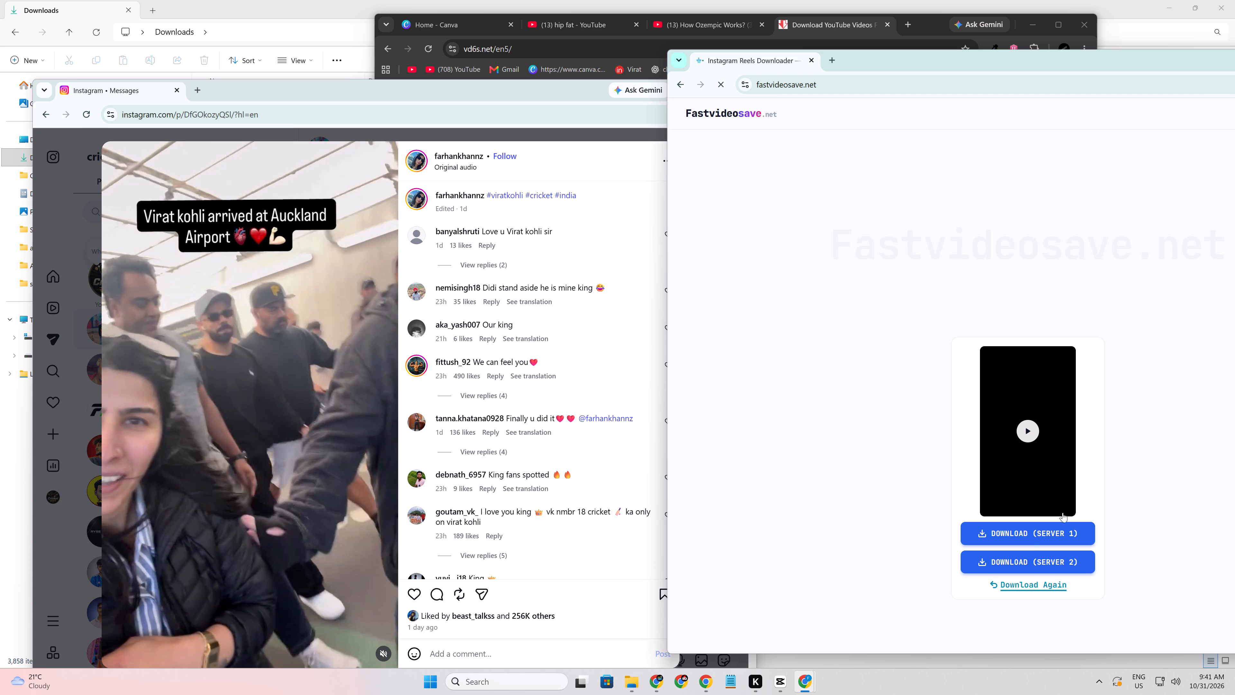
click(1032, 536)
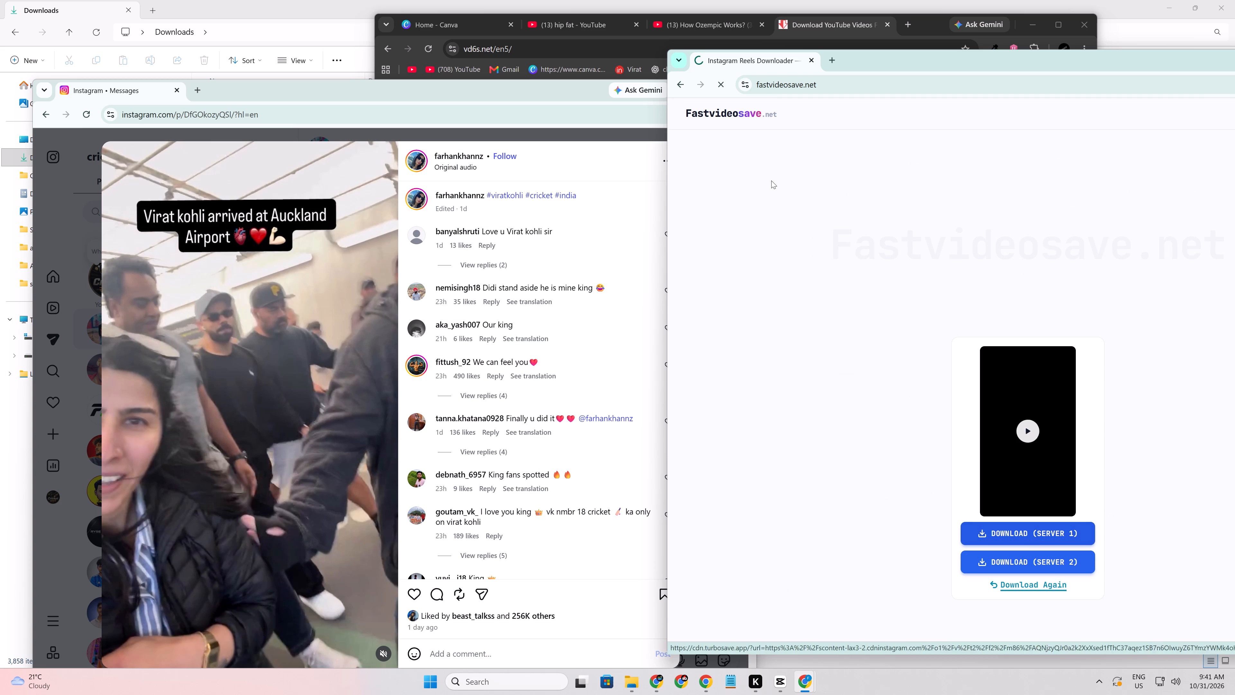
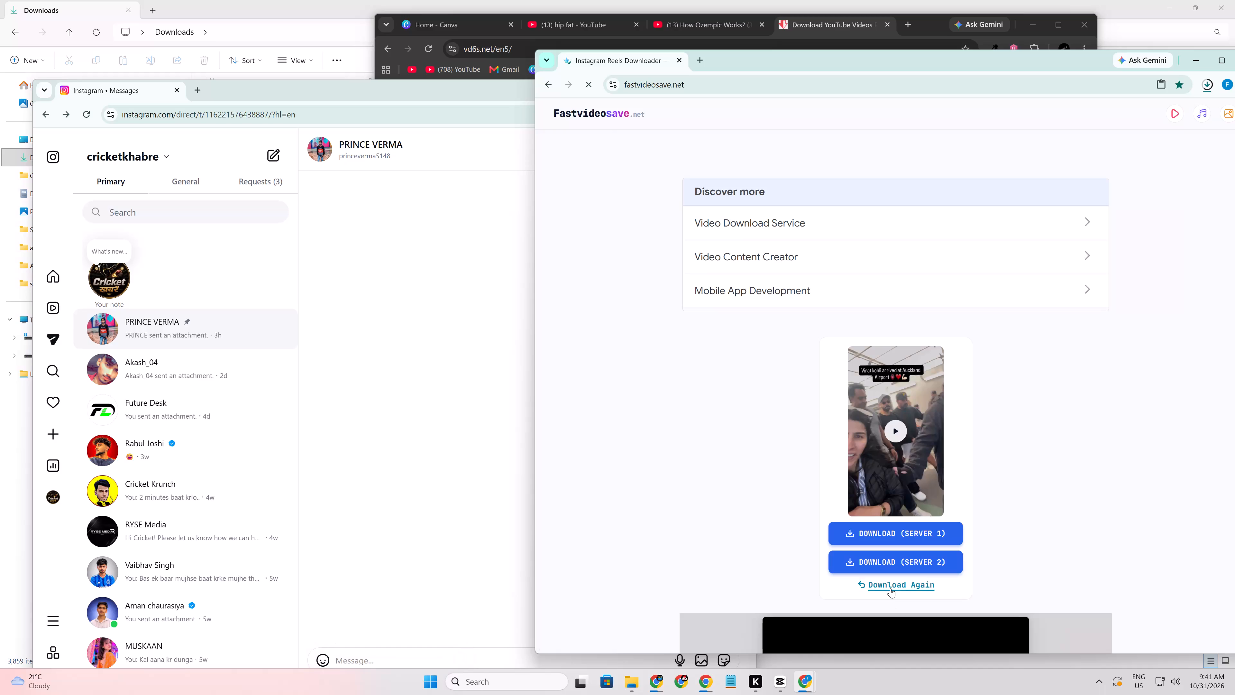
Download the reel from the copied Instagram link, captioned "5 November Ko Kya Hai", using Fastvideosave's Server 1, and check the download's progress.
click(891, 588)
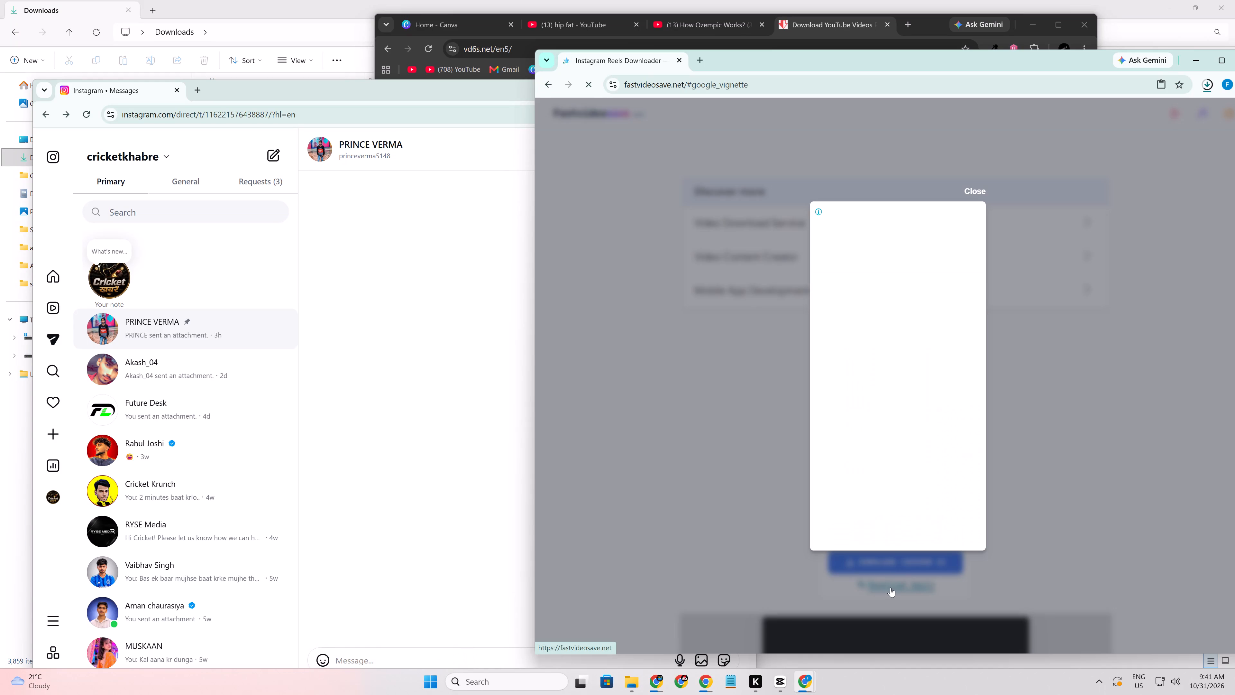
click(971, 191)
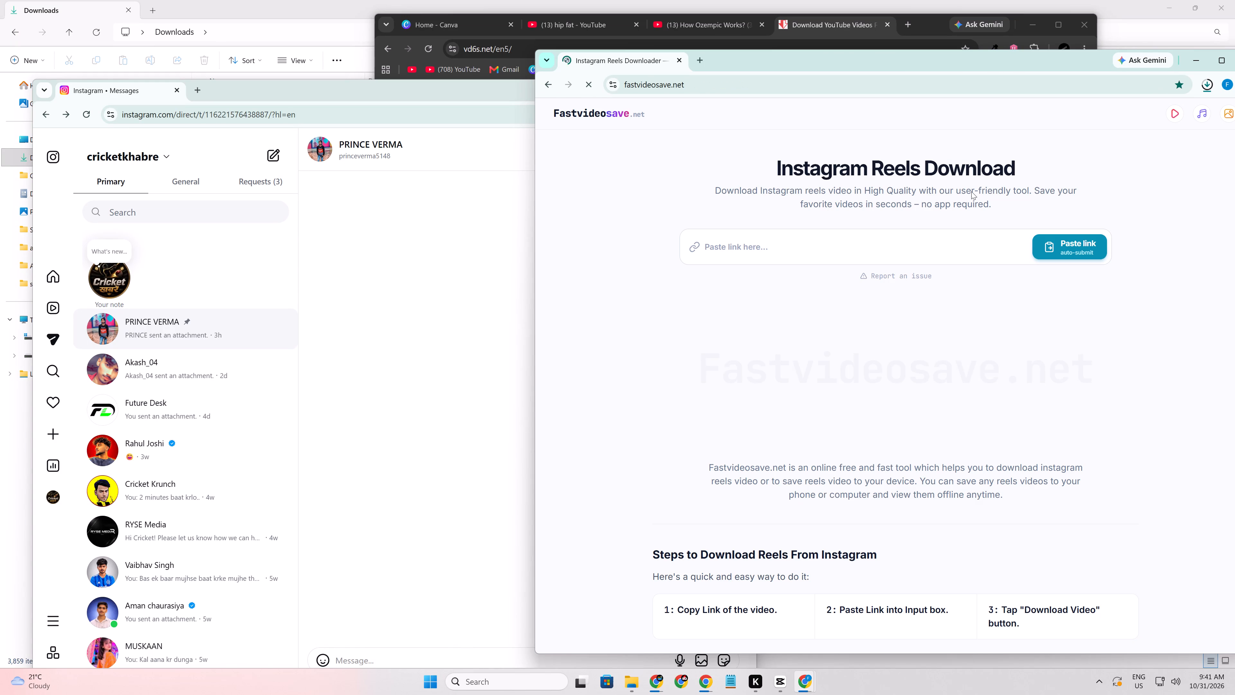
click(1074, 248)
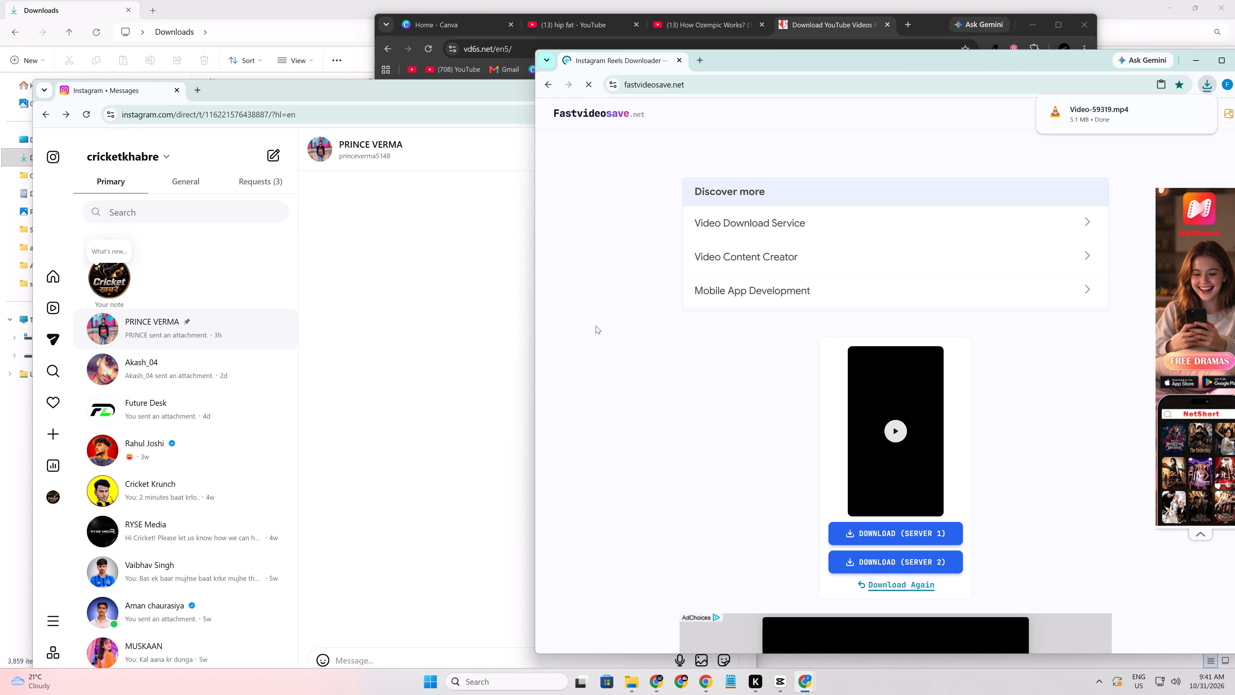
click(872, 536)
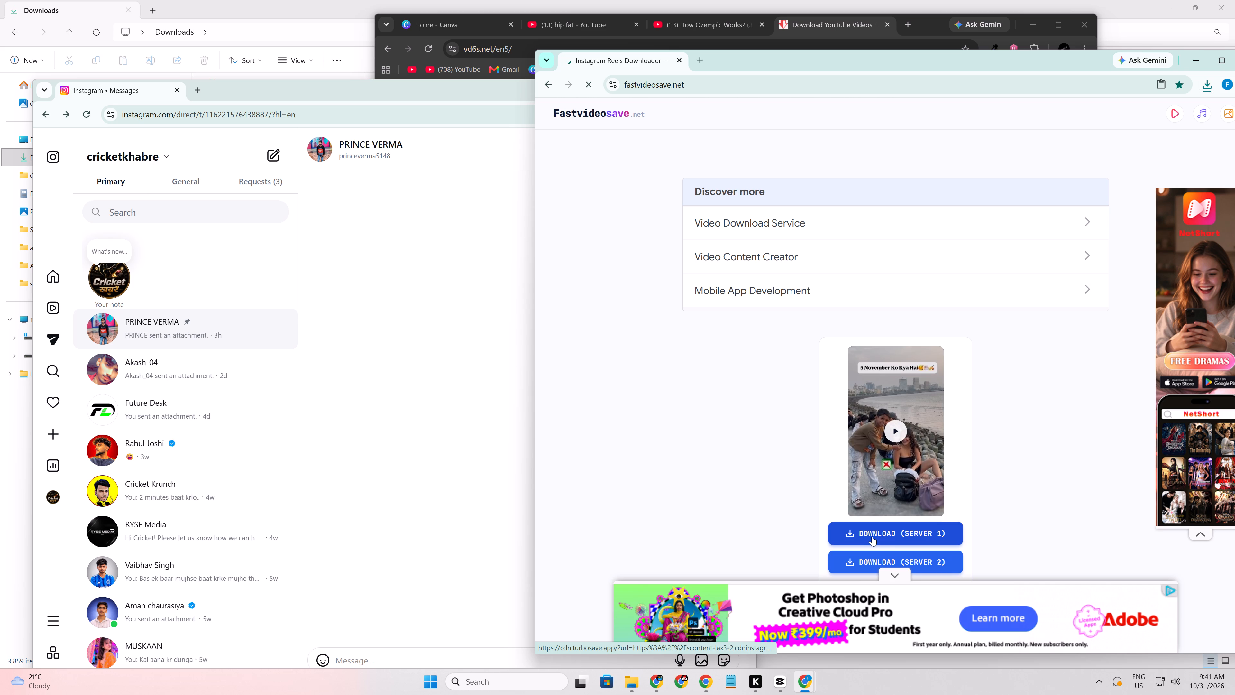
click(897, 574)
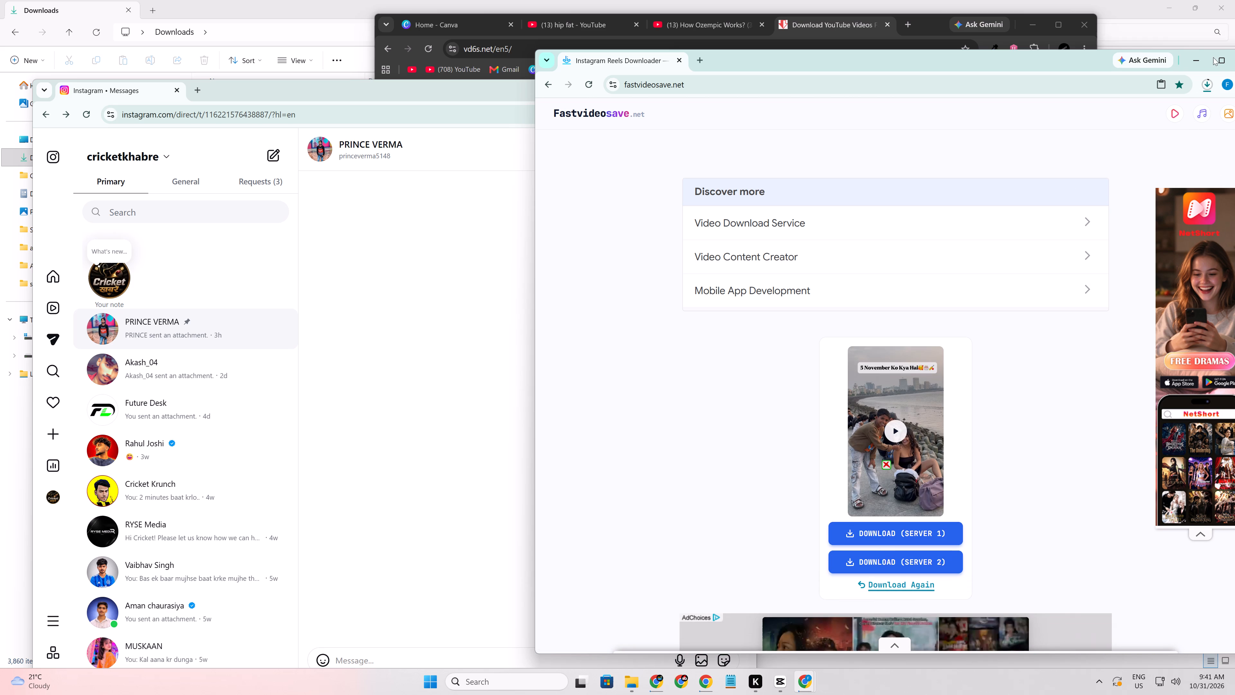
click(1212, 81)
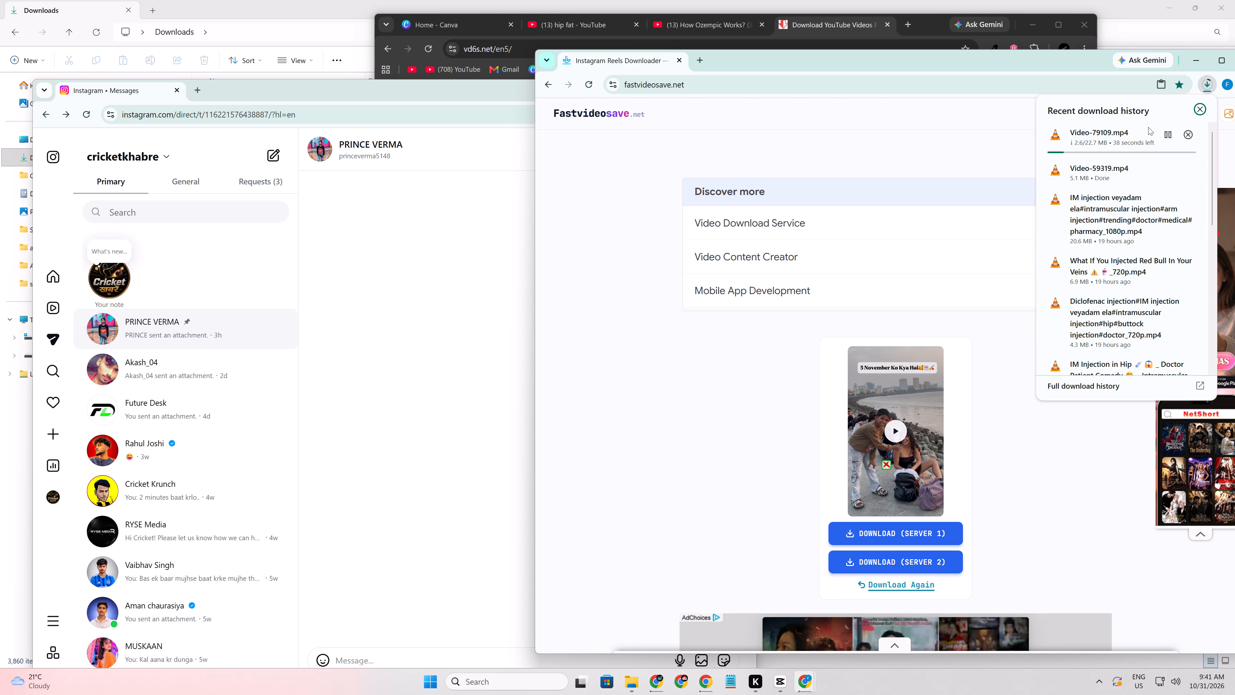
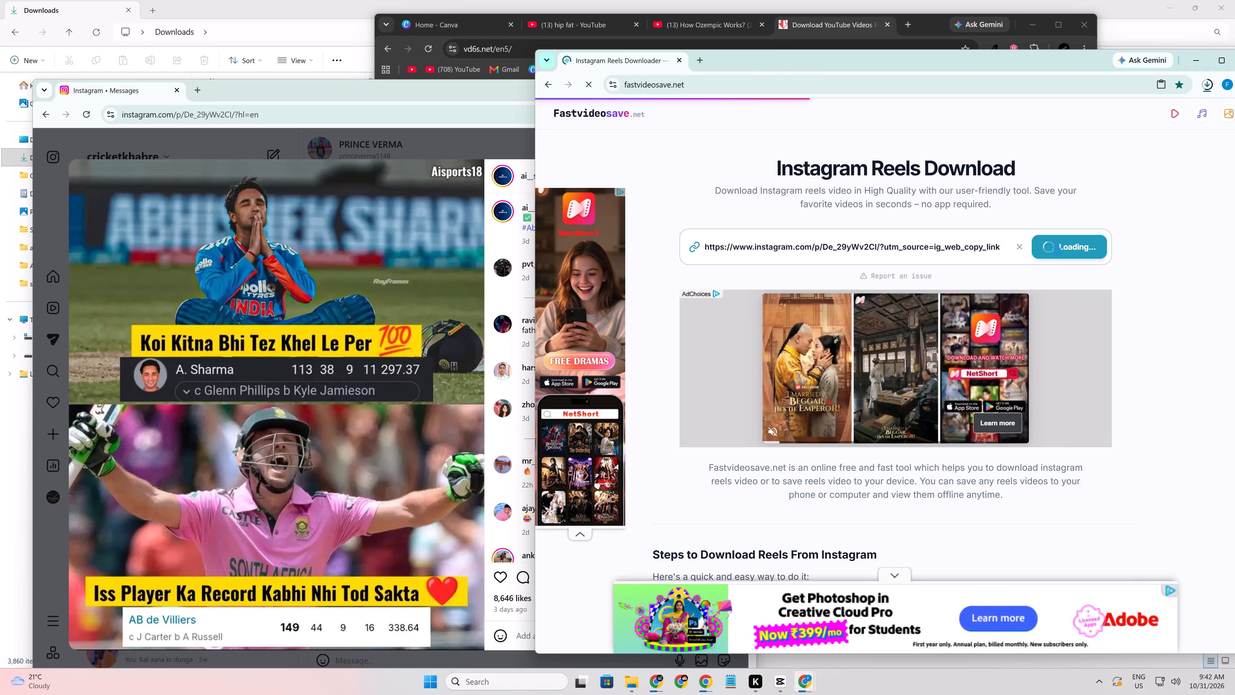
Download the photo from the Instagram cricket post comparing A. Sharma and AB de Villiers with the online Instagram downloader.
click(900, 494)
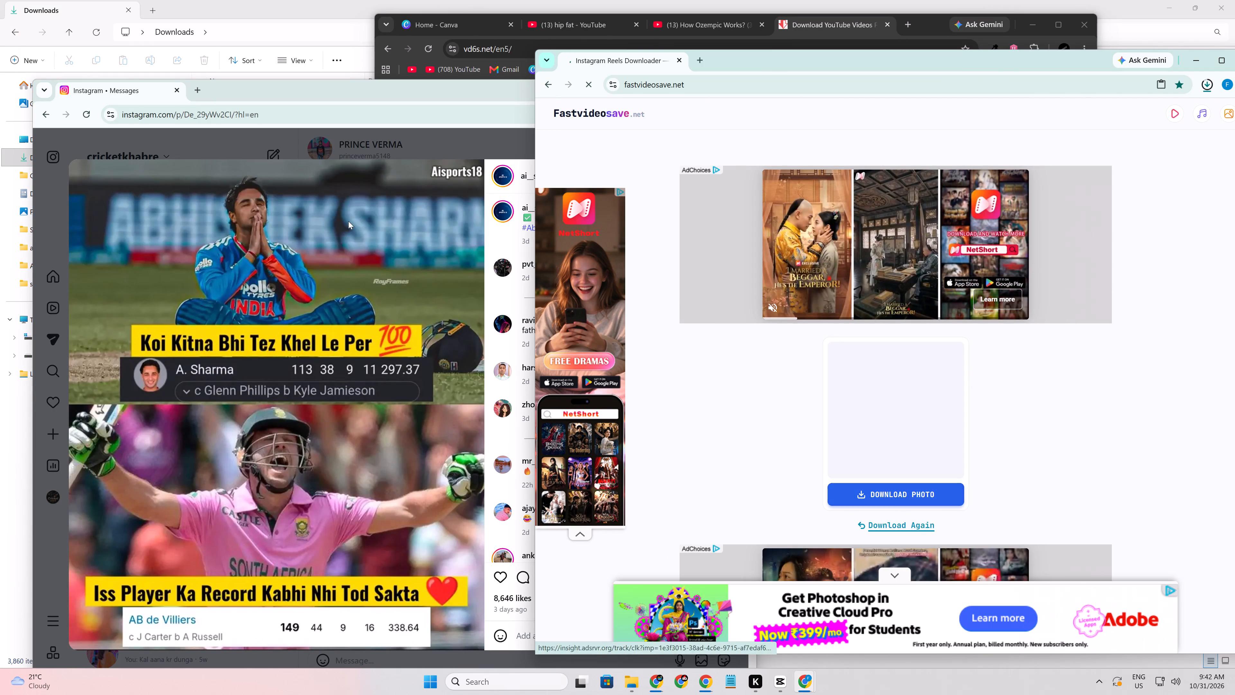
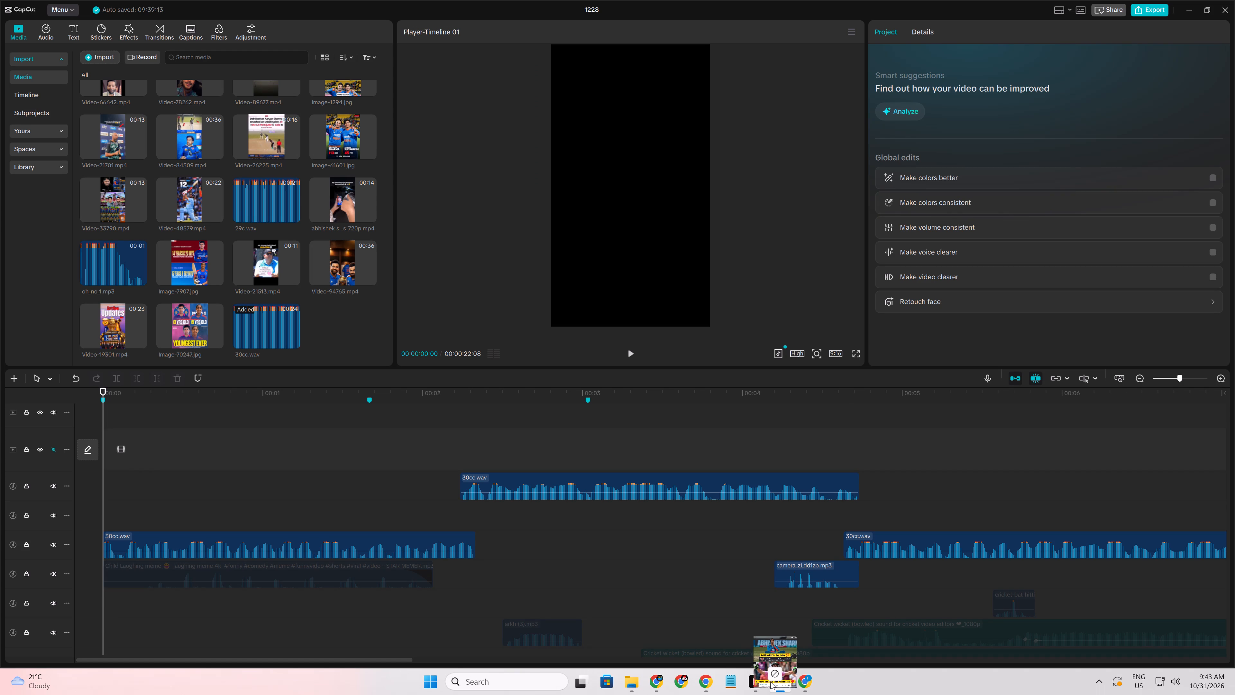
Place Image-26280.jpg from the media library on the main video track at the very start of the timeline.
drag(339, 331, 119, 463)
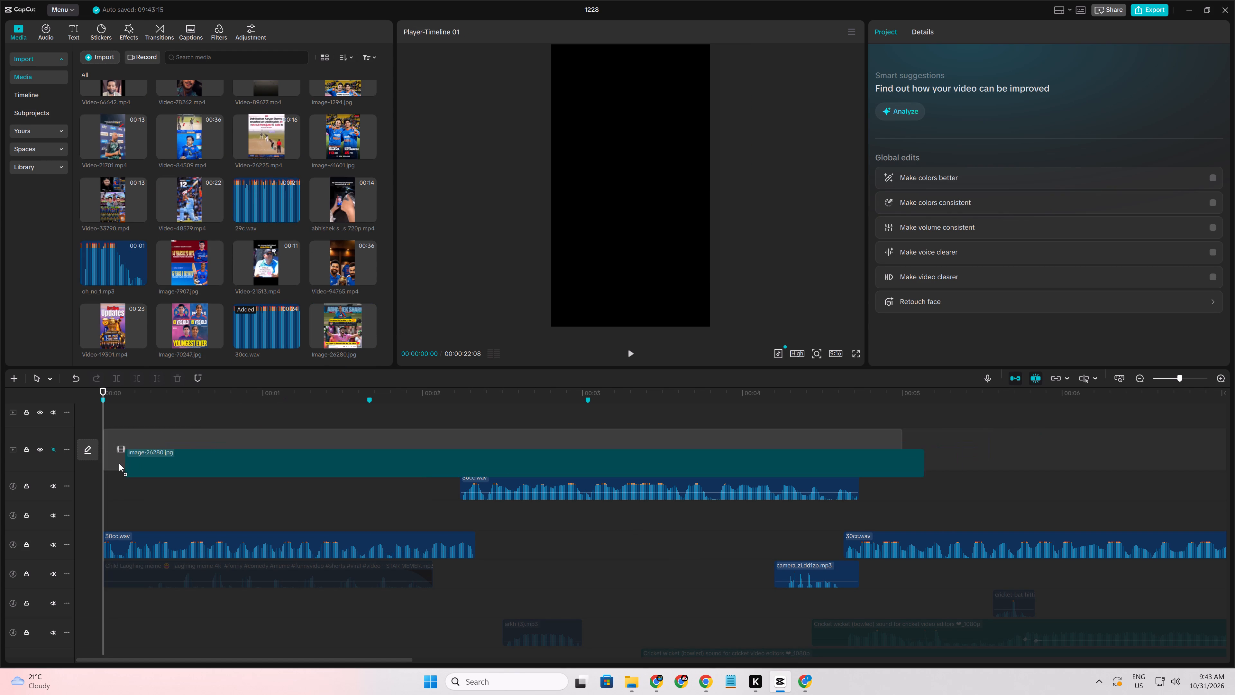
drag(119, 463, 118, 463)
Trim the end of the Image-26280.jpg clip at 00:00:02:08, near the start of the second 30cc.wav part.
click(174, 506)
drag(174, 506, 191, 488)
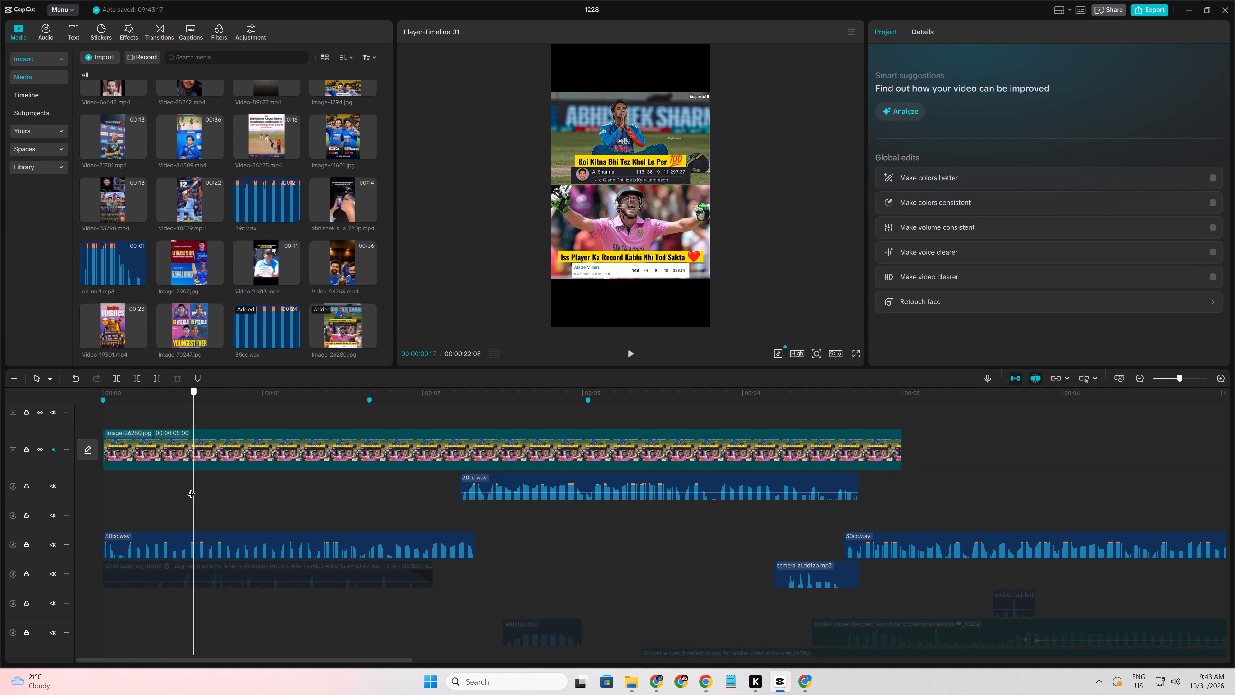
drag(191, 488, 283, 487)
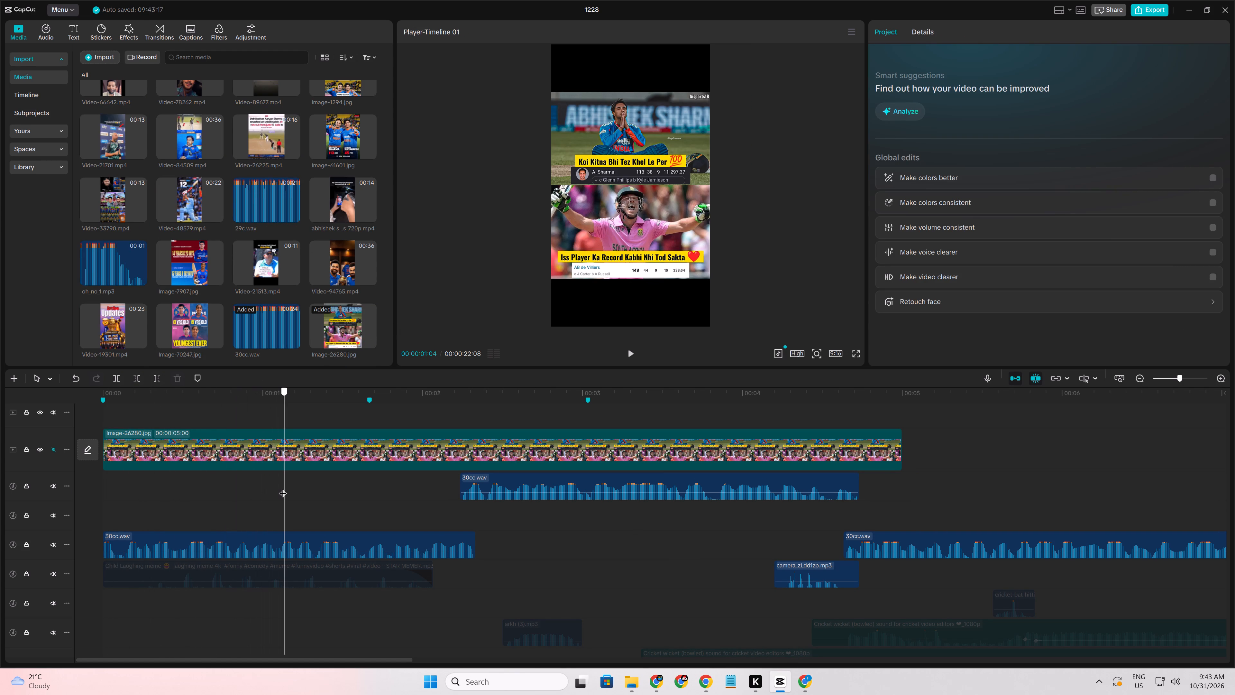
drag(283, 487, 424, 502)
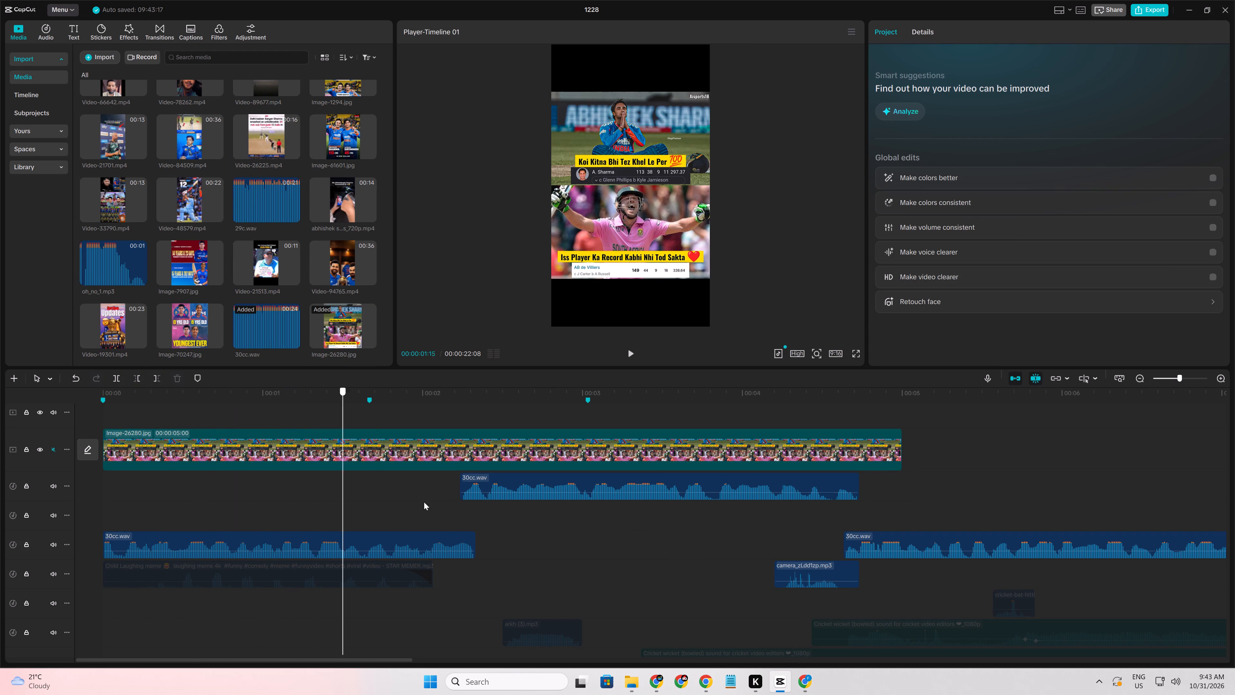
drag(424, 502, 468, 510)
click(500, 455)
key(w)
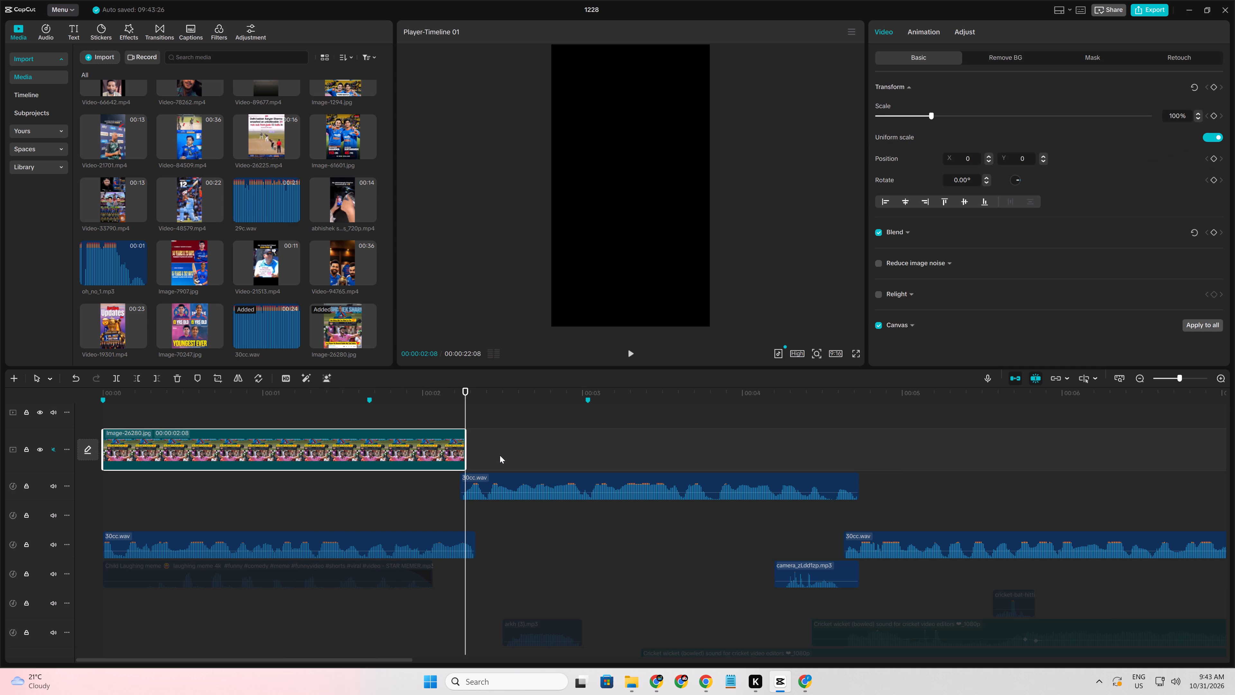
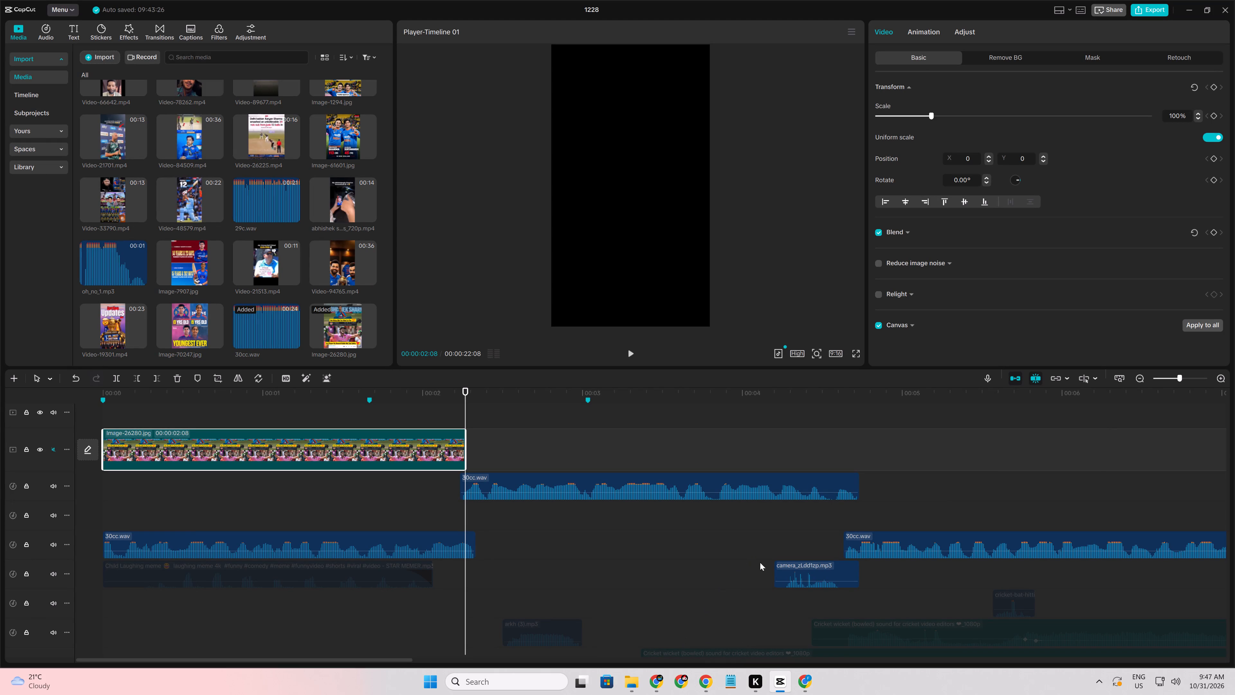
Switch to Chrome and bring up both the Instagram messages window and the fastvideosave.net Instagram Reels Downloader window.
click(805, 681)
click(786, 616)
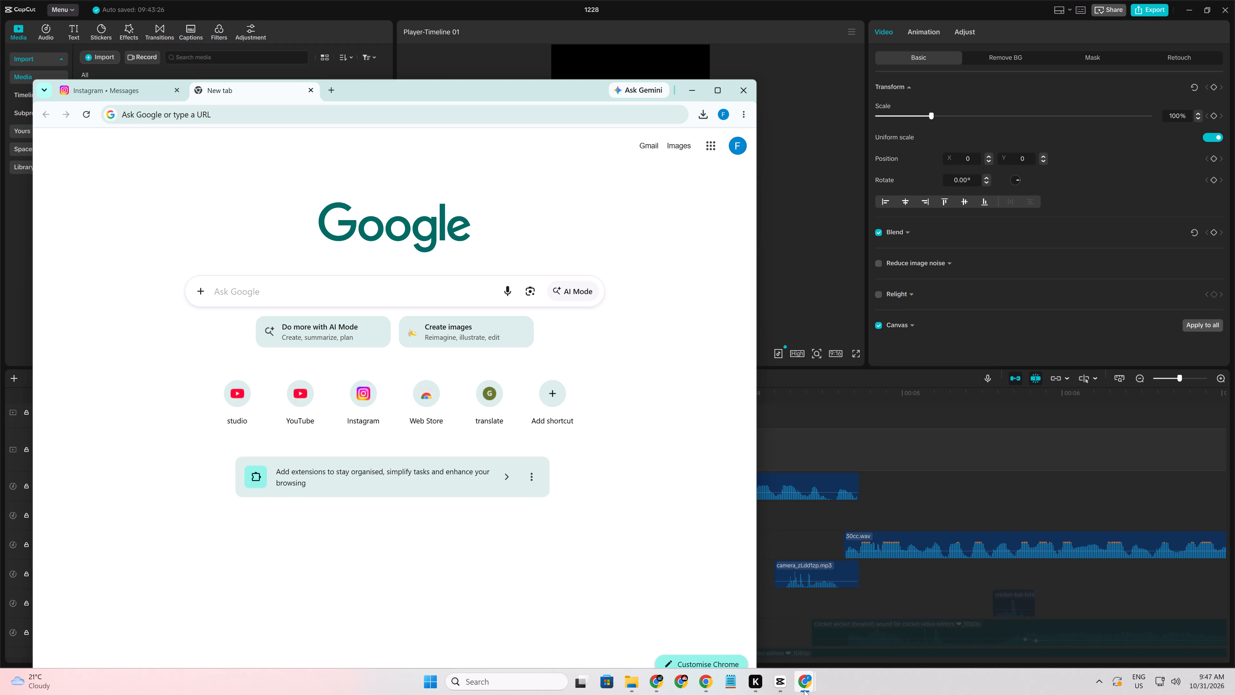
click(836, 618)
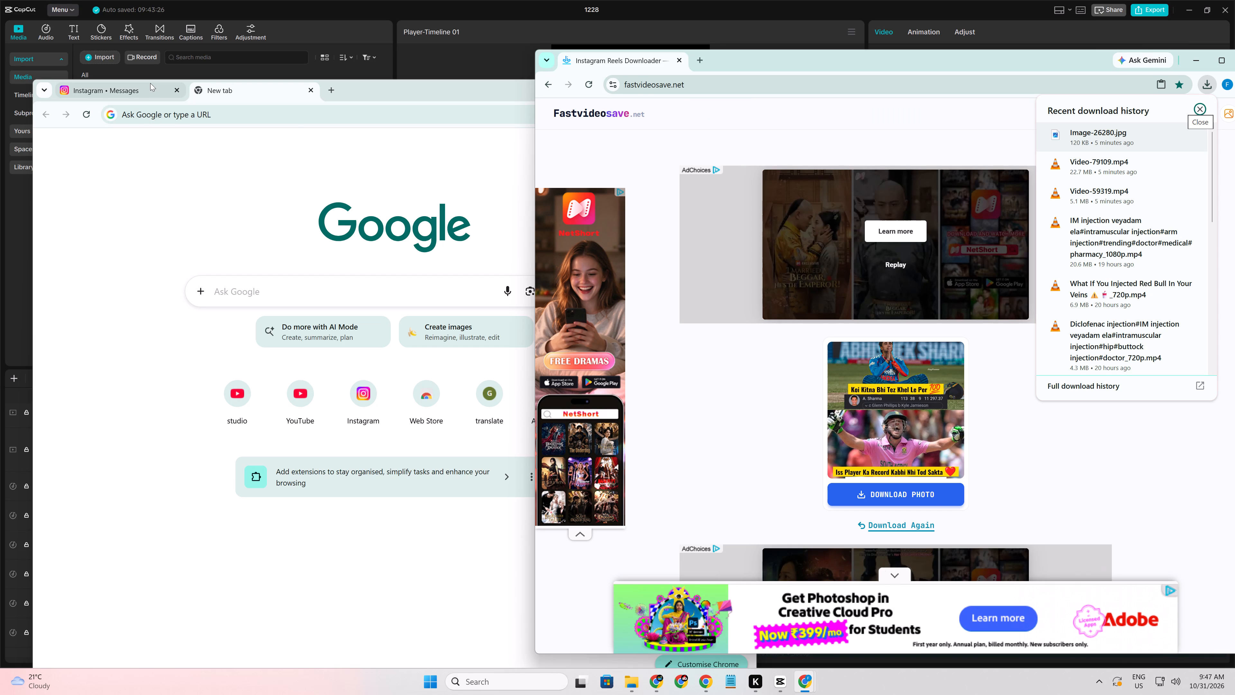
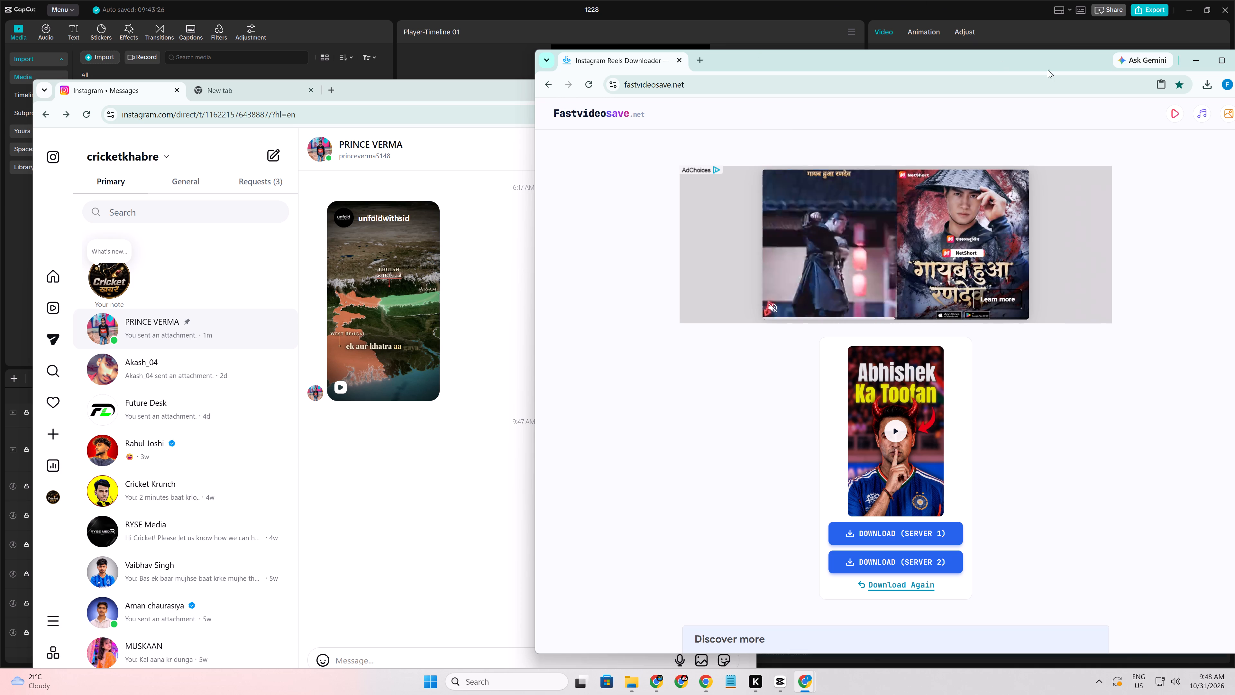
Download the "Abhishek Ka Toofan" reel from Server 1.
click(1203, 93)
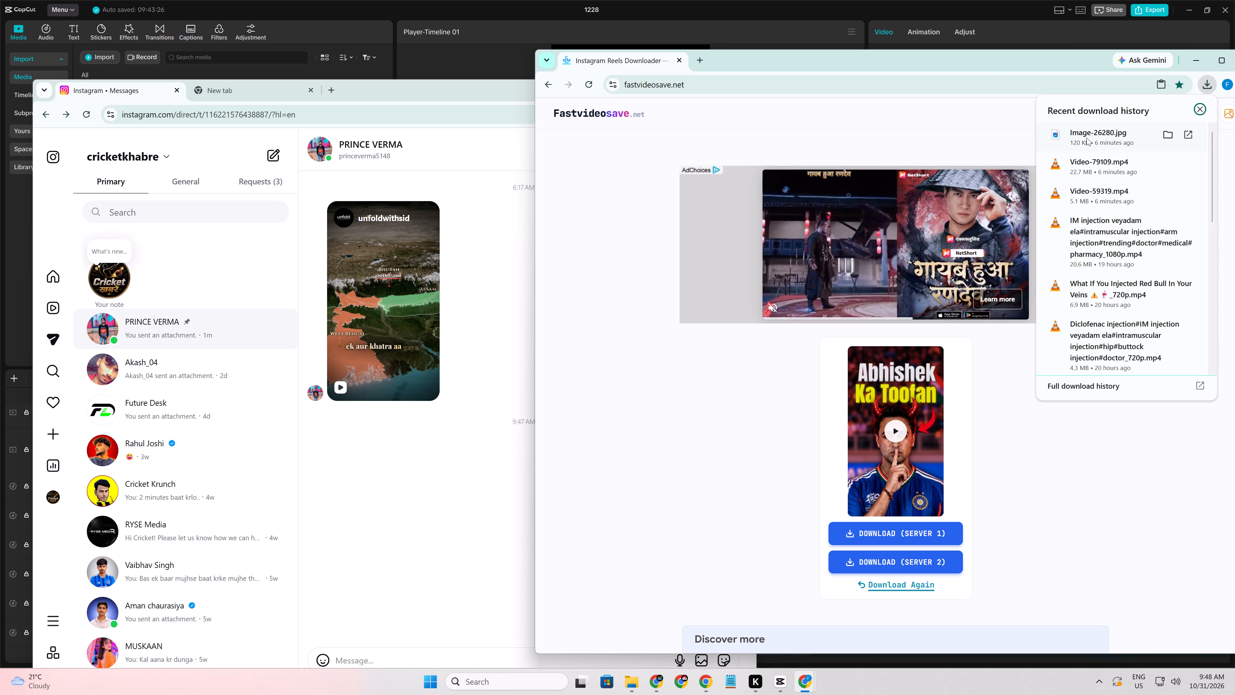
click(851, 539)
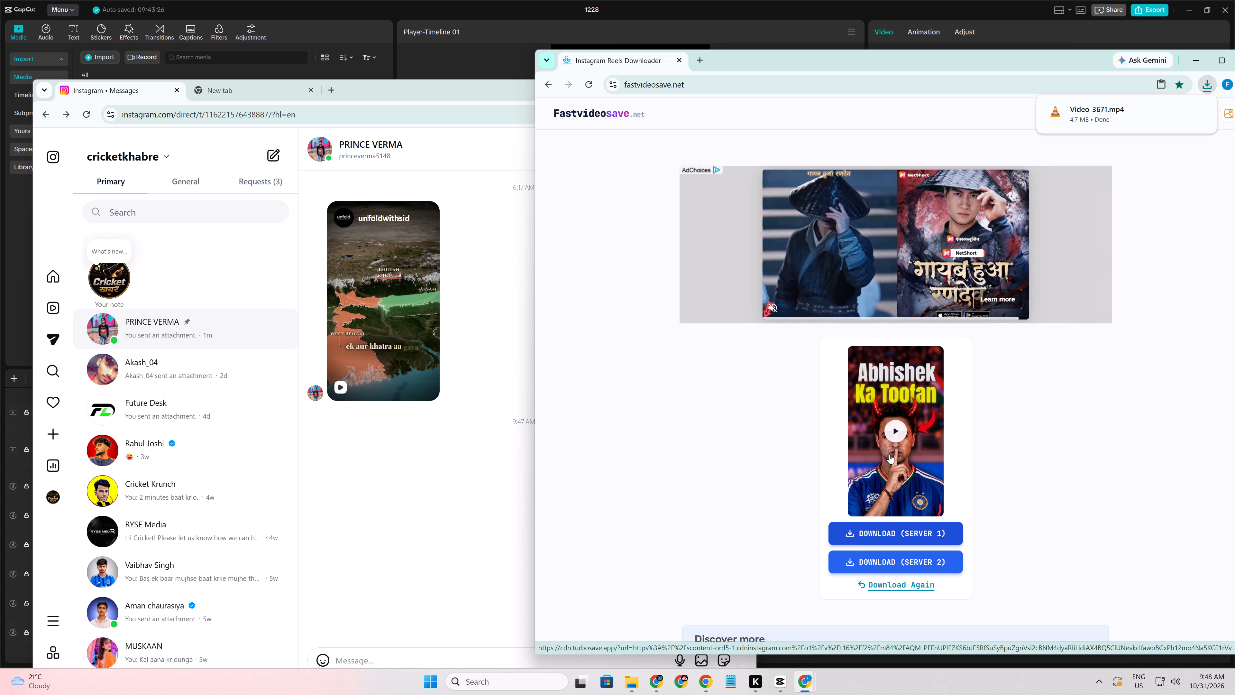
Bring the downloaded Video-3671.mp4 into the CapCut project media and insert it at the start of the main track, before Image-26280.jpg.
drag(1102, 113, 786, 679)
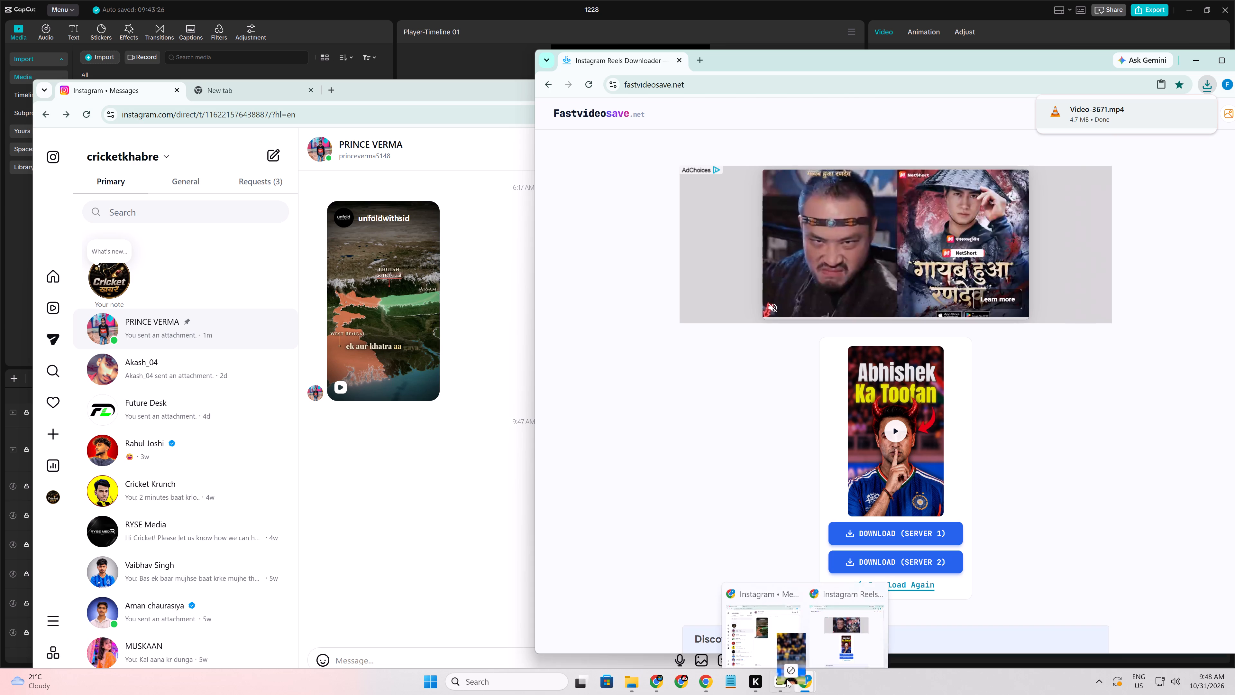
drag(786, 679, 280, 297)
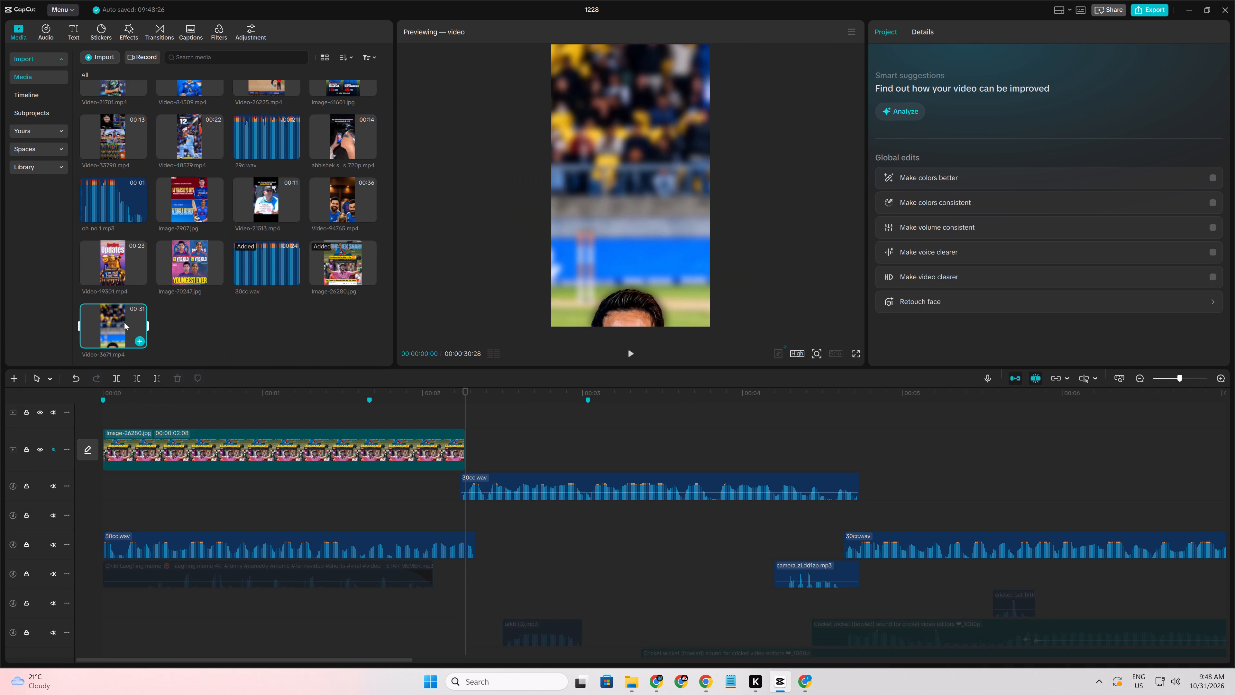
drag(111, 326, 99, 441)
Scrub through the inserted Video-3671.mp4 clip to examine which shots it contains for use over the voice-over.
click(199, 492)
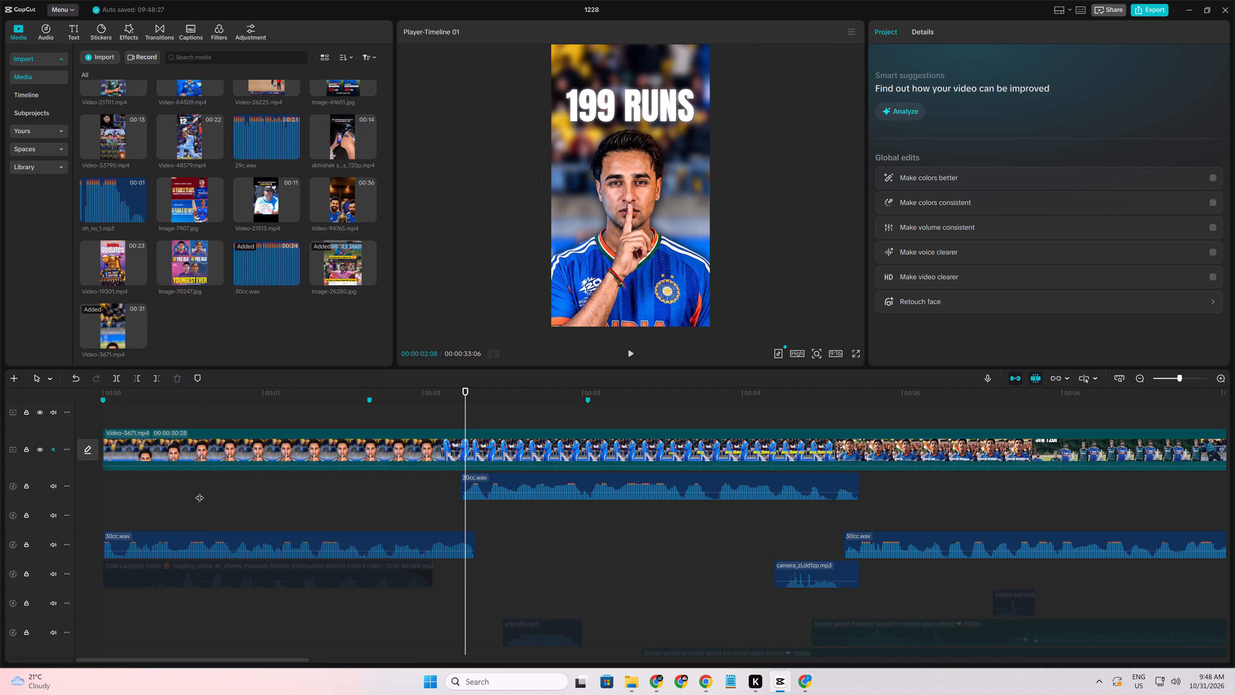
ctrl+click(199, 492)
ctrl+drag(199, 492, 206, 500)
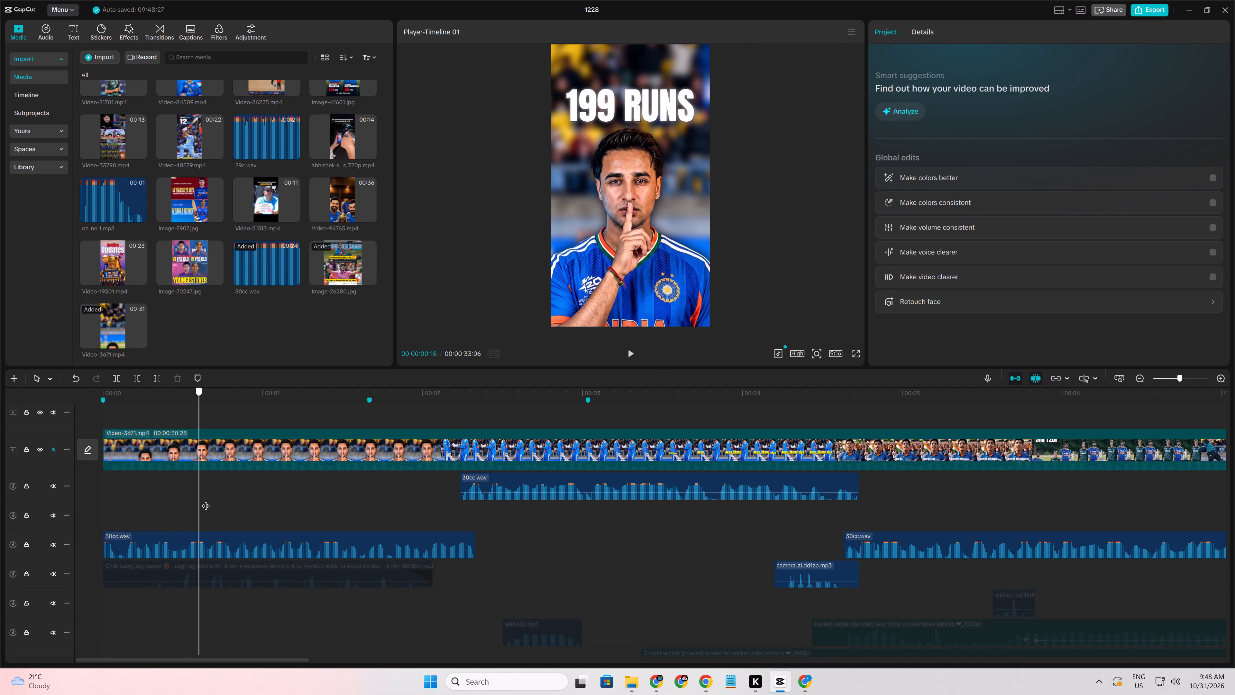
ctrl+drag(206, 500, 207, 500)
ctrl+scroll(207, 500, down, 14)
ctrl+scroll(269, 494, down, 2)
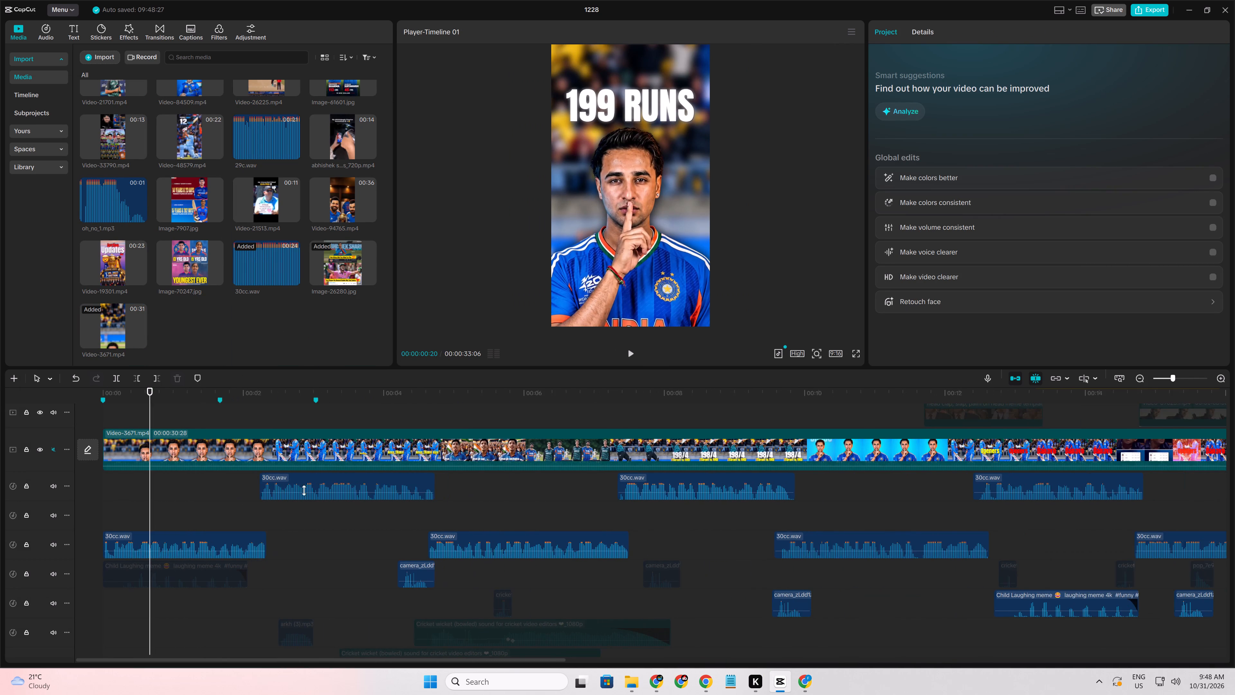
ctrl+scroll(304, 490, down, 5)
click(405, 480)
drag(405, 480, 554, 486)
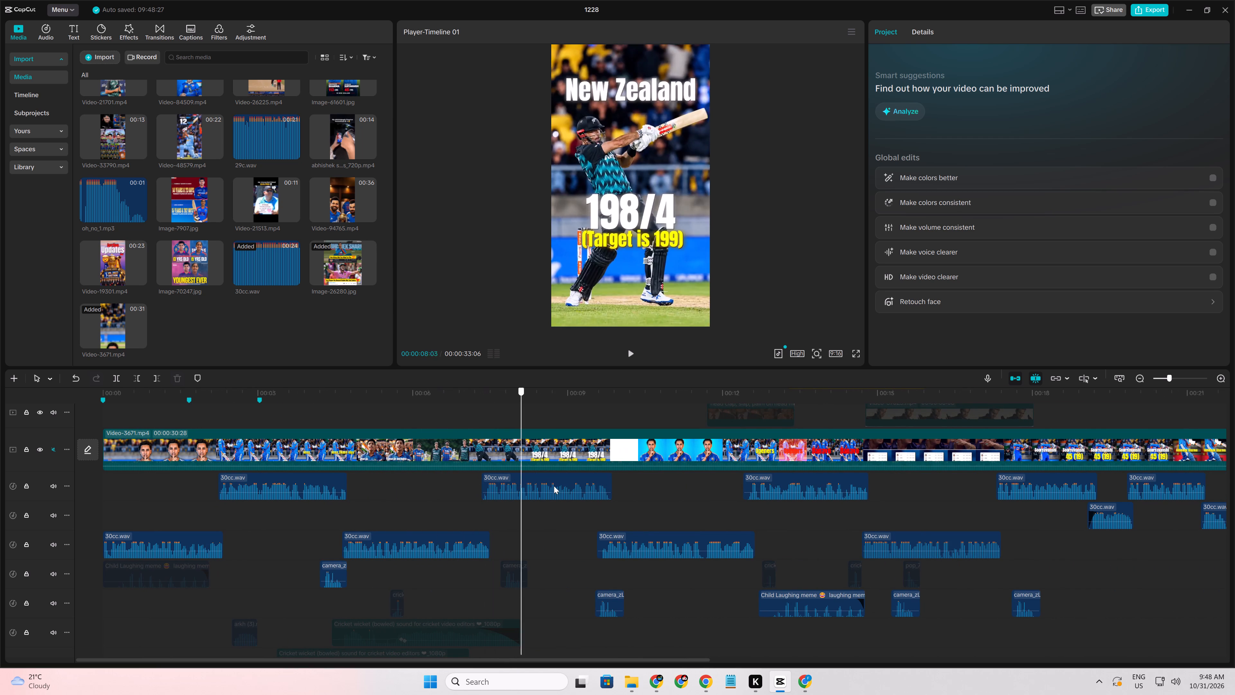
Split Video-3671.mp4 on the main video track at 00:00:09:23, just before the white flash and Chase shot.
drag(554, 486, 627, 510)
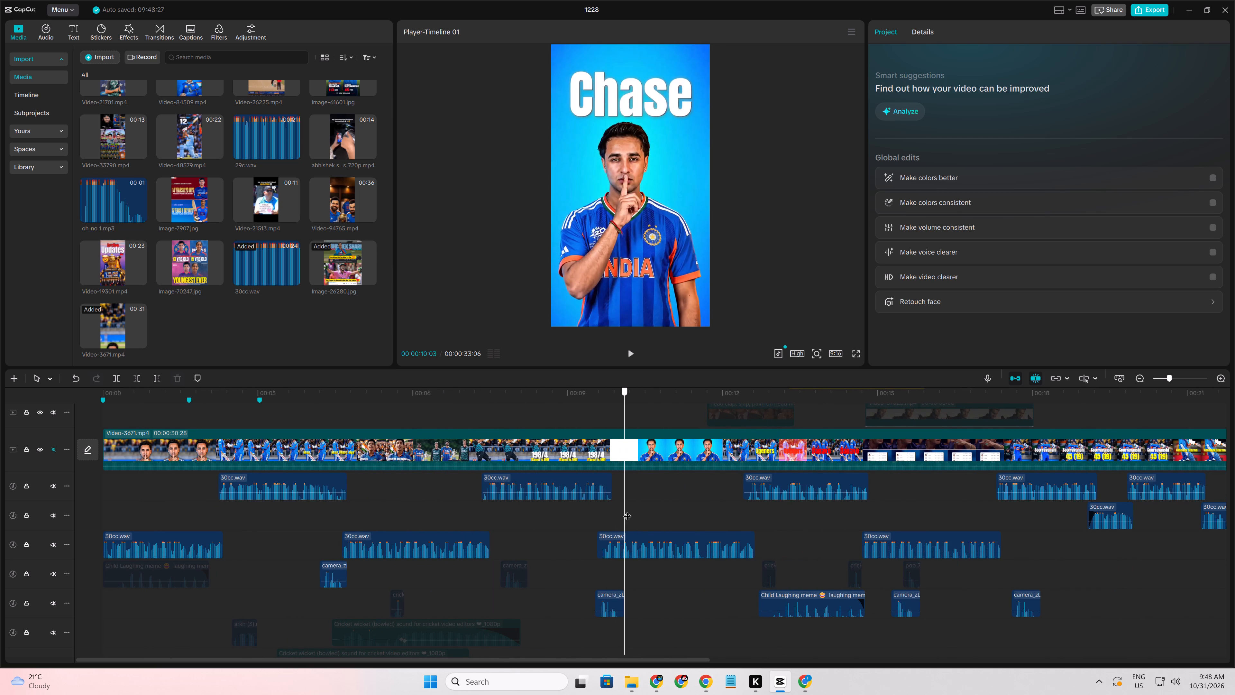
drag(627, 510, 595, 515)
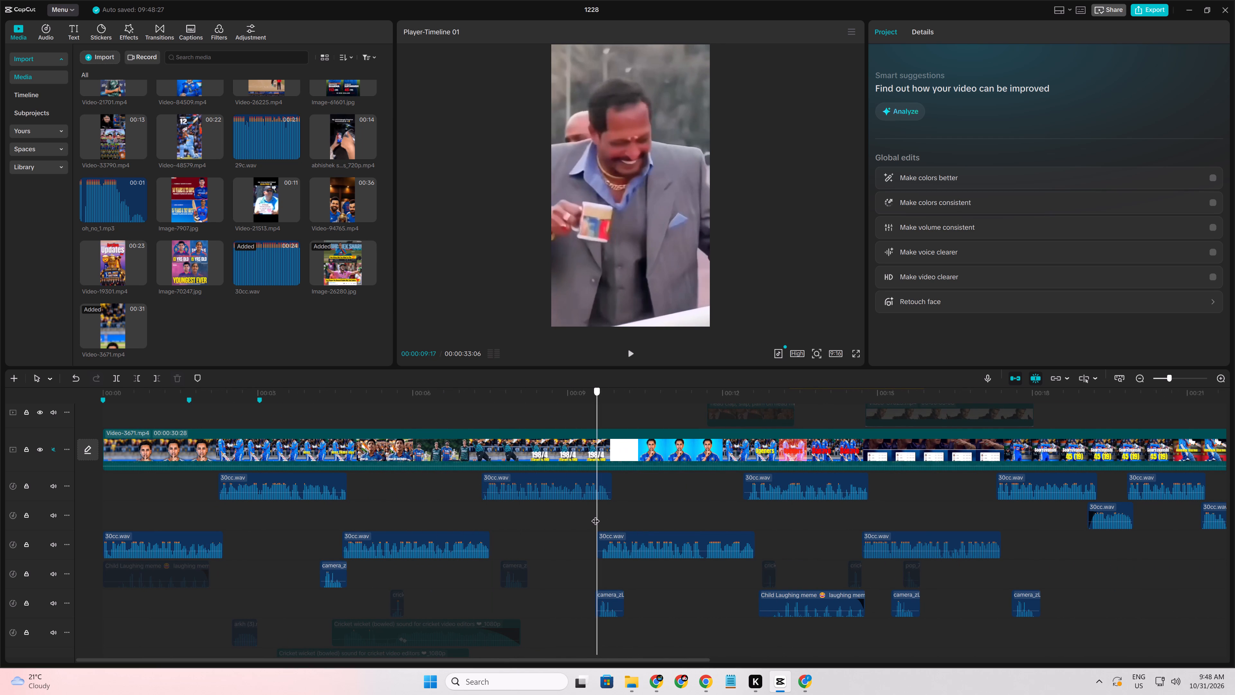
drag(595, 515, 606, 515)
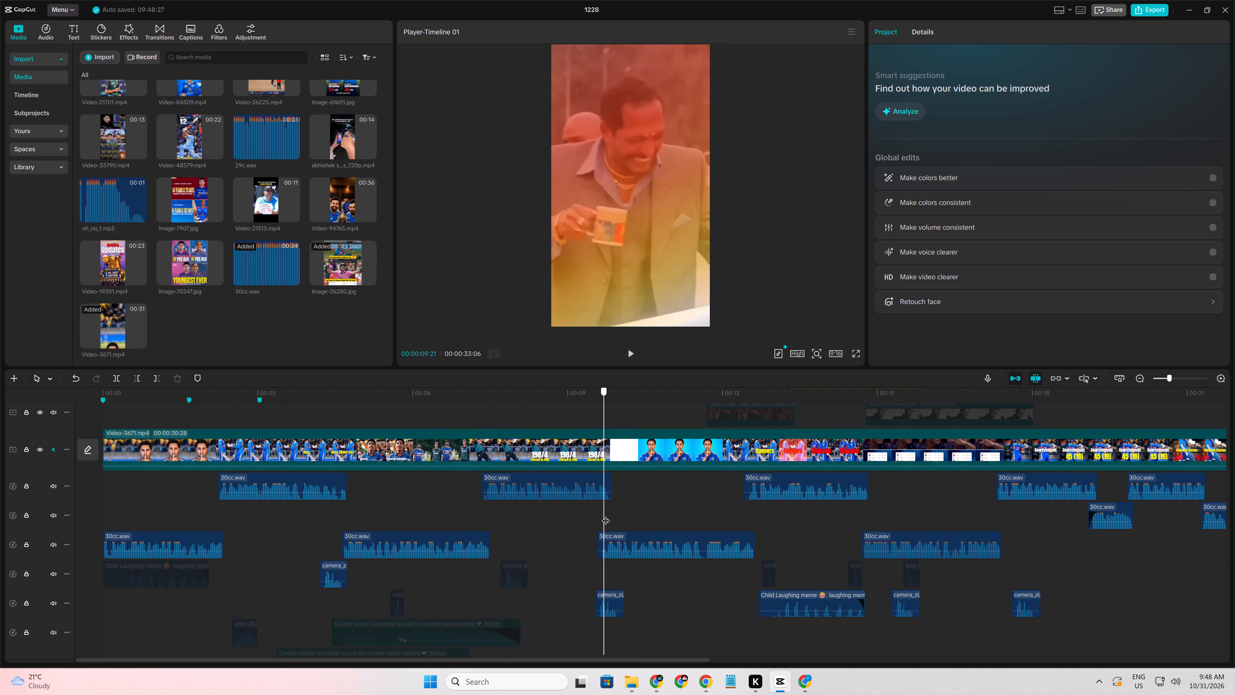
drag(606, 515, 608, 515)
click(629, 452)
key(ctrl+b)
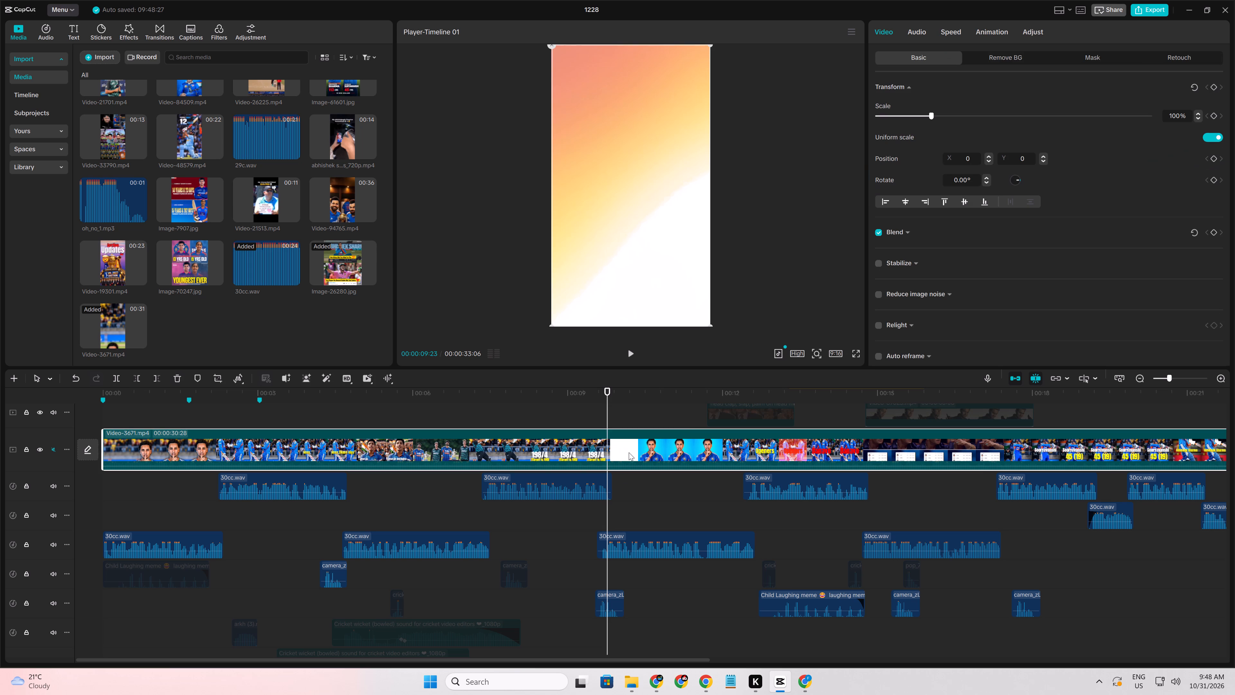
drag(634, 451, 578, 456)
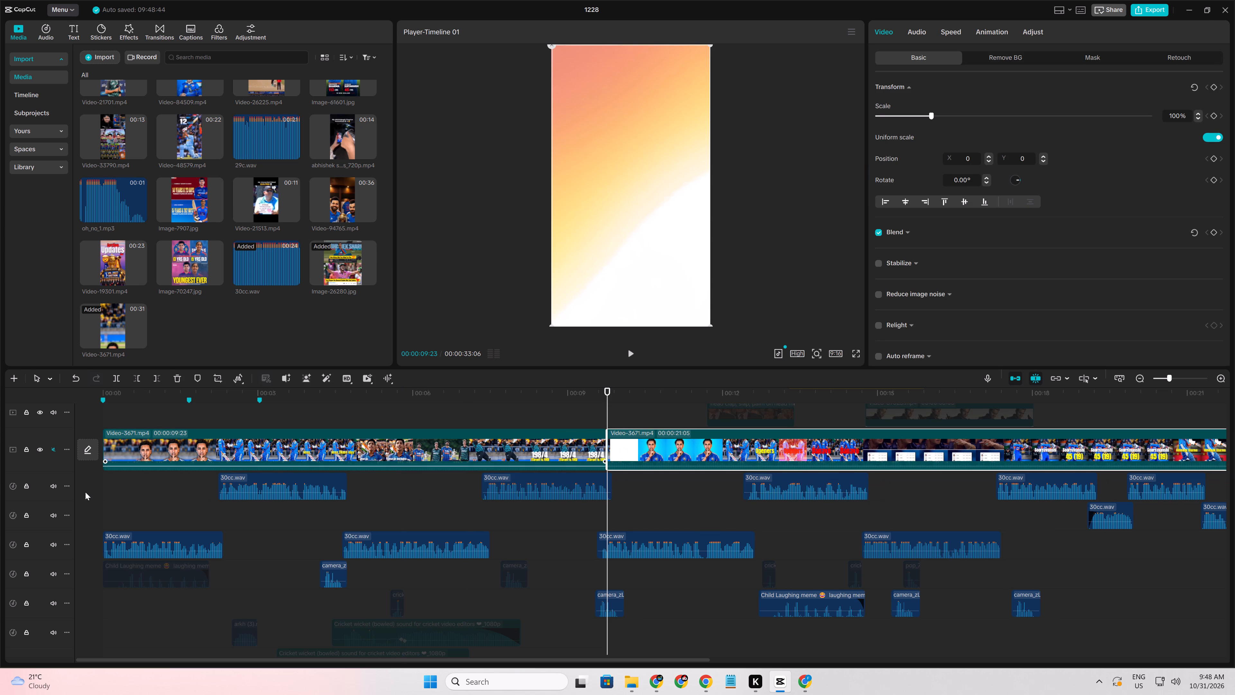
Trim off the end of the first Video-3671.mp4 part, keeping its opening 00:00:01:28.
click(120, 485)
drag(120, 485, 195, 482)
click(213, 430)
key(Right)
key(Right)
key(Right)
key(Right)
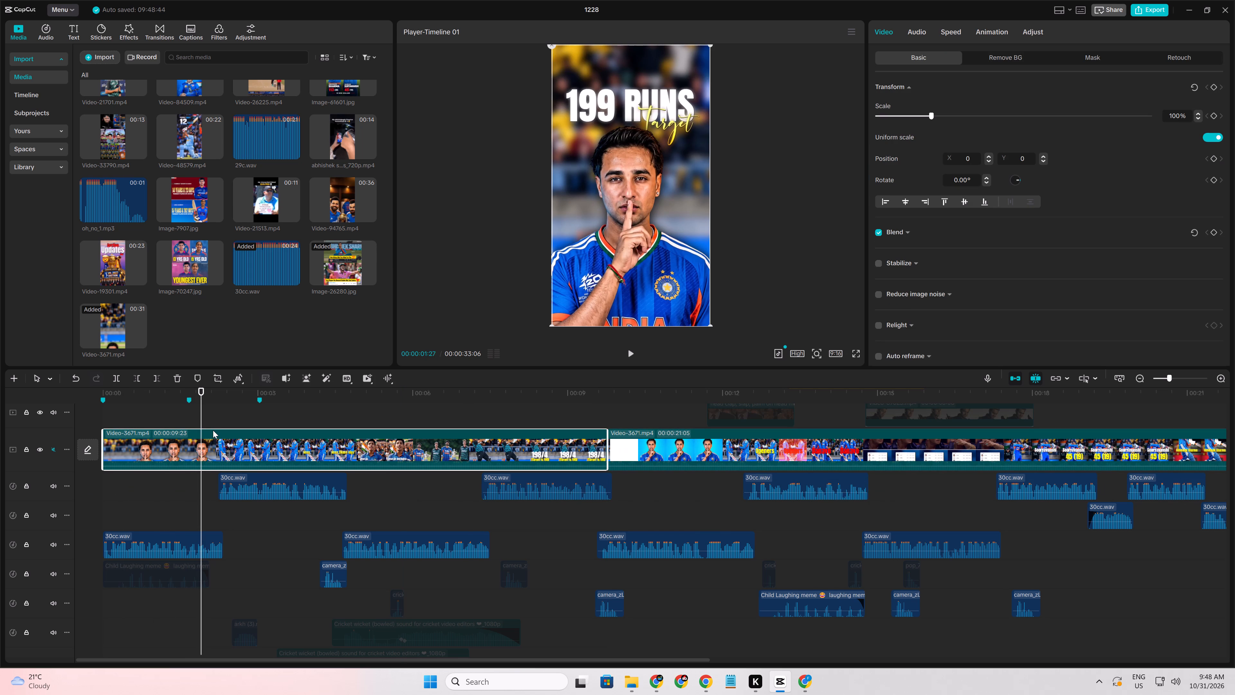
key(w)
Move the 00:00:21:05 Video-3671.mp4 part ahead of the short one to the timeline start and play the opening.
click(177, 507)
drag(176, 507, 0, 495)
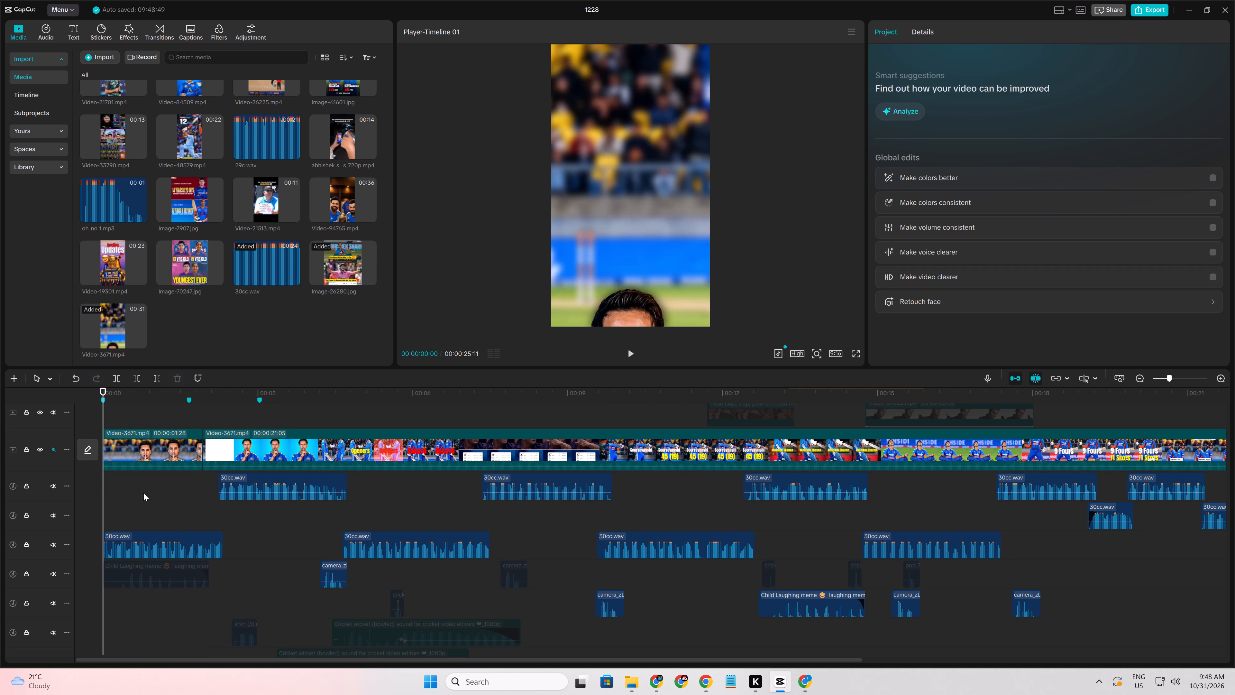
drag(242, 441, 133, 454)
click(138, 491)
drag(138, 491, 20, 514)
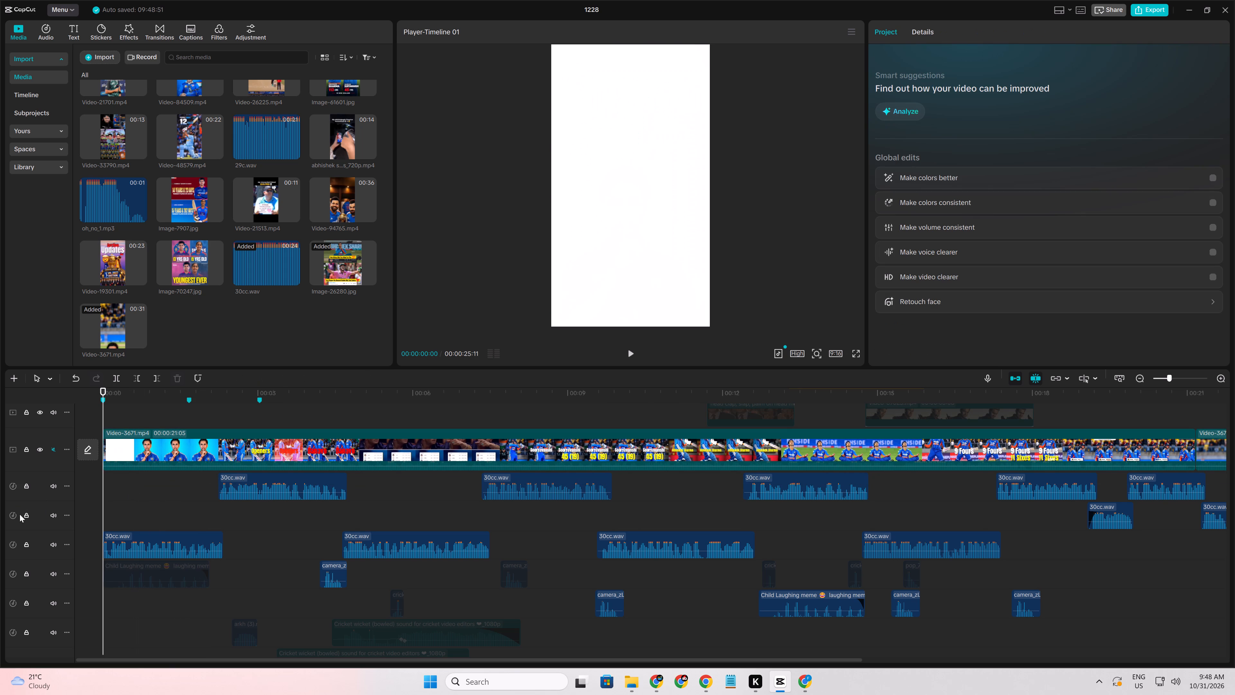
key(space)
key(space)
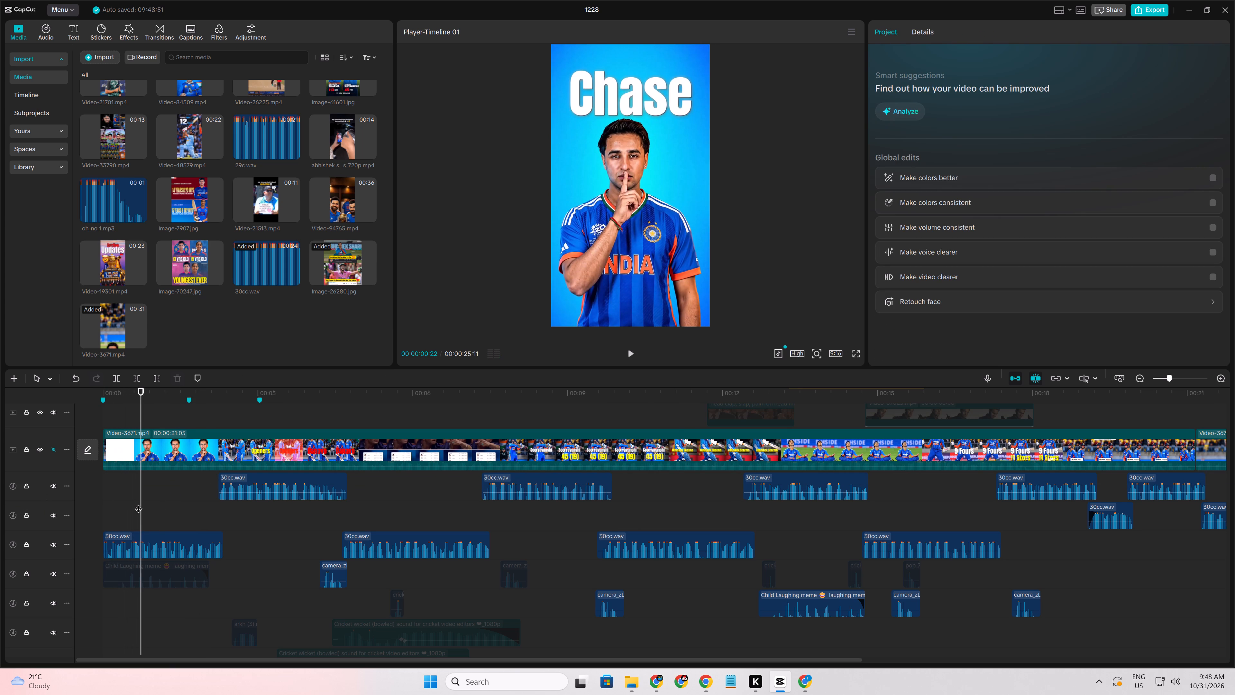
Split the leading Video-3671.mp4 part at 00:00:01:26, near the end of the Chase shot.
ctrl+scroll(138, 503, up, 9)
click(138, 503)
drag(138, 503, 258, 514)
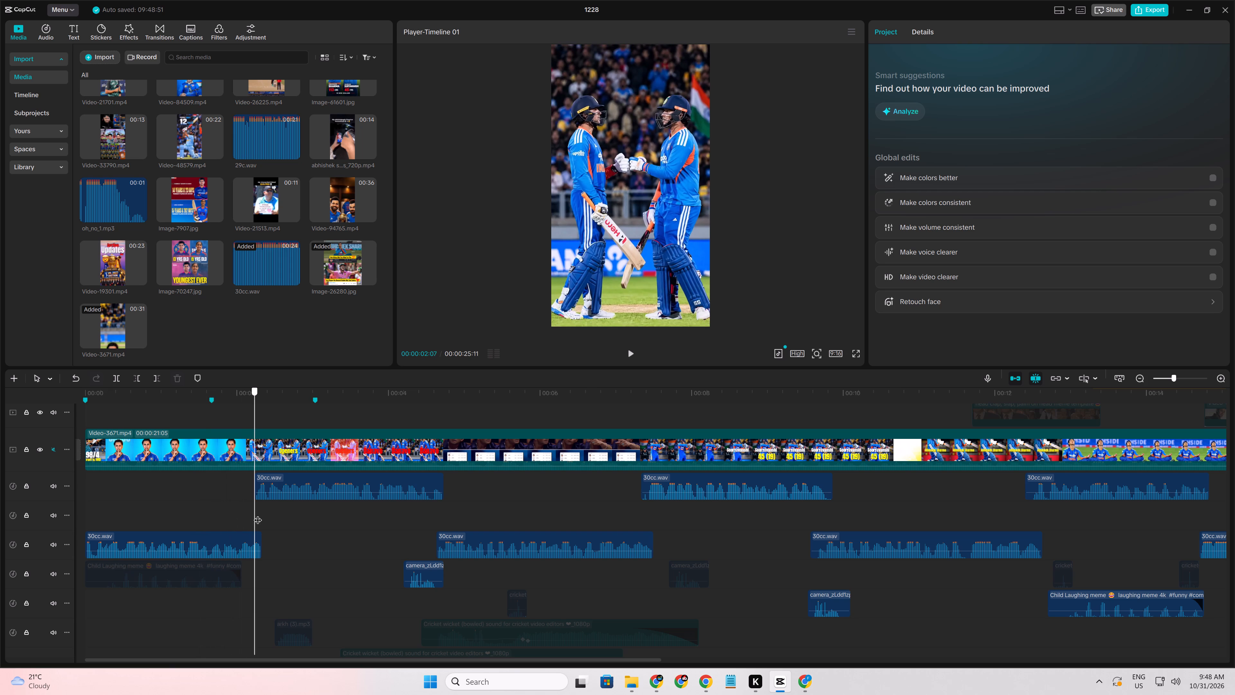
drag(258, 514, 226, 518)
click(219, 451)
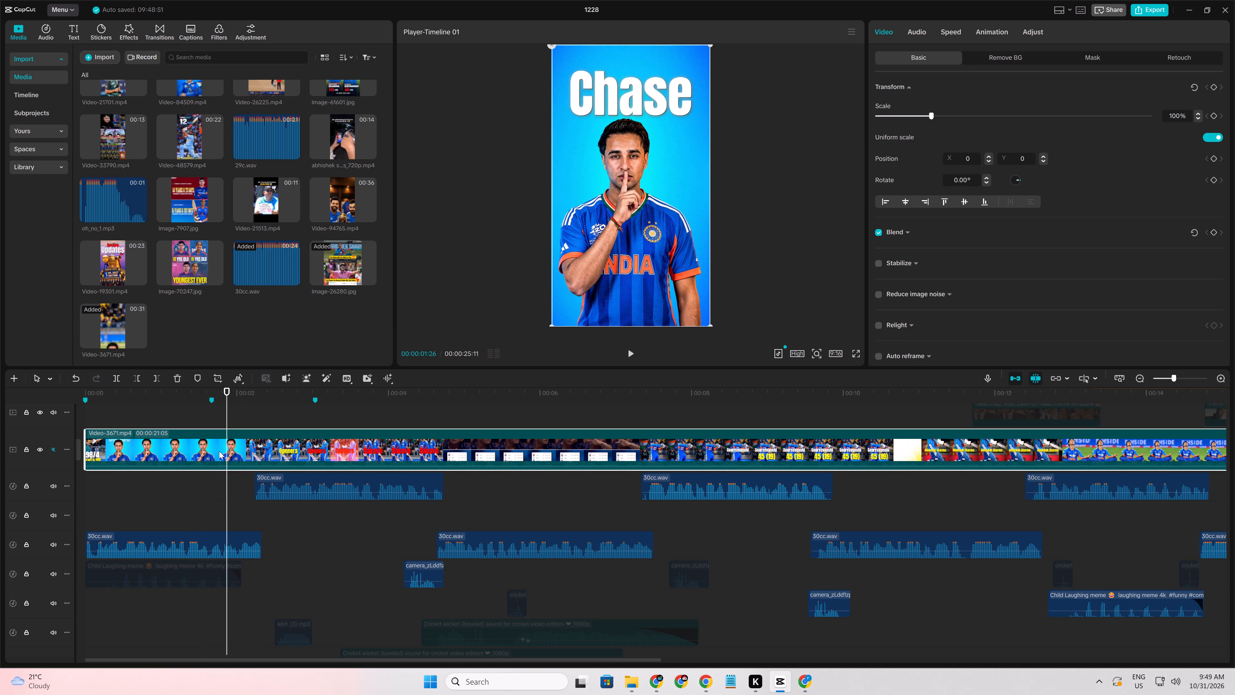
key(ctrl+b)
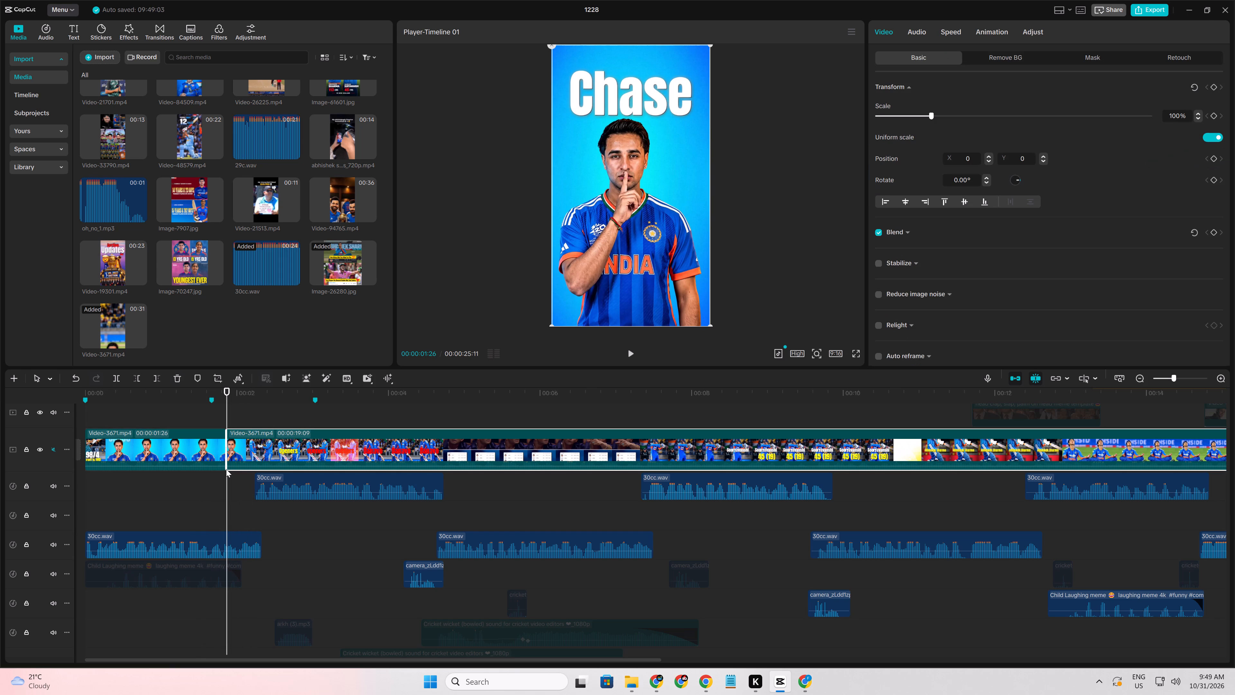
Trim away the start of the second Video-3671.mp4 part up to the seated batter shot, leaving 00:00:08:12.
click(234, 499)
drag(234, 499, 705, 520)
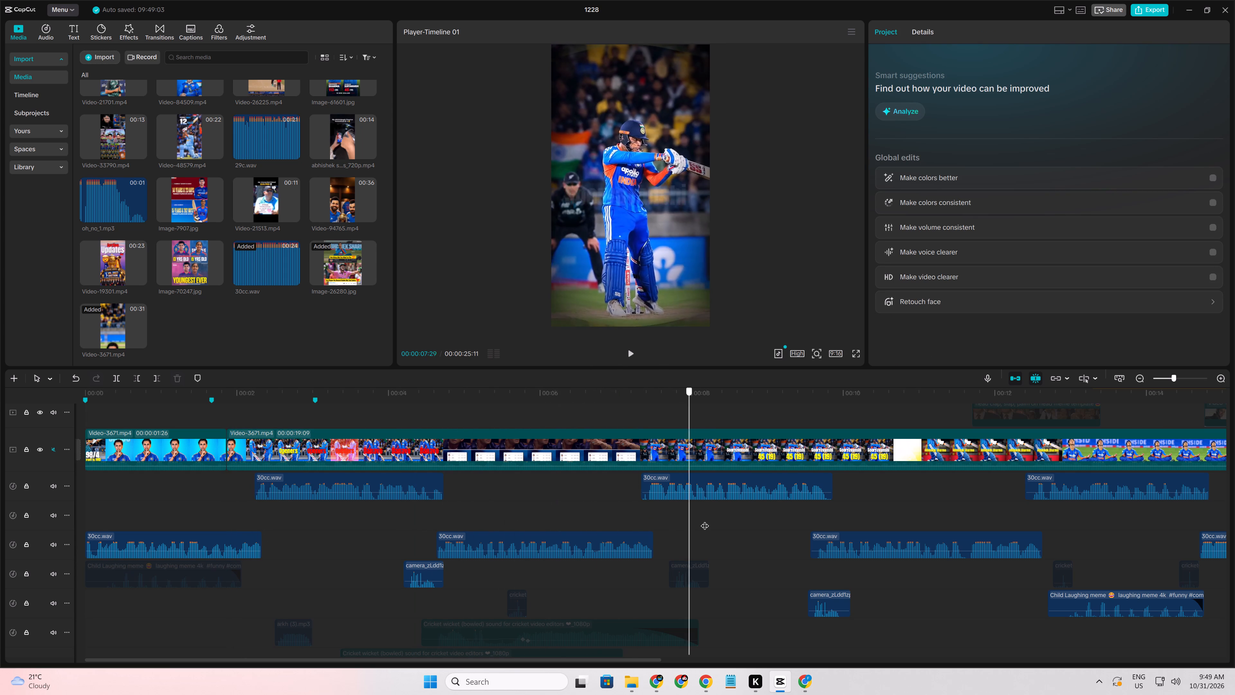
drag(705, 520, 1106, 504)
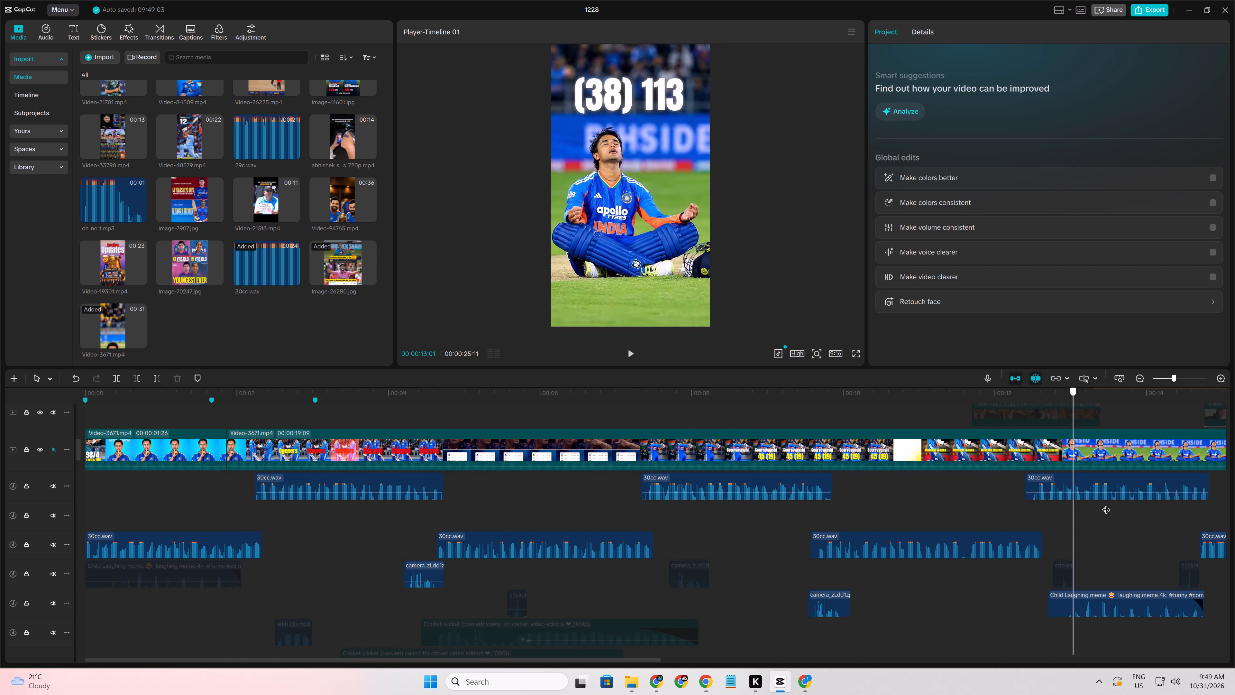
drag(1106, 504, 1052, 505)
click(1043, 448)
key(q)
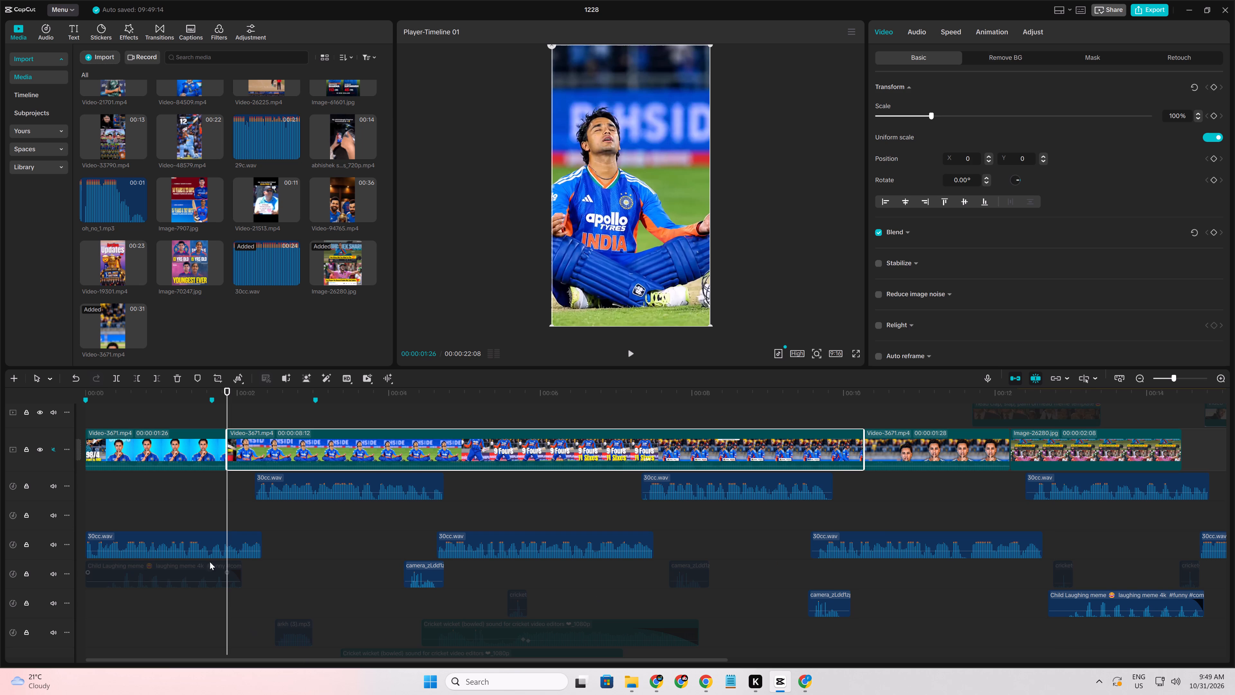
Trim the end of the first Video-3671.mp4 clip back to 00:00:01:04.
click(214, 505)
drag(214, 505, 168, 497)
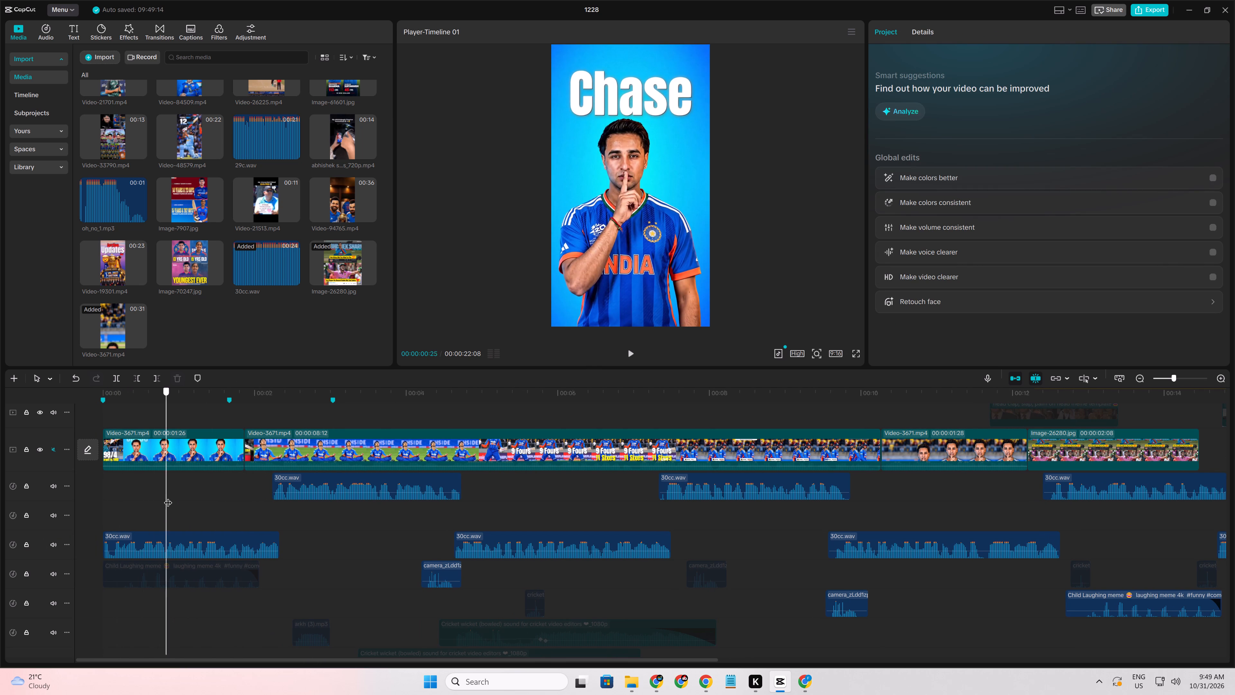
drag(168, 497, 189, 492)
click(193, 457)
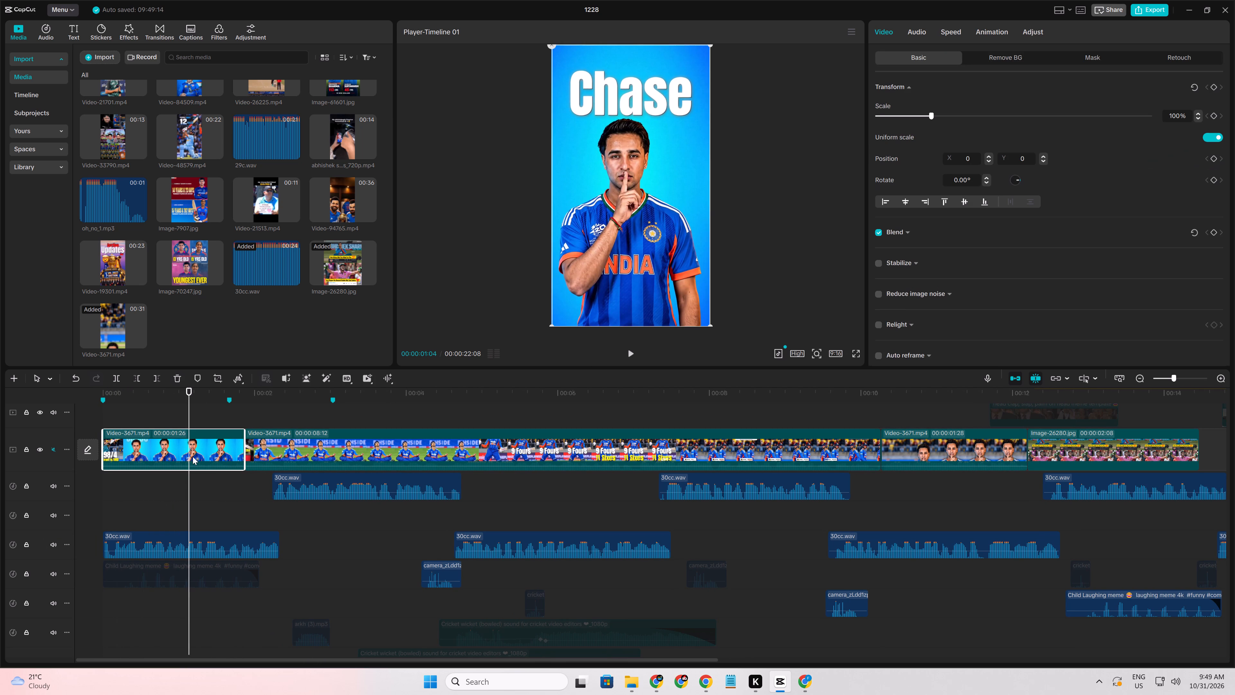
key(w)
Trim the end of the second Video-3671.mp4 clip at 00:00:03:08, leaving 00:00:02:04 of the (38) 113 shot.
click(186, 489)
drag(186, 489, 351, 457)
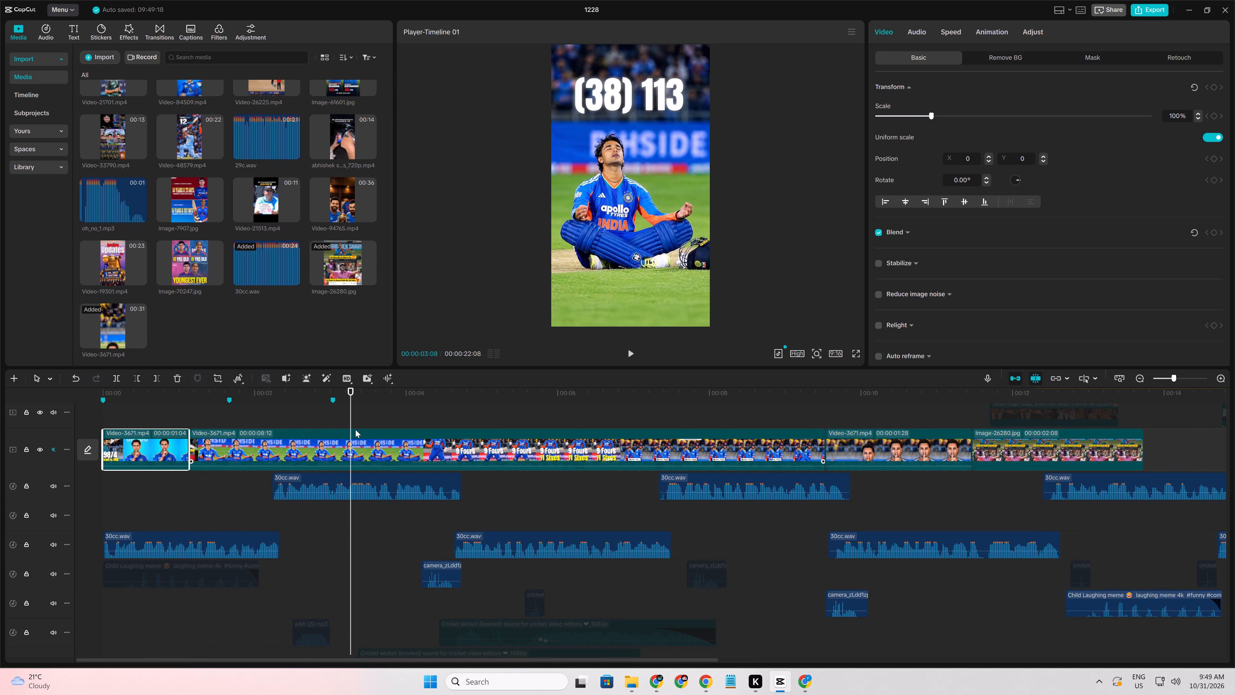
click(355, 430)
key(w)
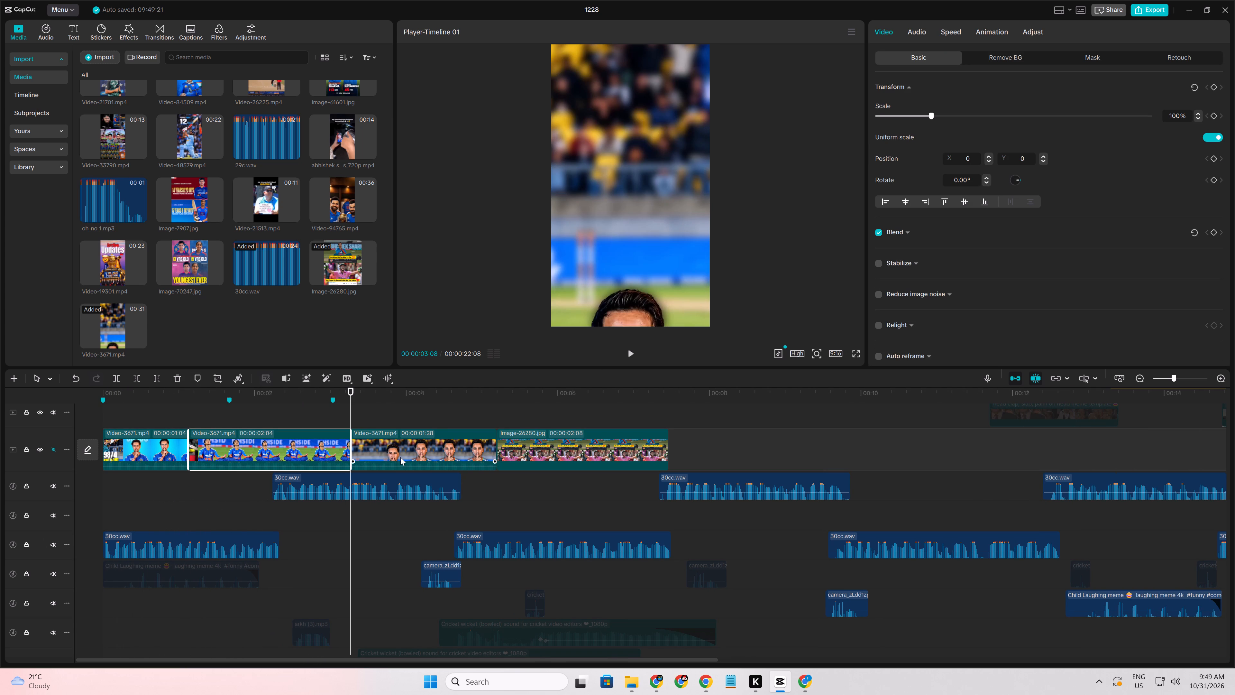
Preview the third Video-3671.mp4 clip with the 199 RUNS text and delete it from the main track.
click(400, 457)
key(space)
key(space)
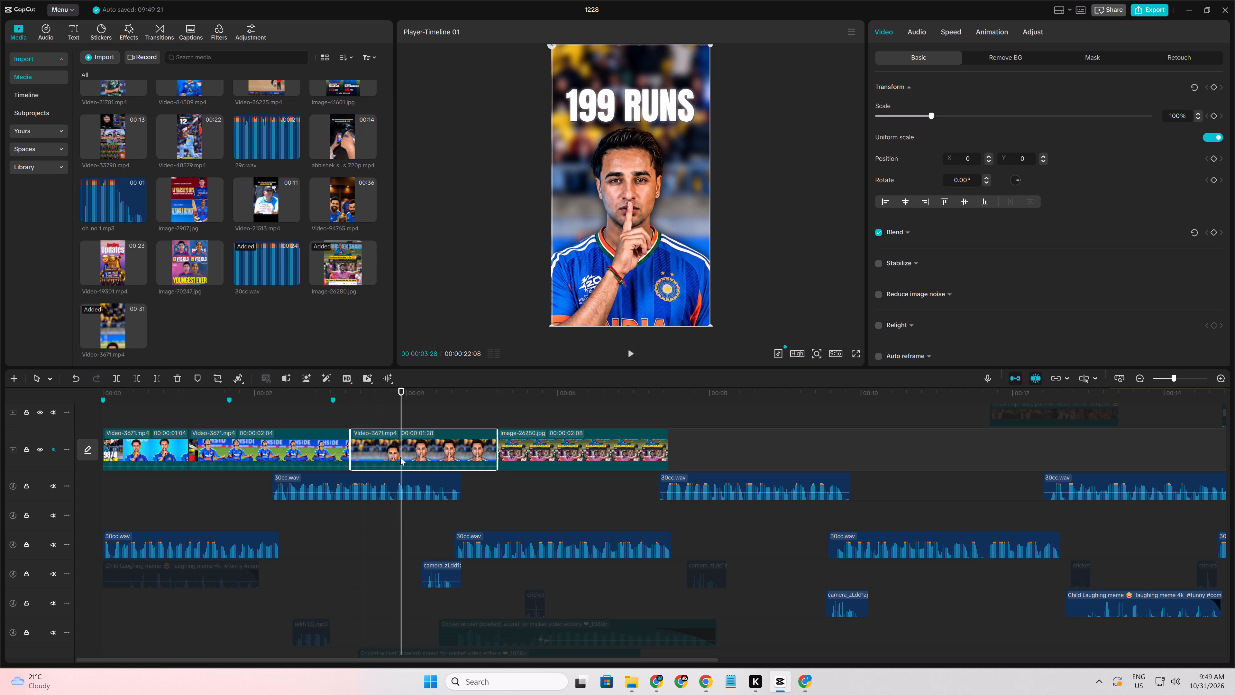
click(400, 457)
key(Delete)
Set the speed of the first Video-3671.mp4 clip, the Chase shot, to 2.00x.
double_click(157, 490)
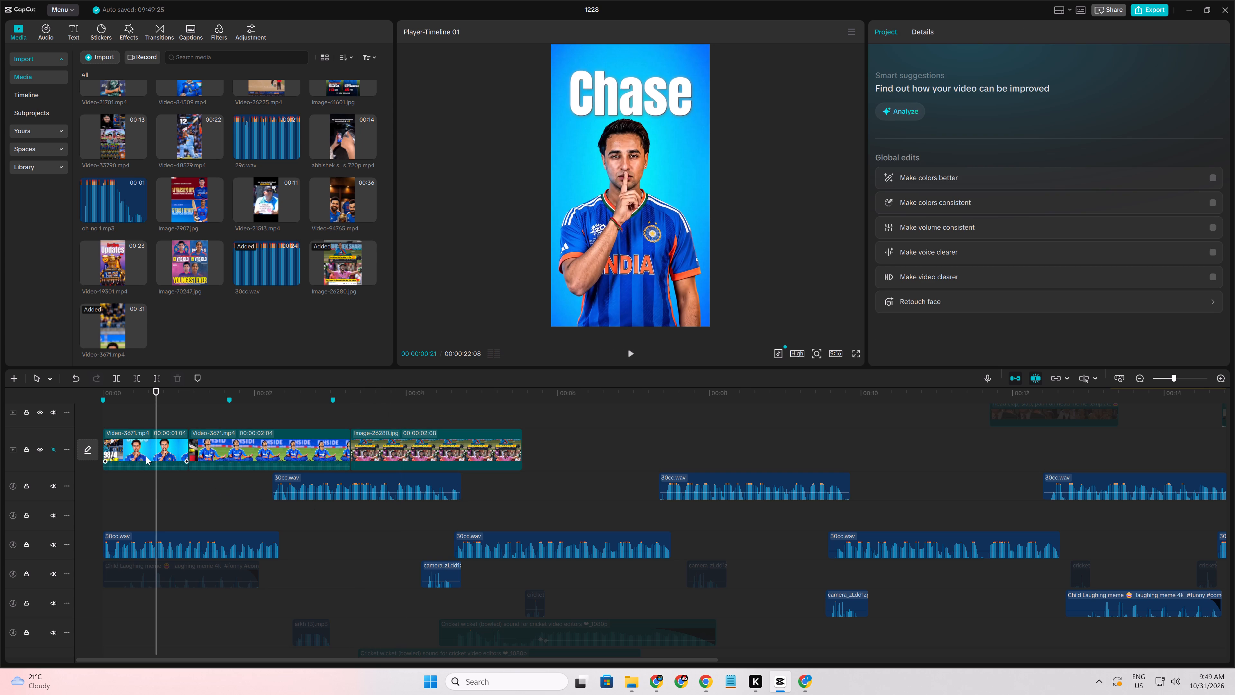
click(146, 457)
click(960, 35)
click(992, 109)
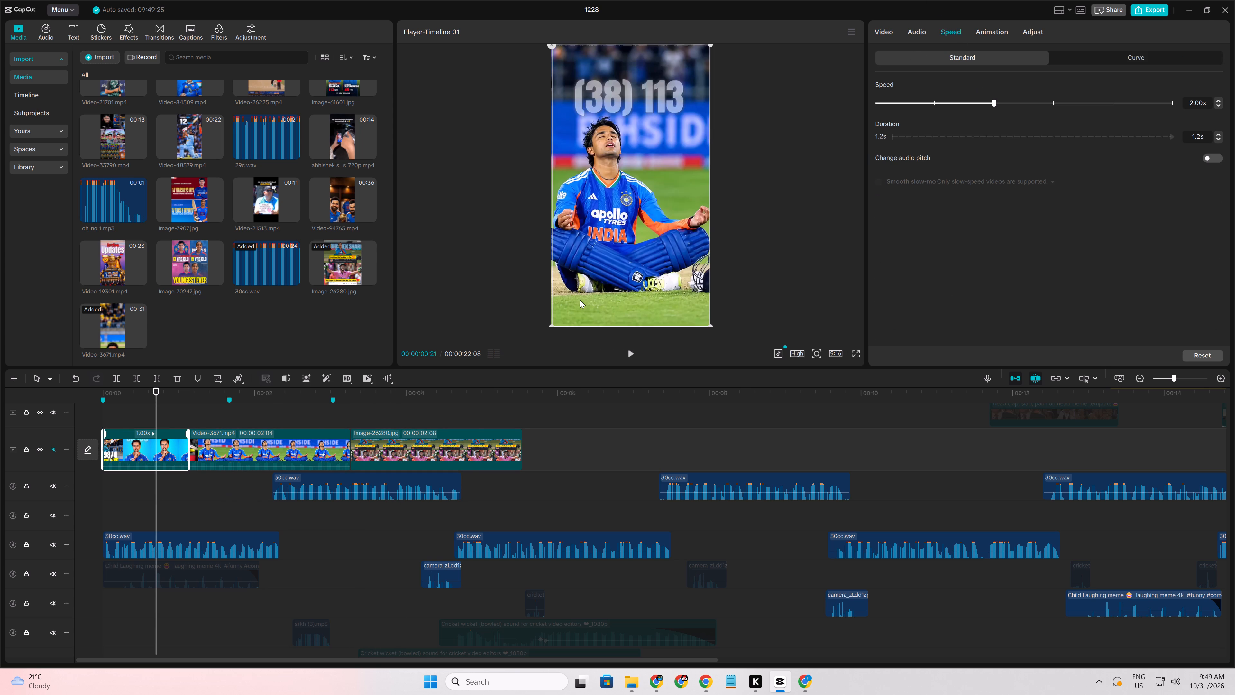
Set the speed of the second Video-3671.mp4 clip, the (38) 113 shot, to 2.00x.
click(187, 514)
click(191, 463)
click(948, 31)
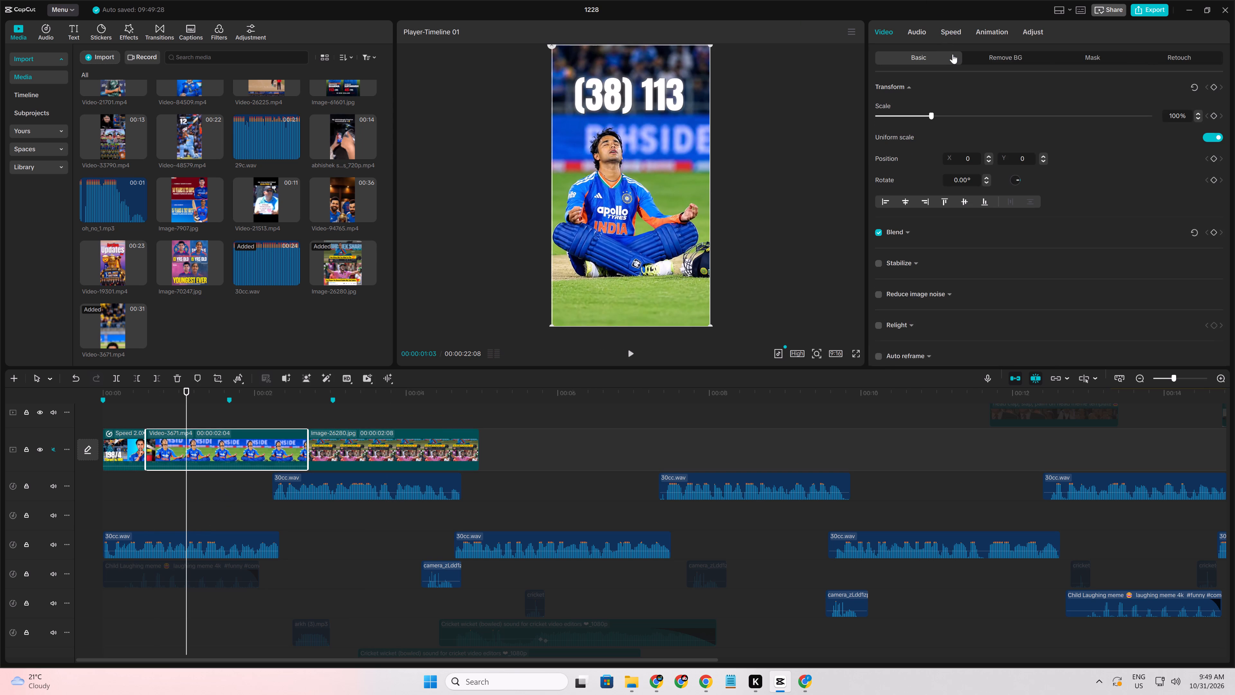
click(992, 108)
Replay the opening against the voice audio and trim the end of the Chase clip to about 00:00:00:16.
click(214, 498)
drag(214, 498, 0, 540)
key(space)
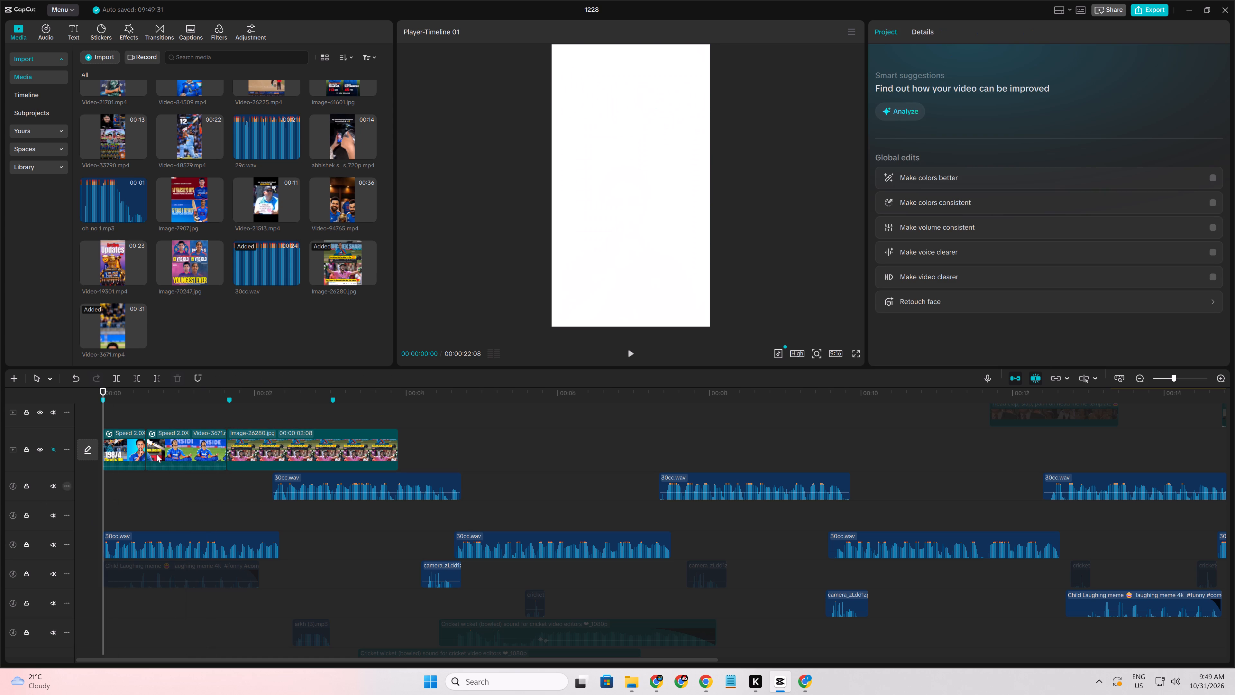
key(space)
click(149, 479)
drag(149, 479, 0, 517)
key(space)
key(space)
click(141, 454)
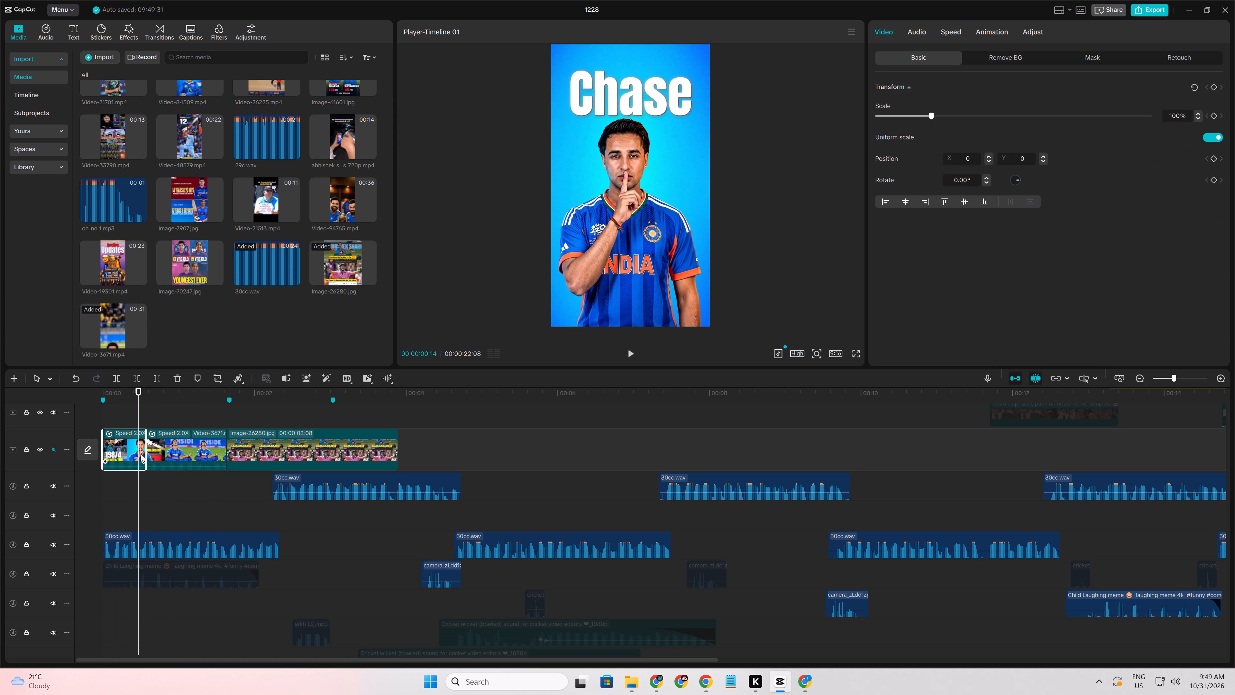
key(Right)
key(Right)
key(w)
Set the speed of the (38) 113 clip to 2.8x and replay the opening.
key(space)
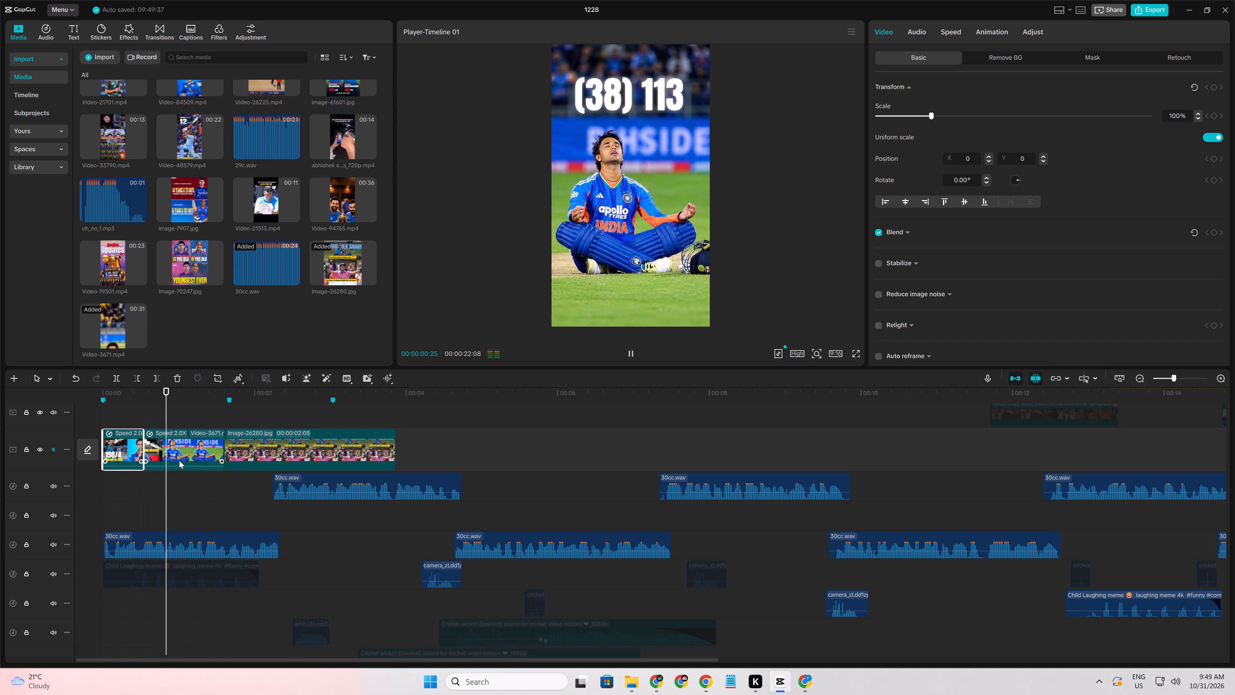
key(space)
click(180, 460)
click(952, 36)
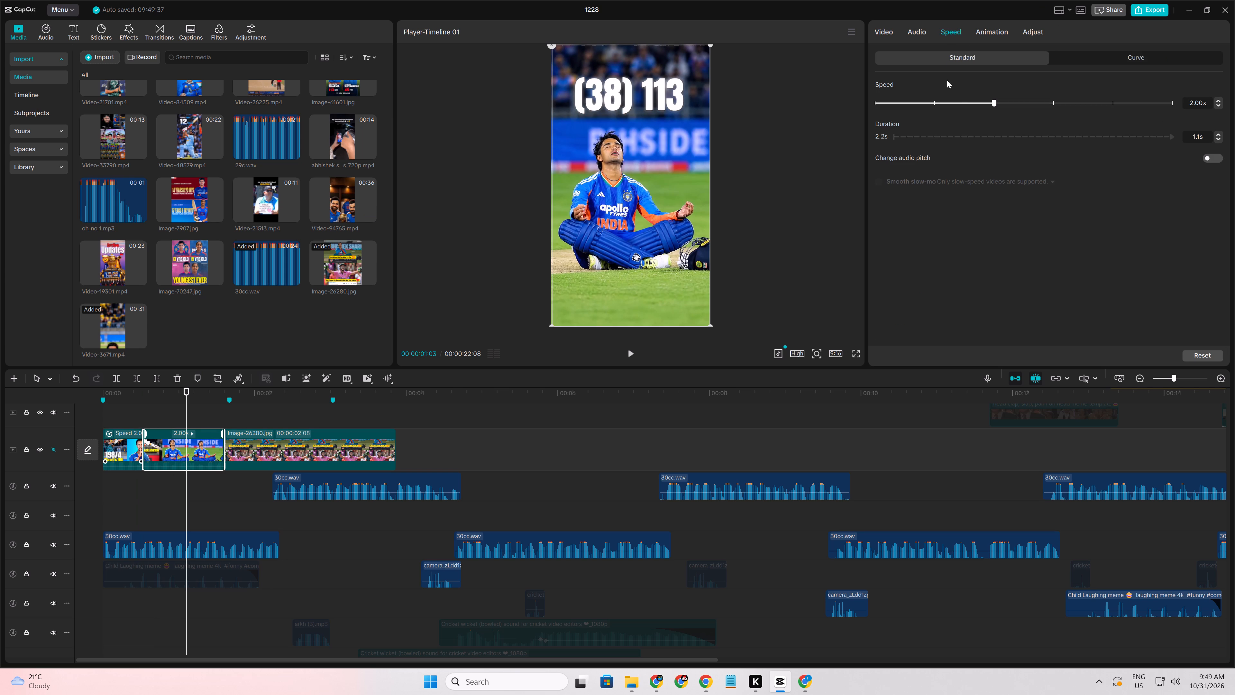
click(1009, 105)
click(114, 486)
key(space)
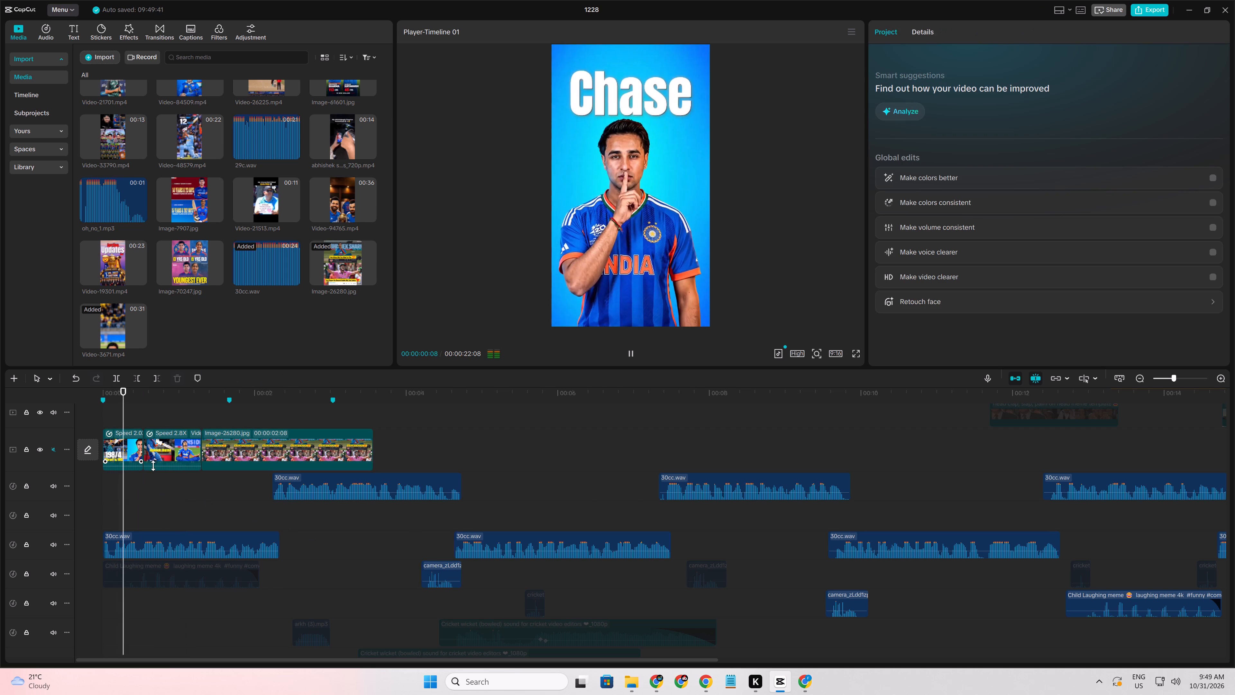
key(space)
Trim the end of the (38) 113 clip at 00:00:01:03 and play on through Image-26280.jpg.
click(174, 456)
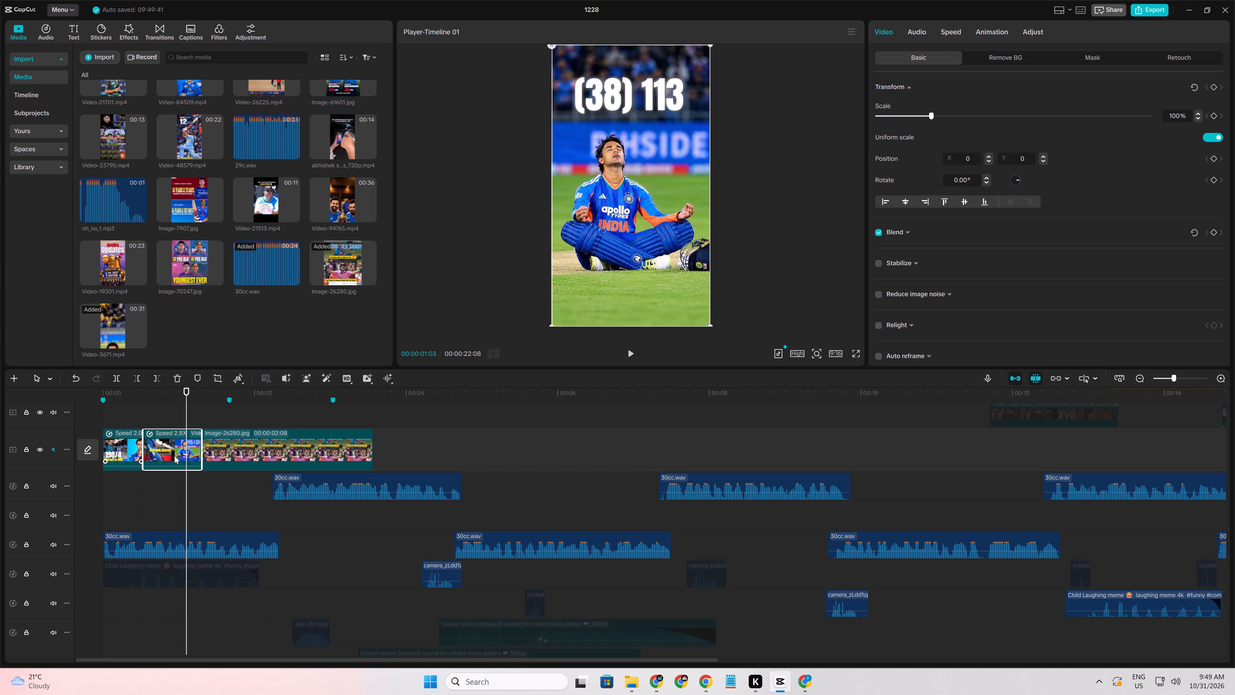
key(w)
key(space)
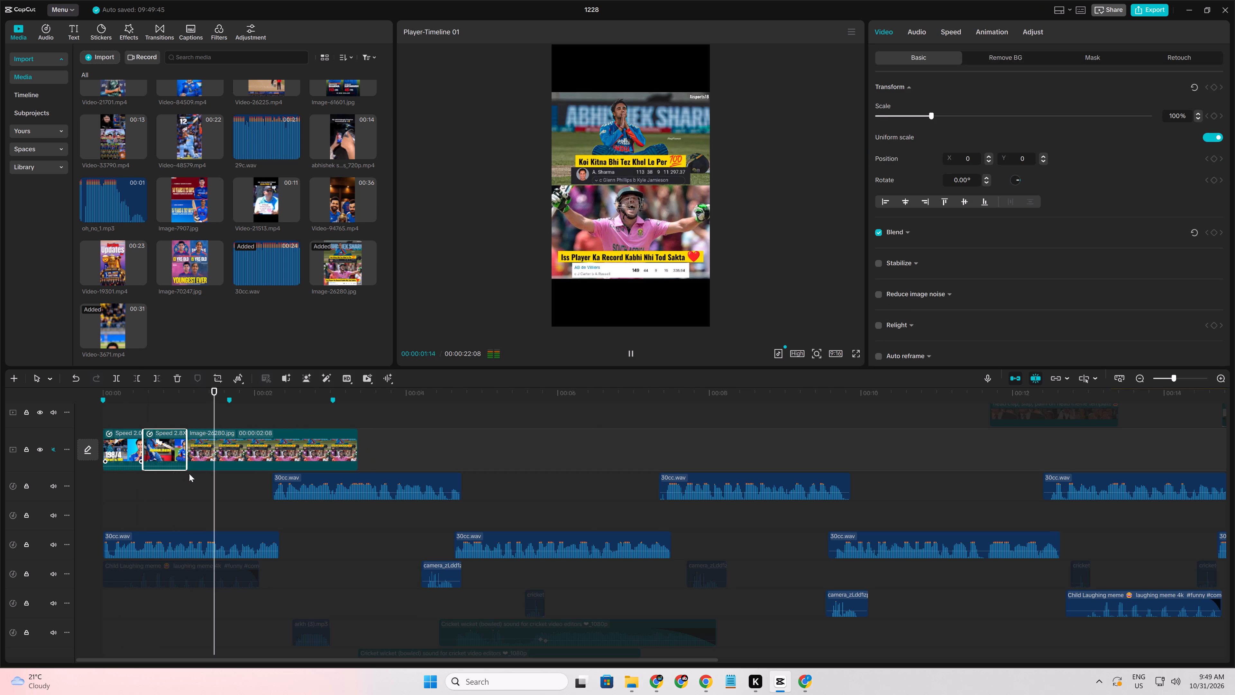
ctrl+scroll(194, 474, up, 4)
key(space)
ctrl+scroll(195, 474, up, 3)
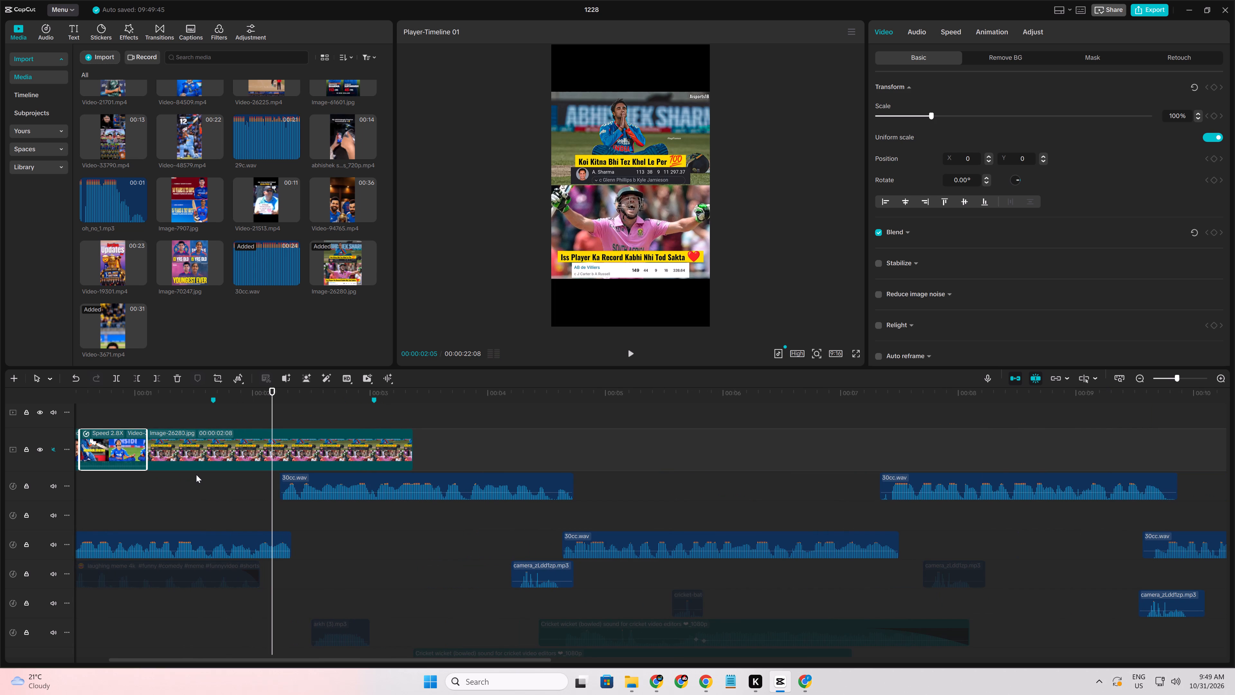
key(space)
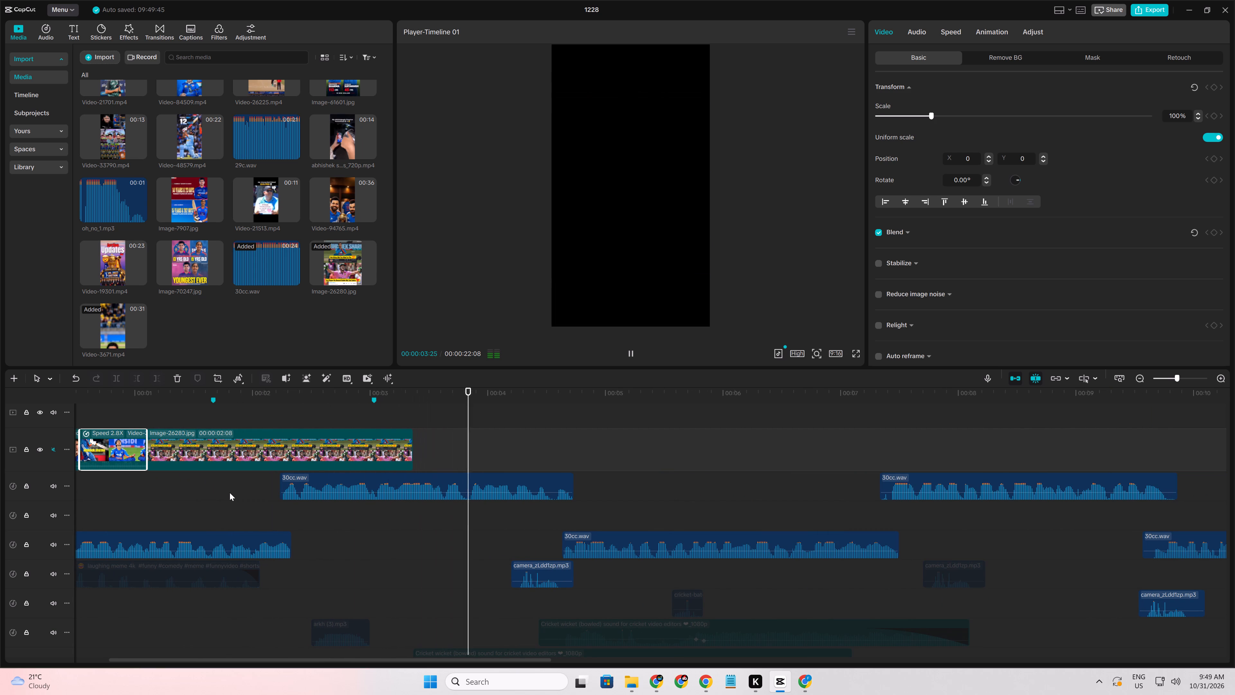
Replay the opening clips from the start against the voice audio.
click(184, 496)
drag(184, 496, 102, 496)
key(space)
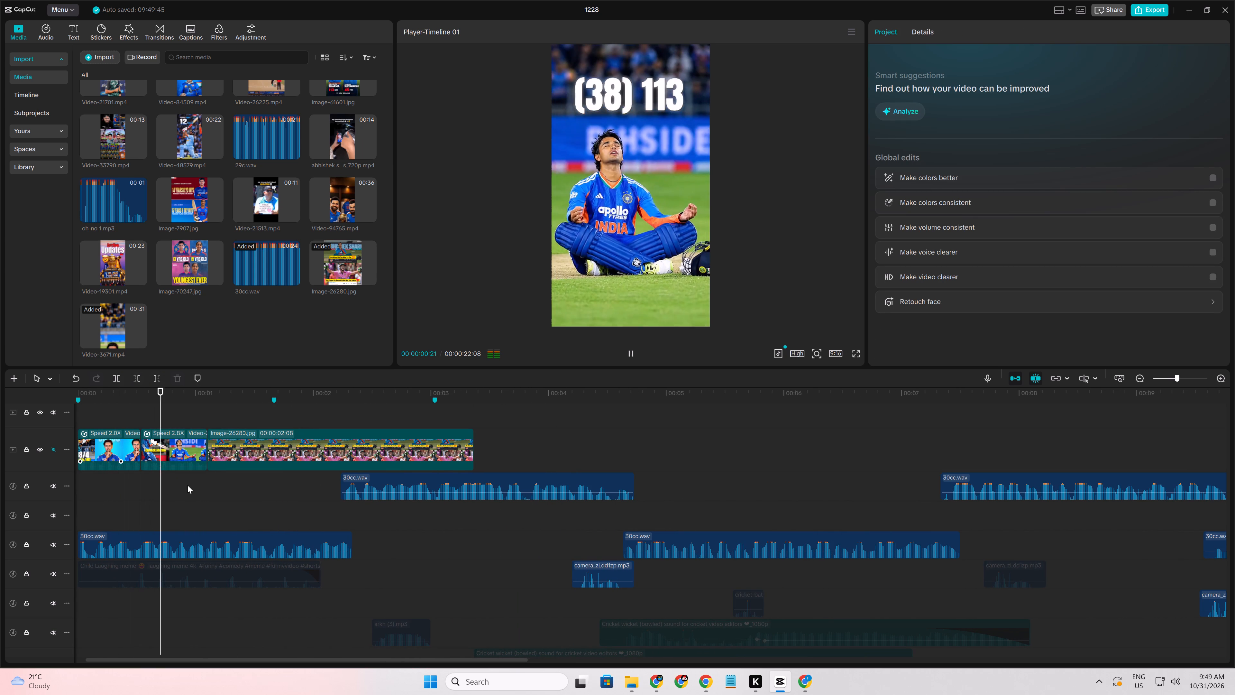
key(space)
Move Image-26280.jpg up to Y 161 and add a Transform keyframe at its start, 00:00:01:03.
click(201, 476)
drag(201, 476, 204, 476)
click(196, 451)
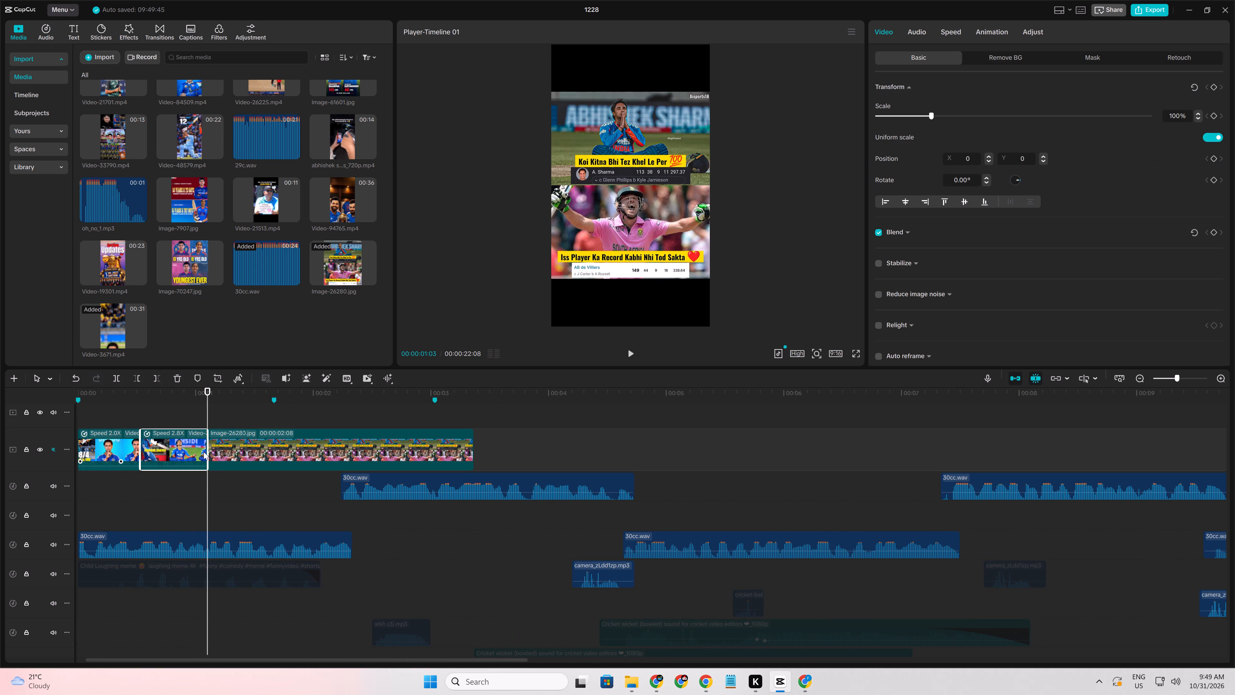
click(216, 452)
drag(671, 185, 672, 173)
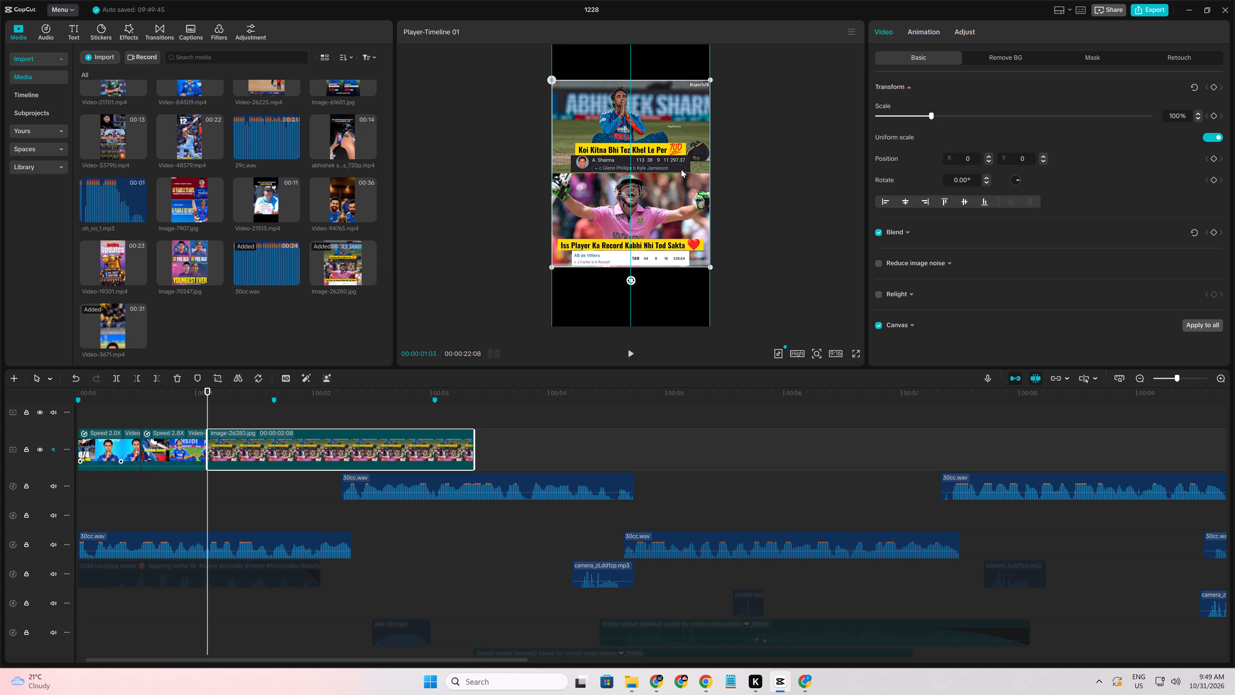
click(1215, 83)
click(1215, 85)
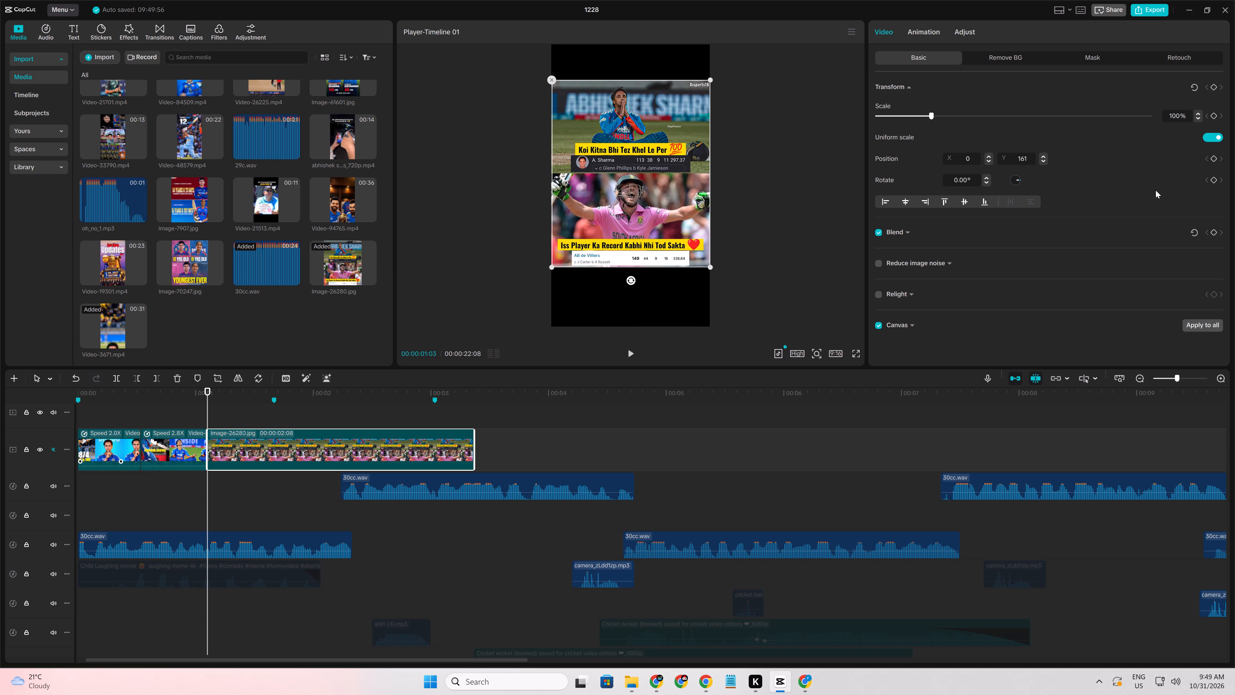
click(1215, 88)
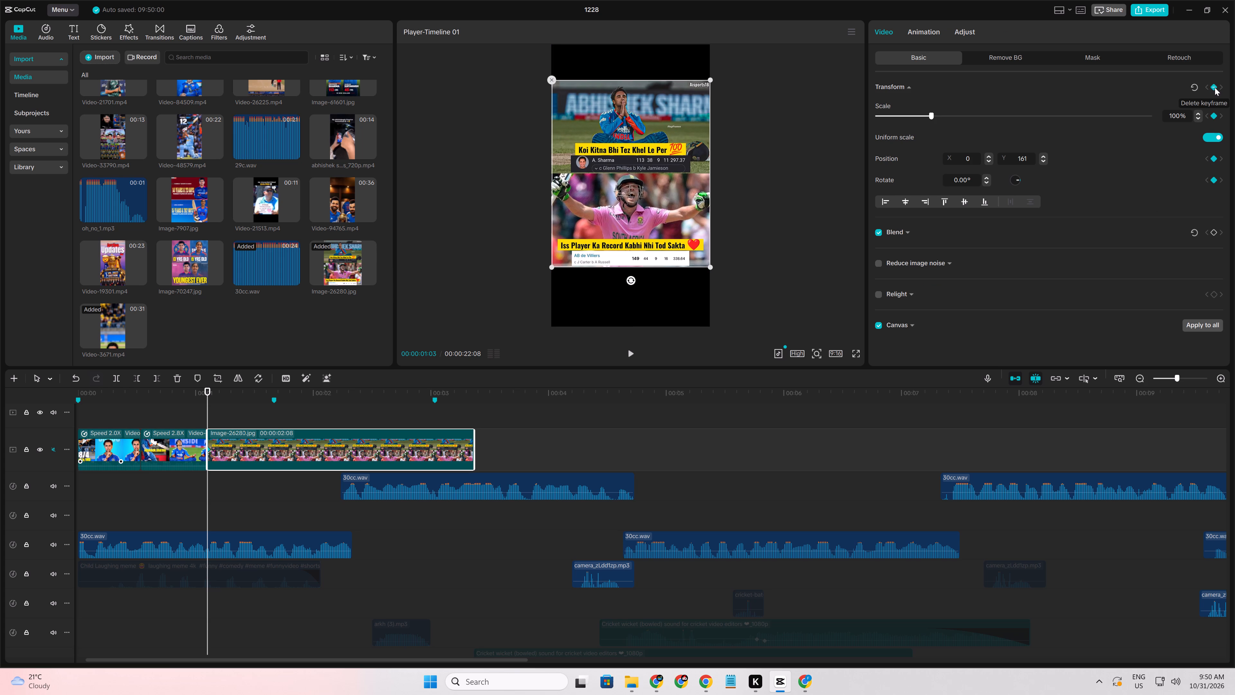
Enlarge Image-26280.jpg to 128% scale two frames on, at 00:00:01:05.
key(Right)
key(Right)
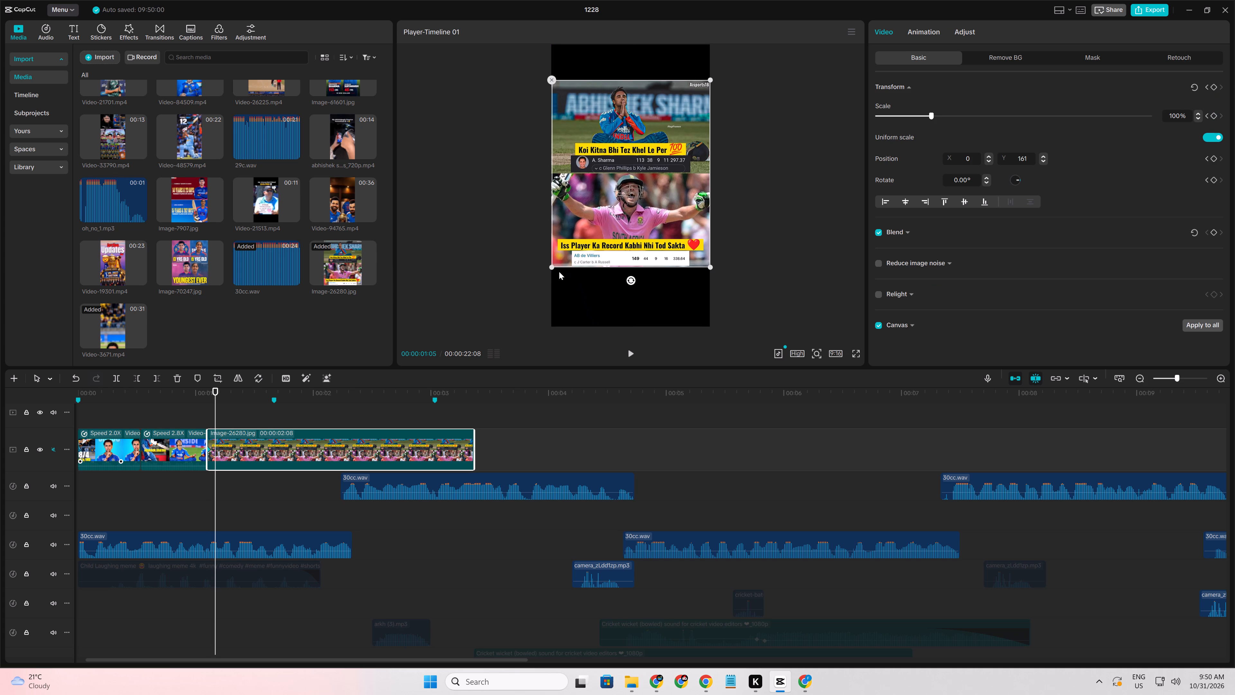
drag(551, 270, 532, 315)
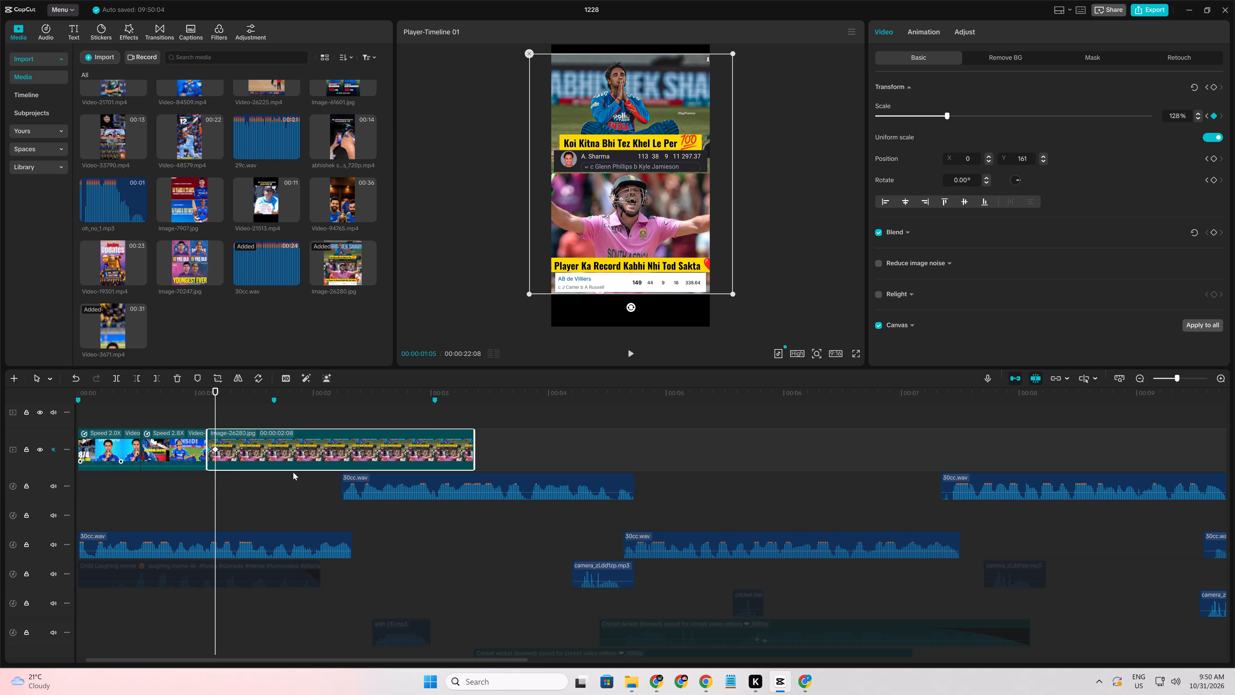
Add a Transform keyframe to Image-26280.jpg at 00:00:01:15, and shift the image to X -211, Y 142 at 00:00:01:21.
click(194, 488)
key(space)
key(space)
click(253, 458)
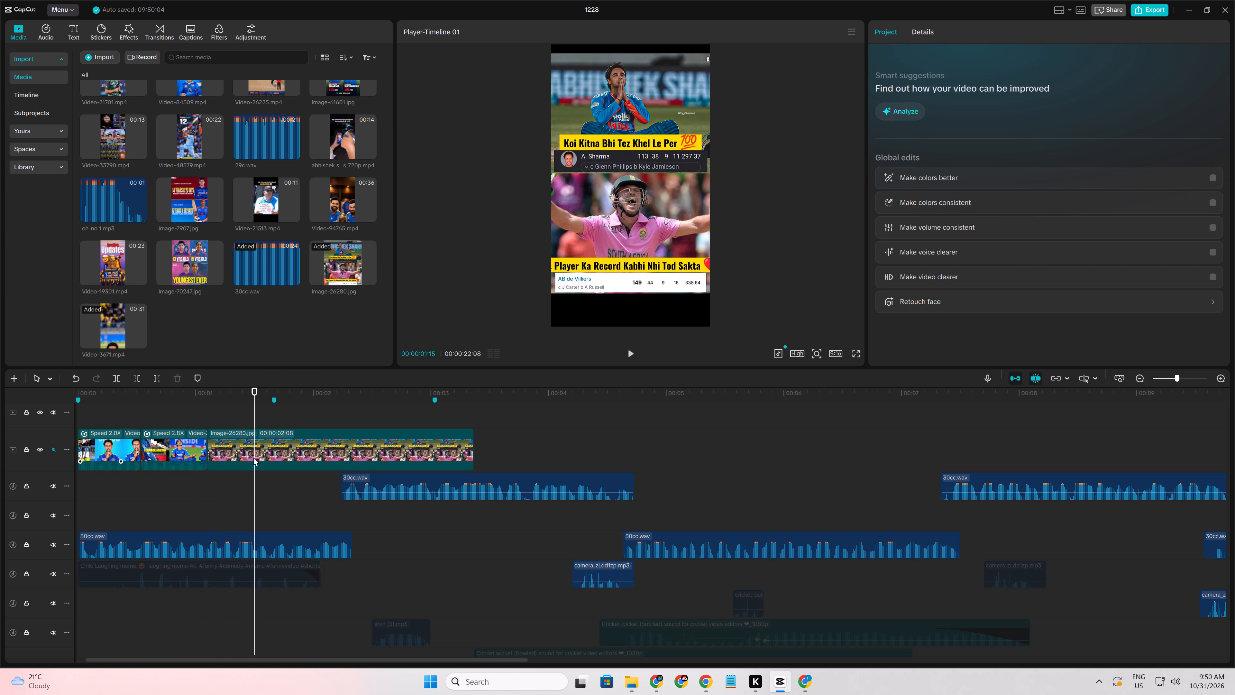
click(1212, 86)
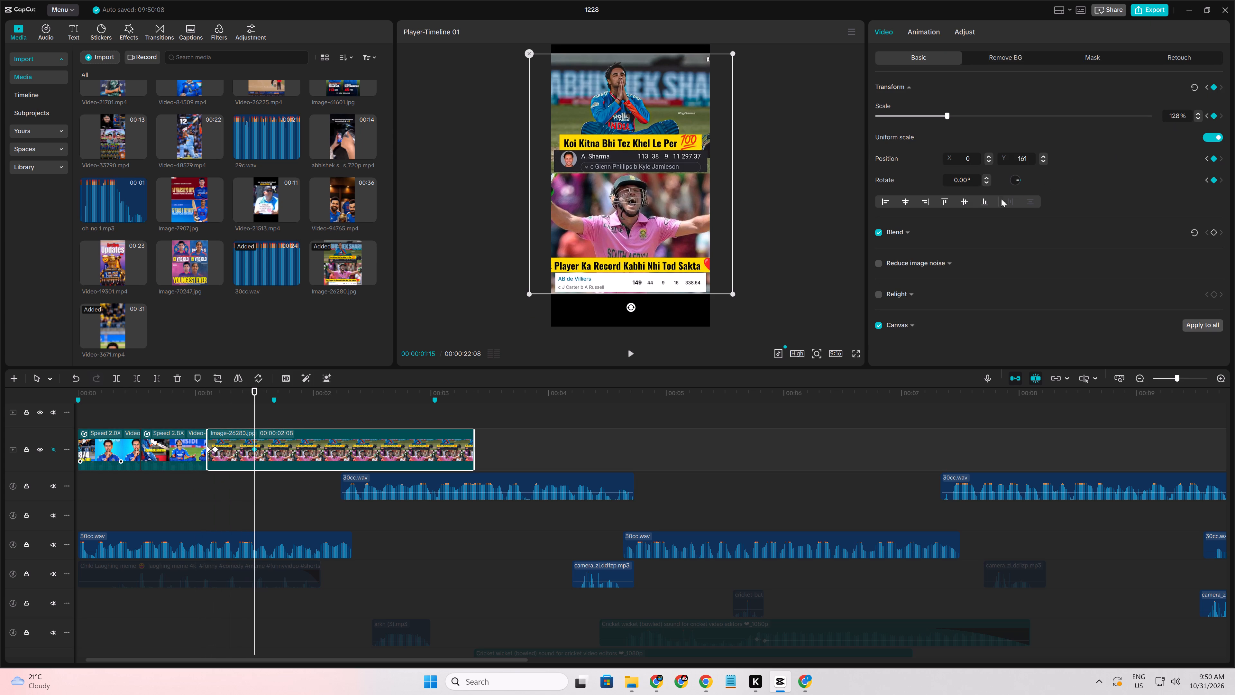
key(Right)
key(Right)
key(Right)
key(Right)
key(Right)
key(Right)
drag(650, 192, 634, 193)
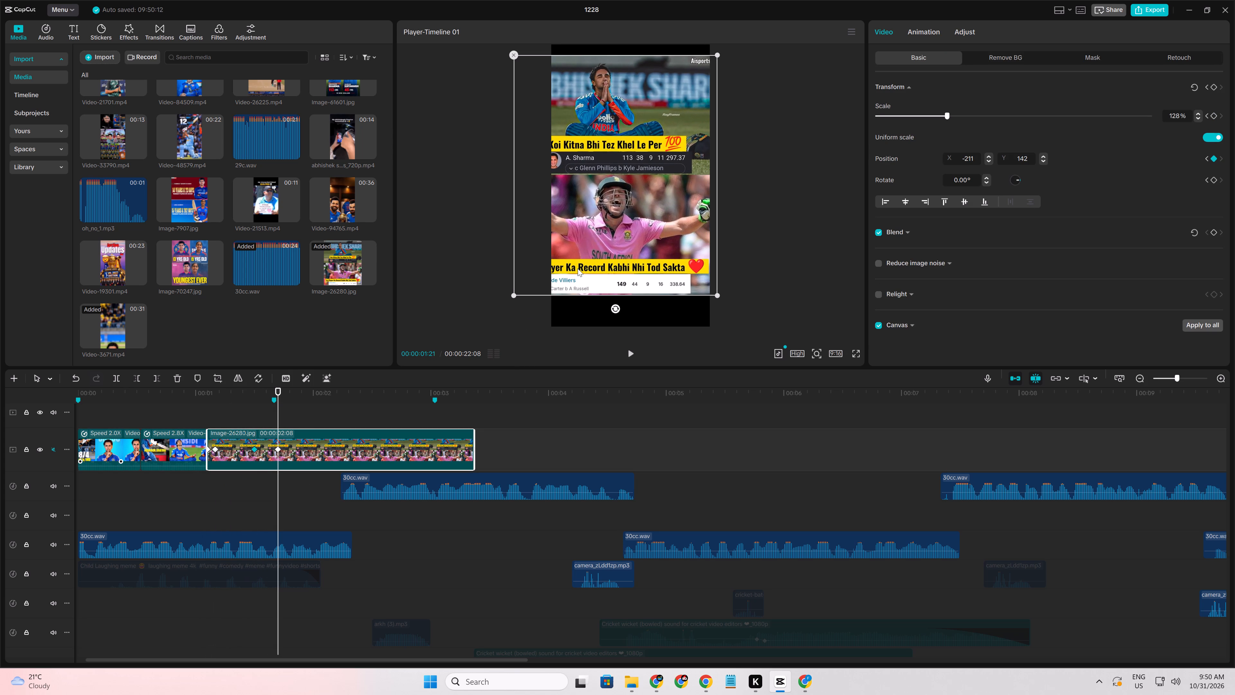
Add a Transform keyframe to Image-26280.jpg at 00:00:01:28 and raise its scale to 135% at 00:00:02:07.
click(229, 486)
key(space)
key(space)
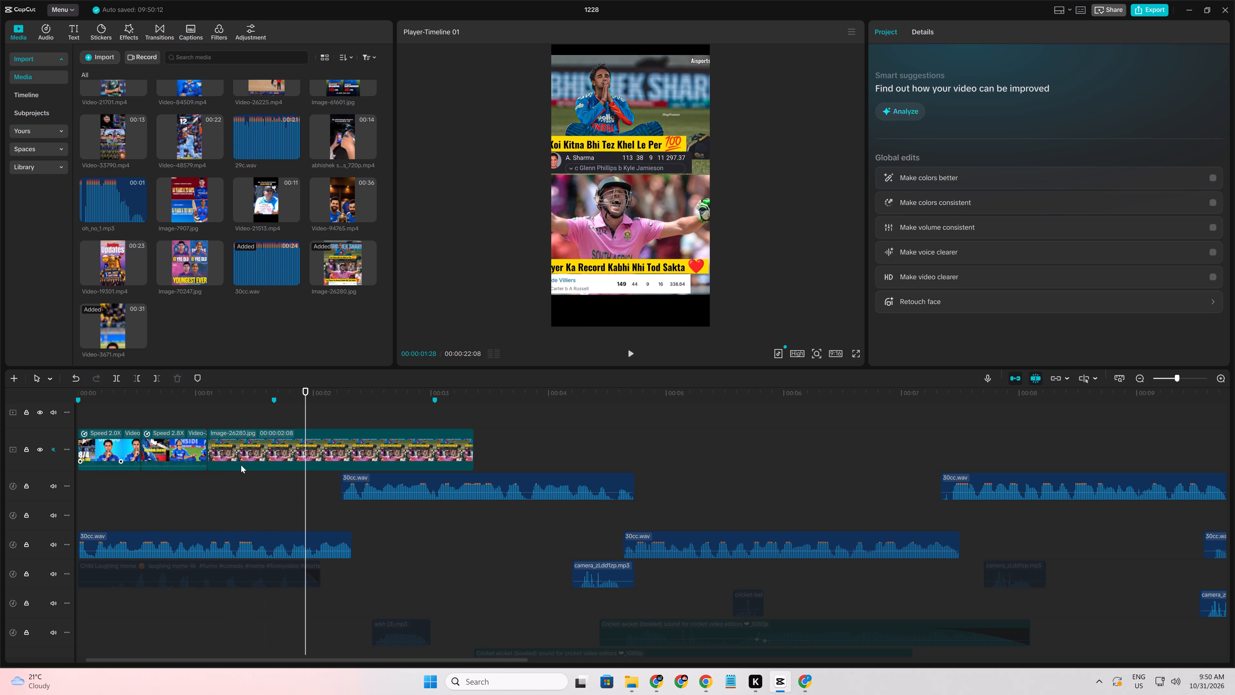
click(302, 448)
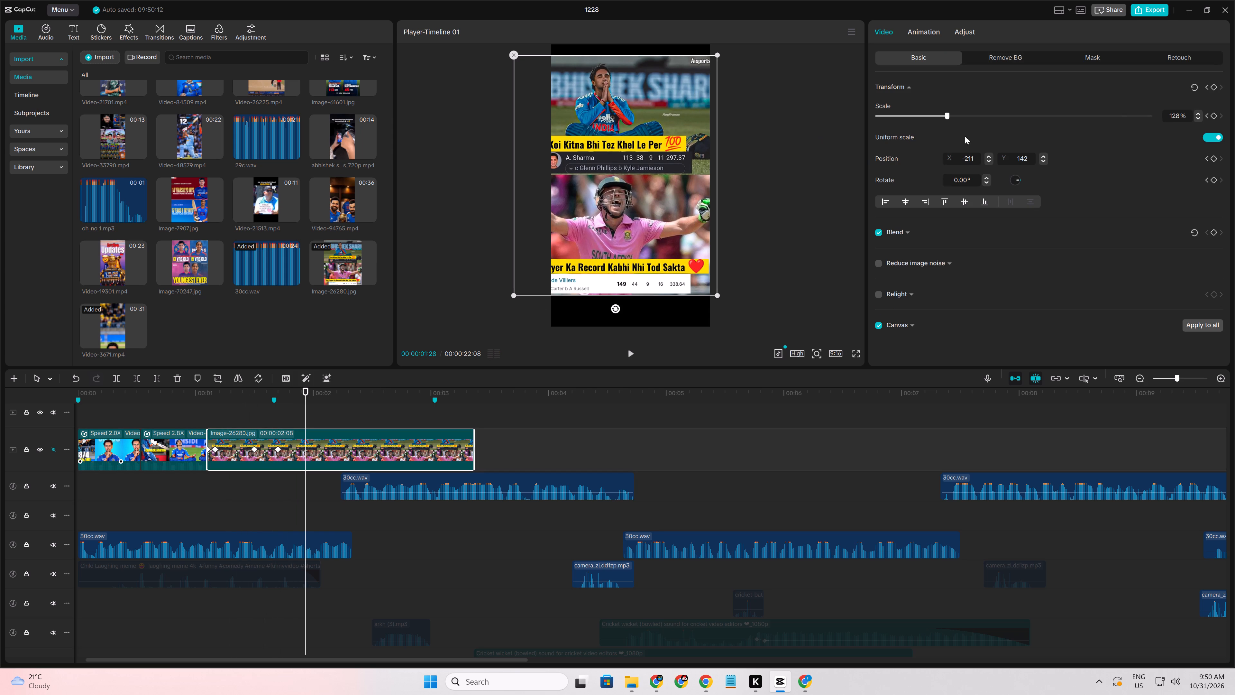
click(1215, 88)
key(Right)
key(Right)
key(Right)
key(Right)
key(Right)
key(Right)
key(Right)
key(Right)
key(Right)
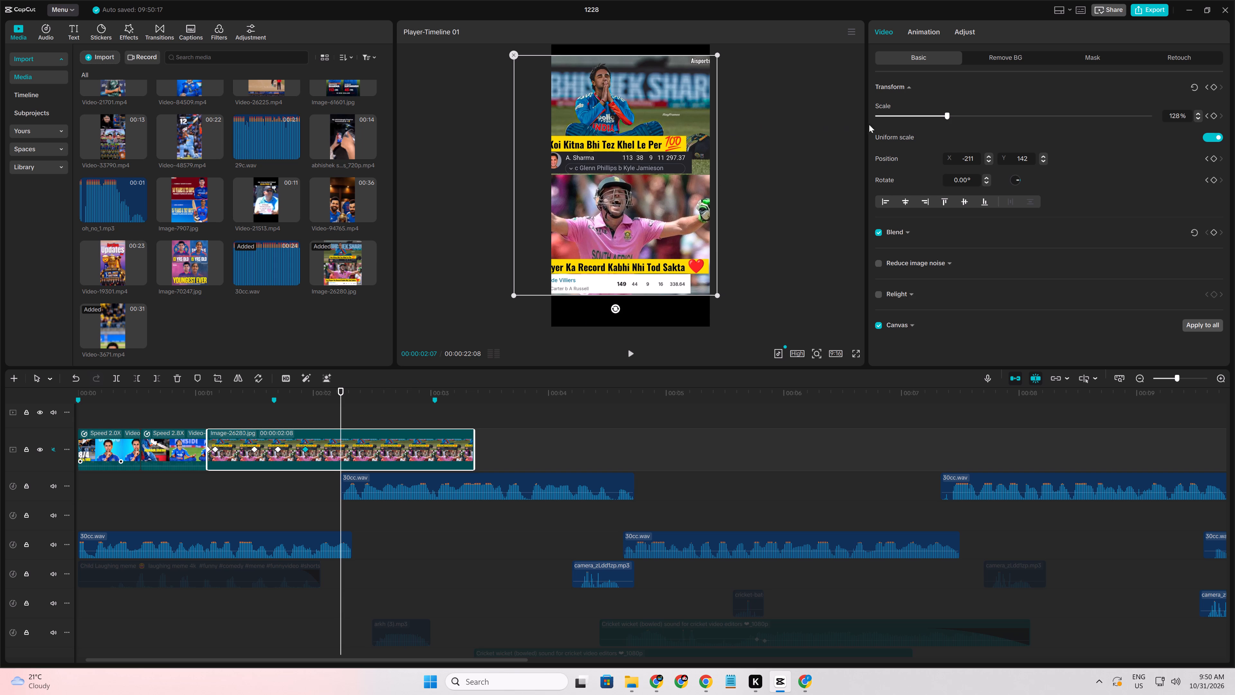
drag(947, 116, 951, 116)
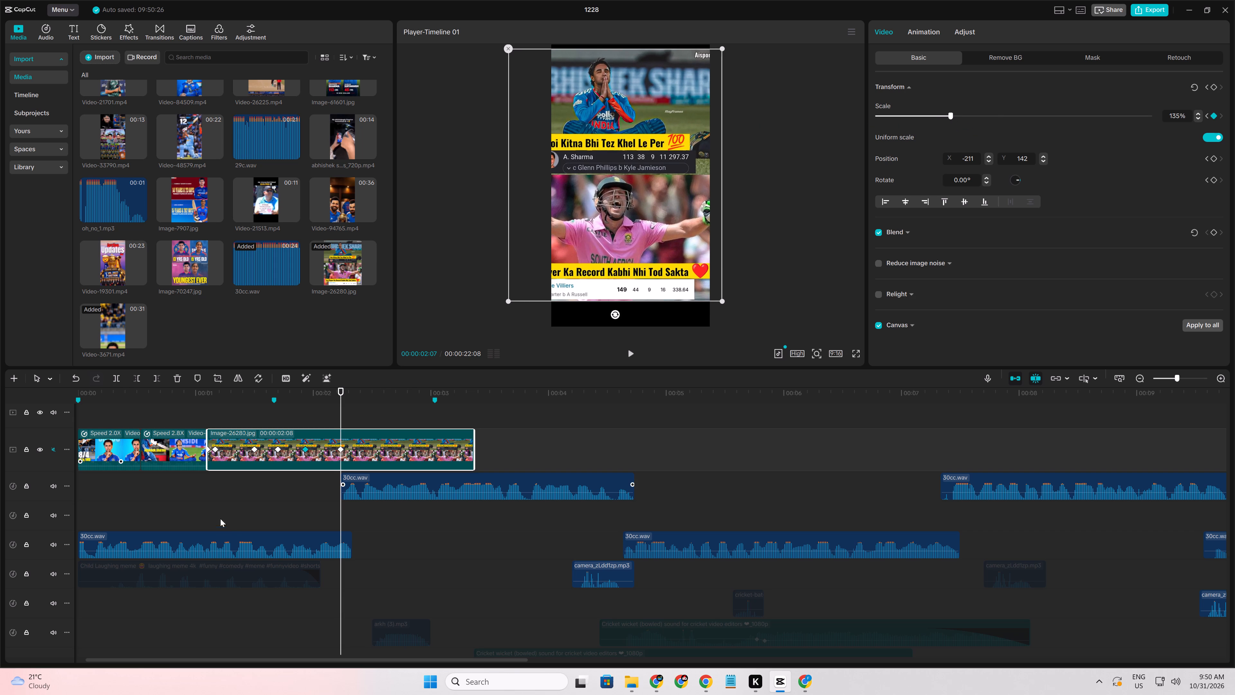
Keyframe Image-26280.jpg's Transform at 00:00:02:11, and at 00:00:02:13 shrink it to 104% and move it to X 0, Y 261.
click(241, 486)
key(space)
key(space)
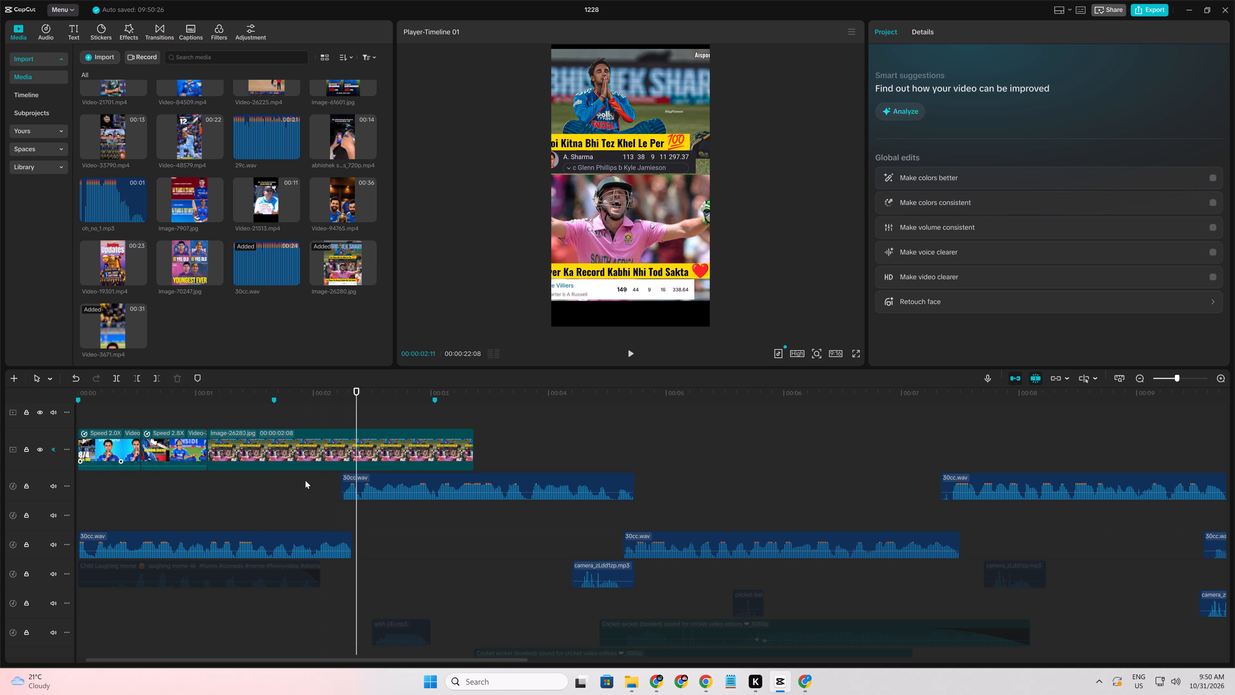
click(361, 452)
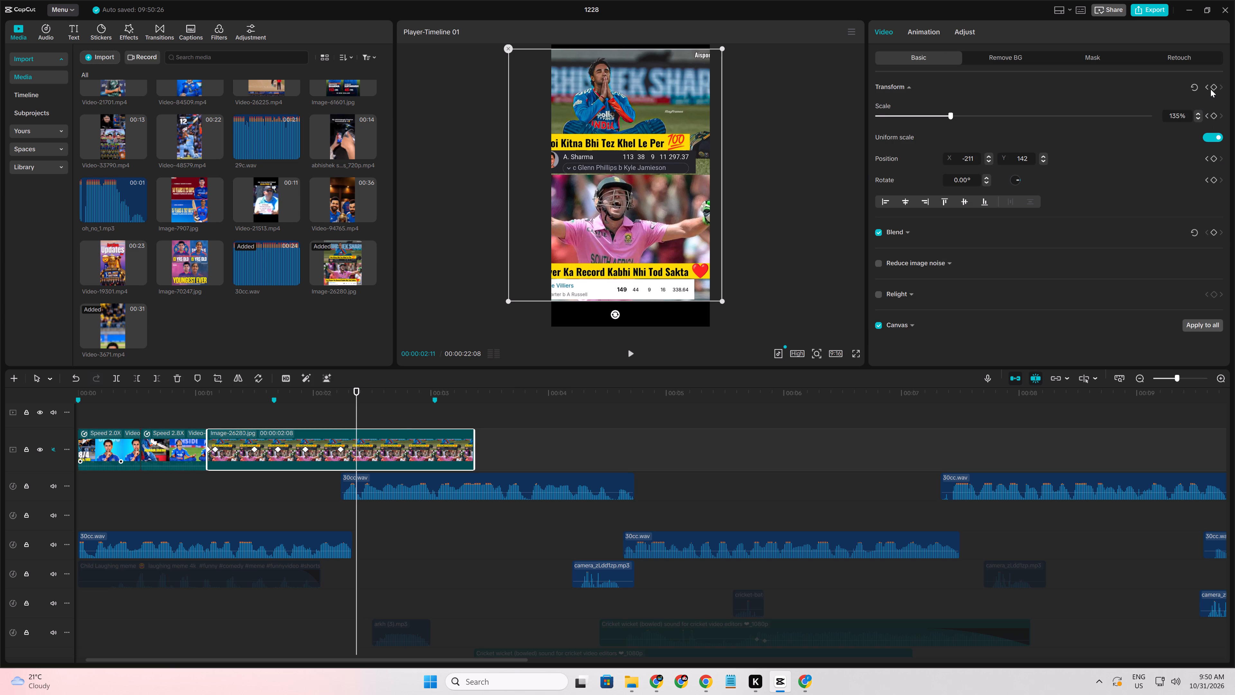
click(1212, 89)
key(Right)
key(Right)
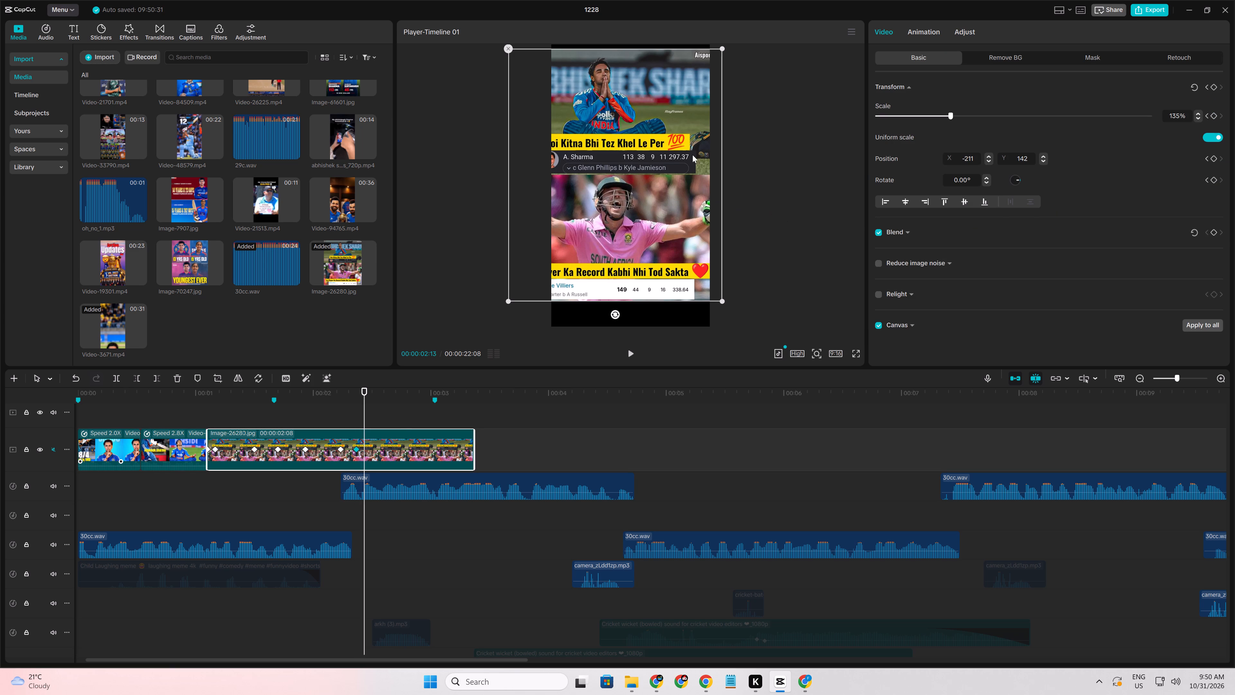
drag(721, 50, 692, 90)
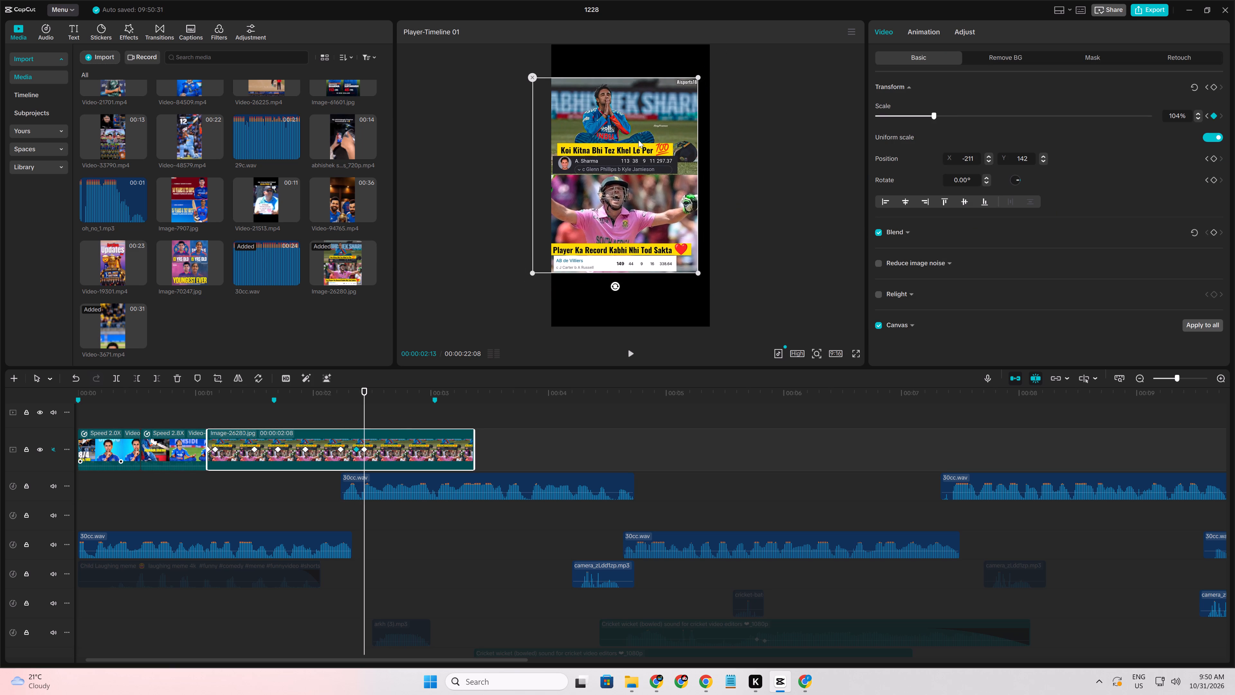
drag(638, 140, 656, 131)
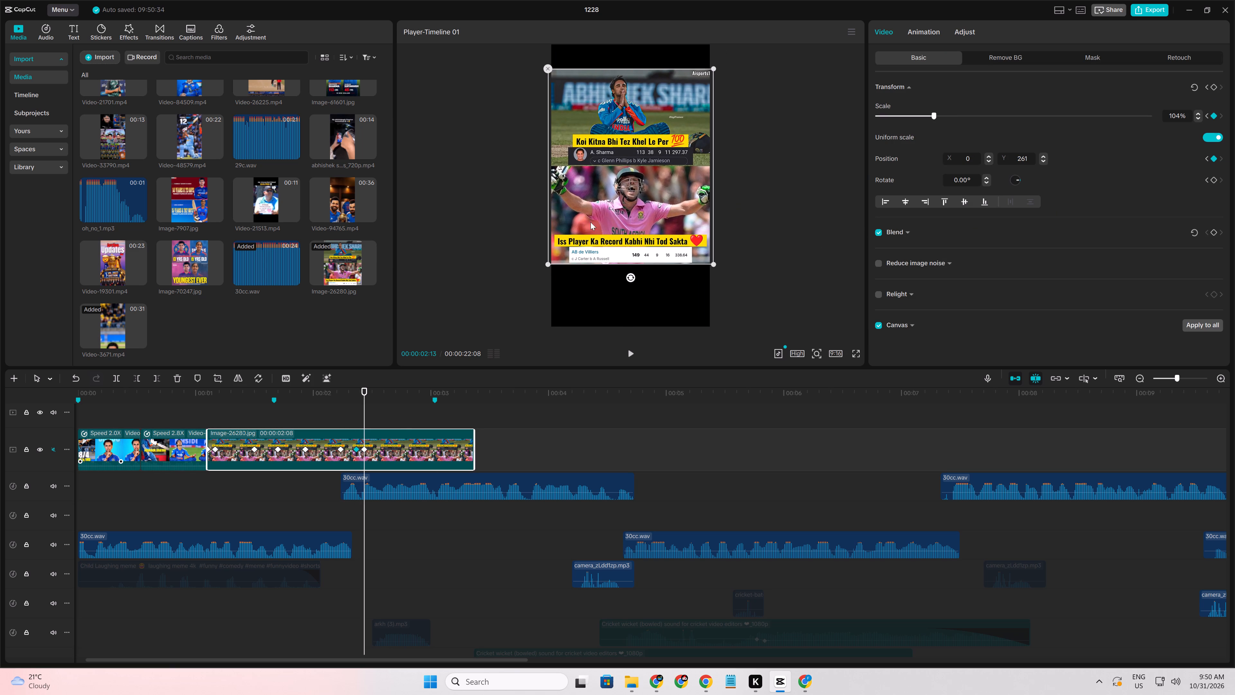
Extend the end of Image-26280.jpg to a duration of 00:00:03:20, just past the second 30cc.wav segment's end.
click(331, 515)
key(space)
key(space)
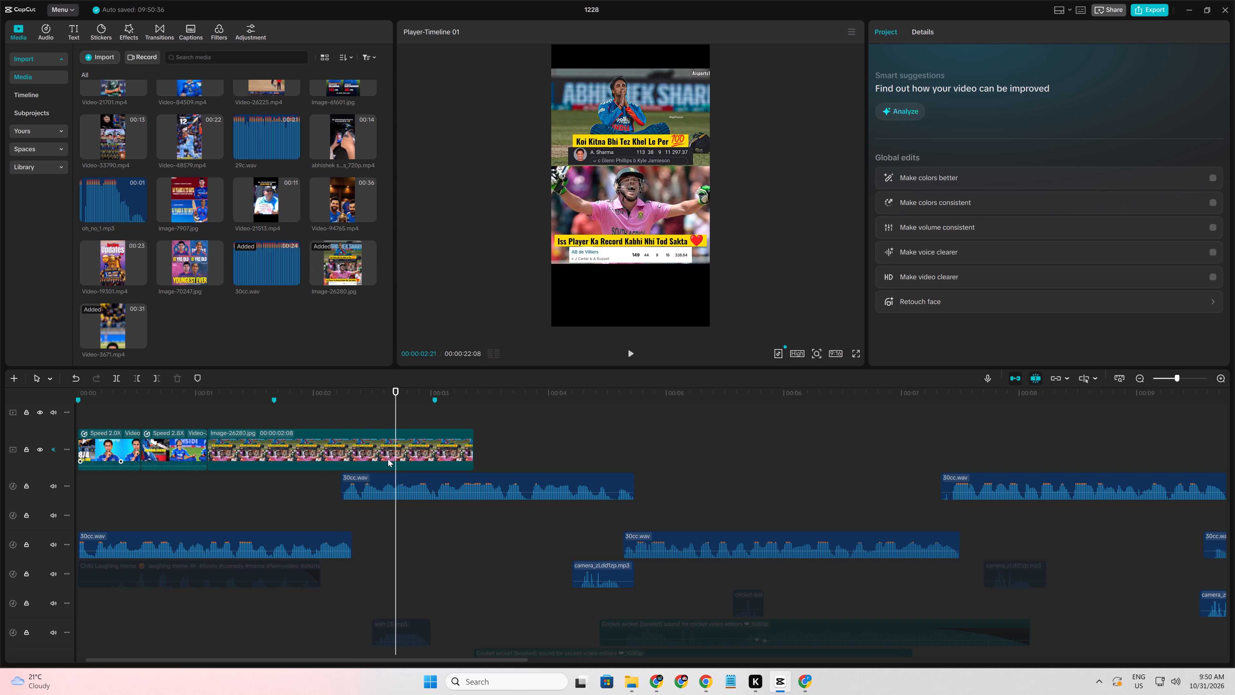
click(388, 459)
drag(472, 443, 491, 445)
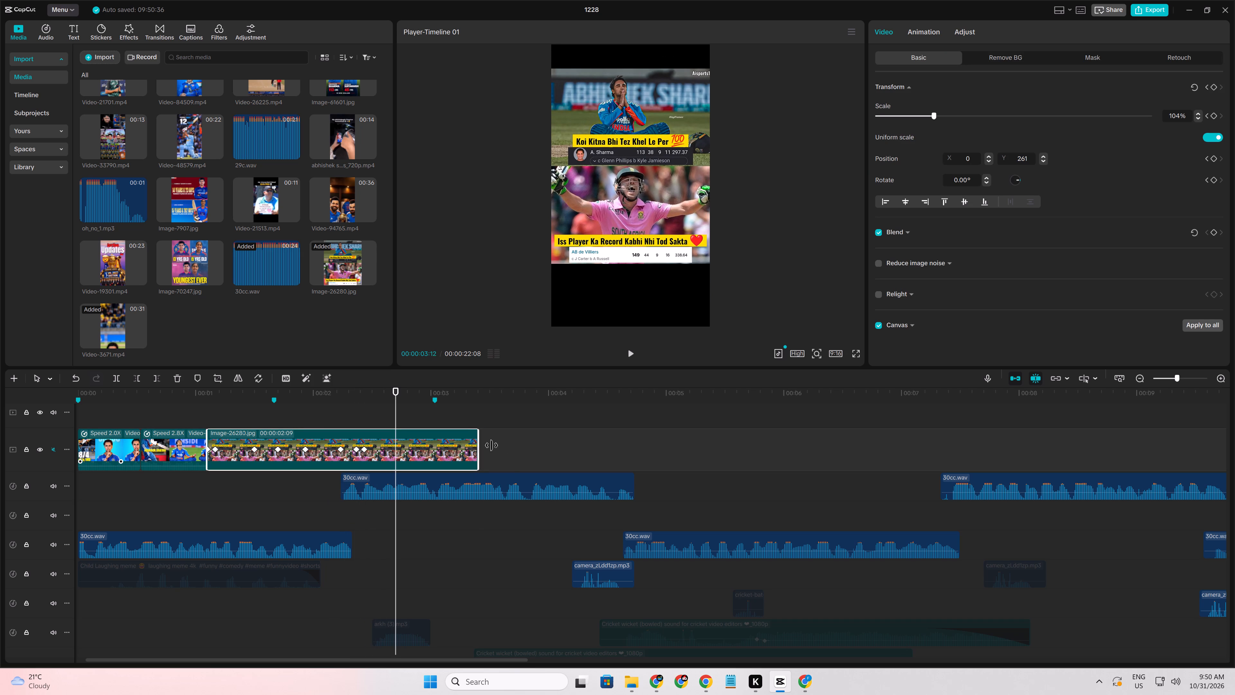
drag(491, 445, 635, 474)
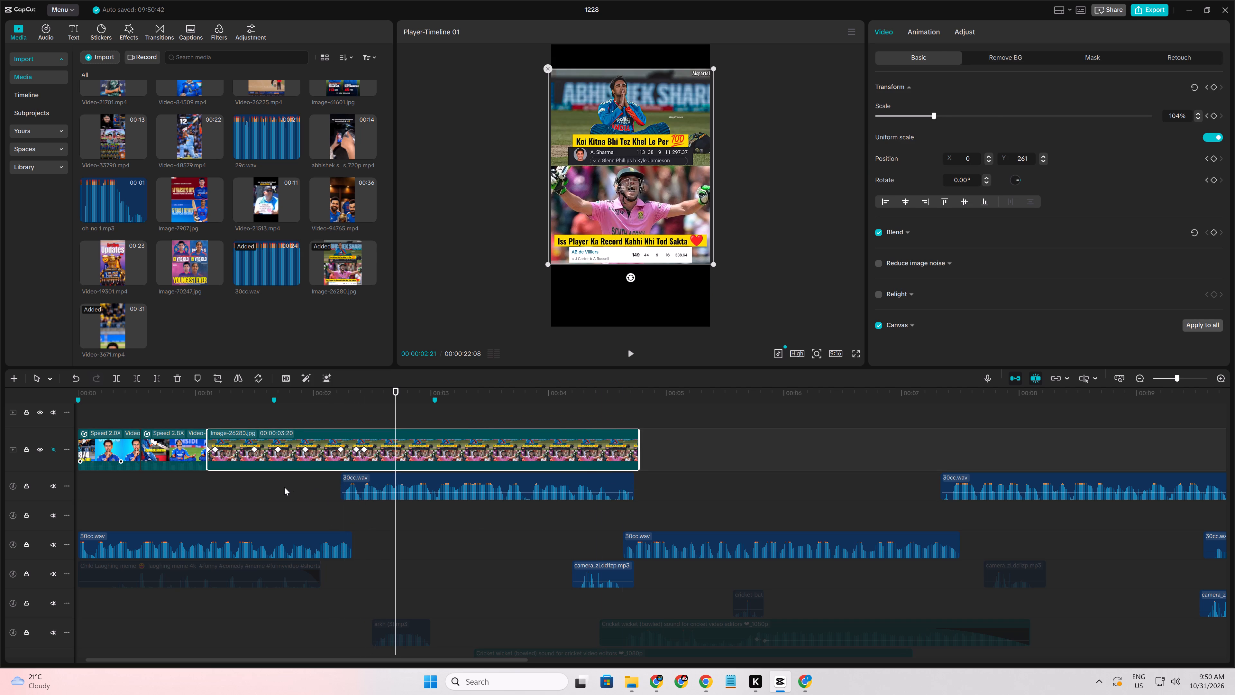
Keyframe Image-26280.jpg's Transform at 00:00:02:19, and at 00:00:02:22 enlarge it to 131% and move it to X 330, Y 368.
click(284, 487)
key(space)
key(space)
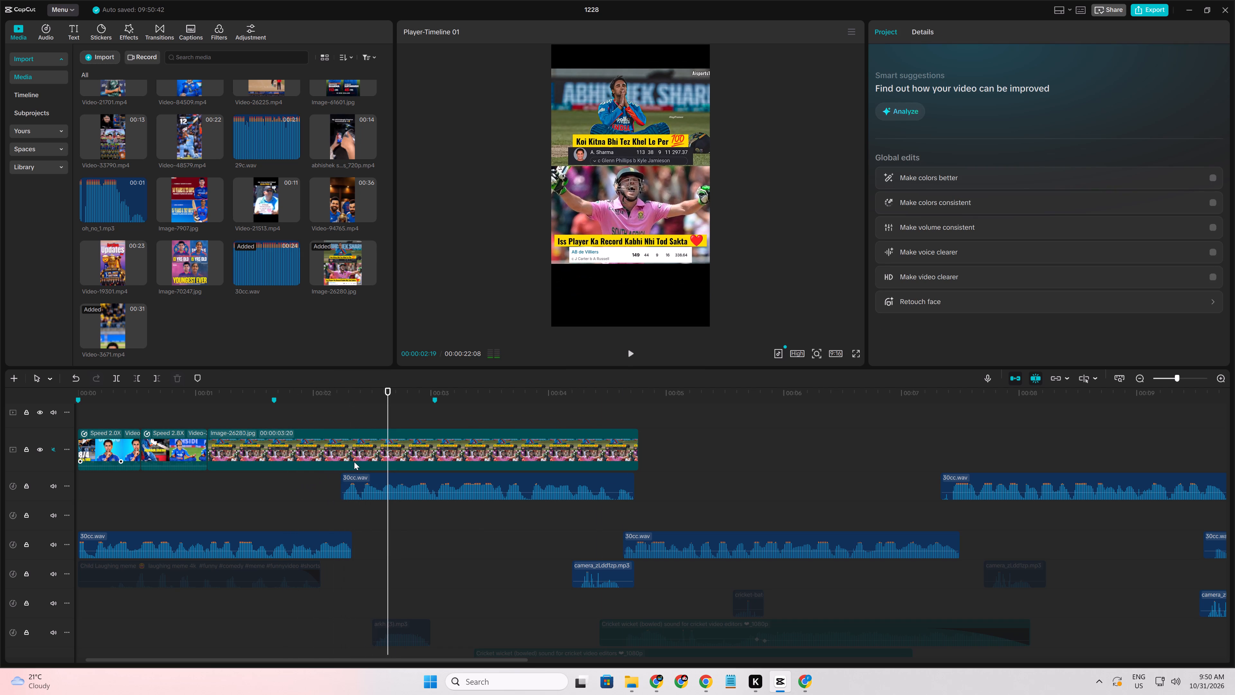
click(355, 459)
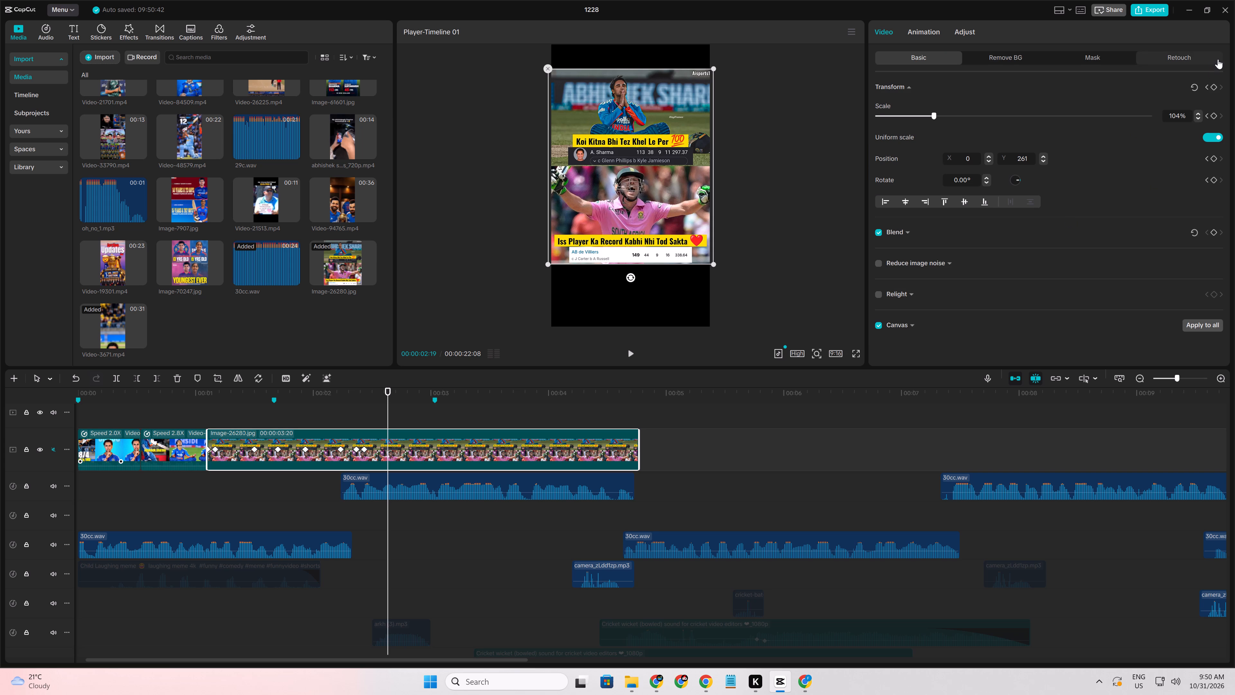
click(1217, 87)
key(Right)
key(Right)
key(Right)
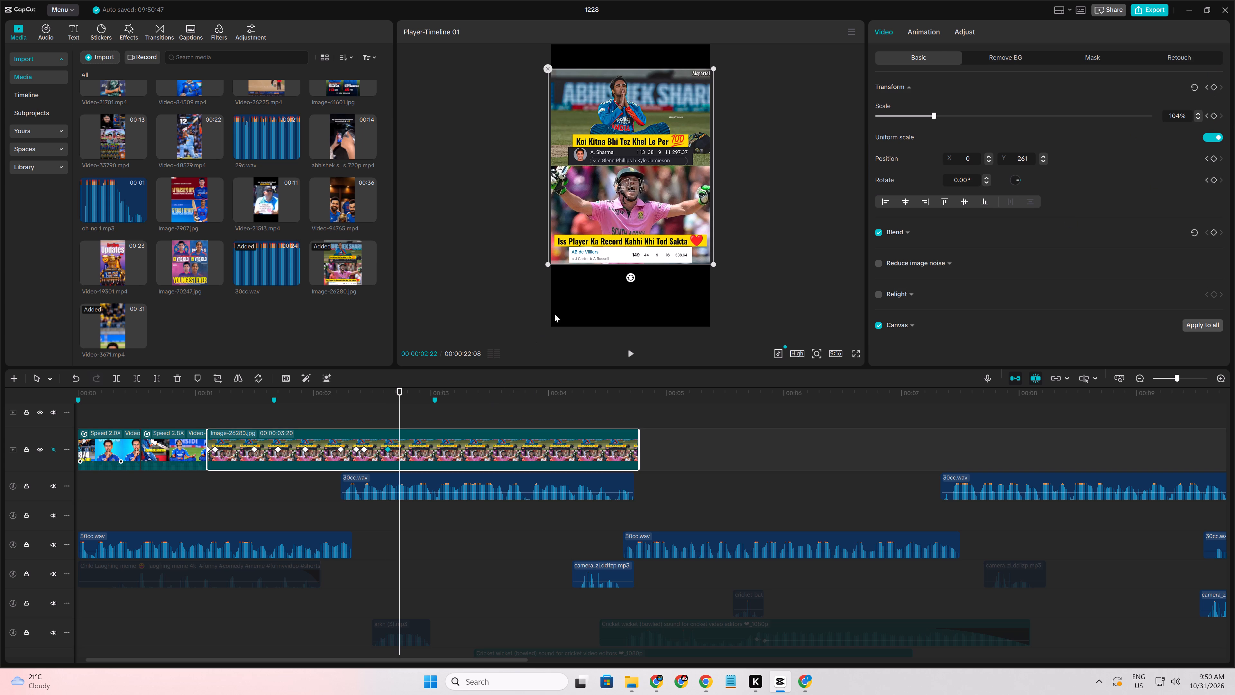
drag(544, 264, 506, 296)
drag(579, 256, 600, 250)
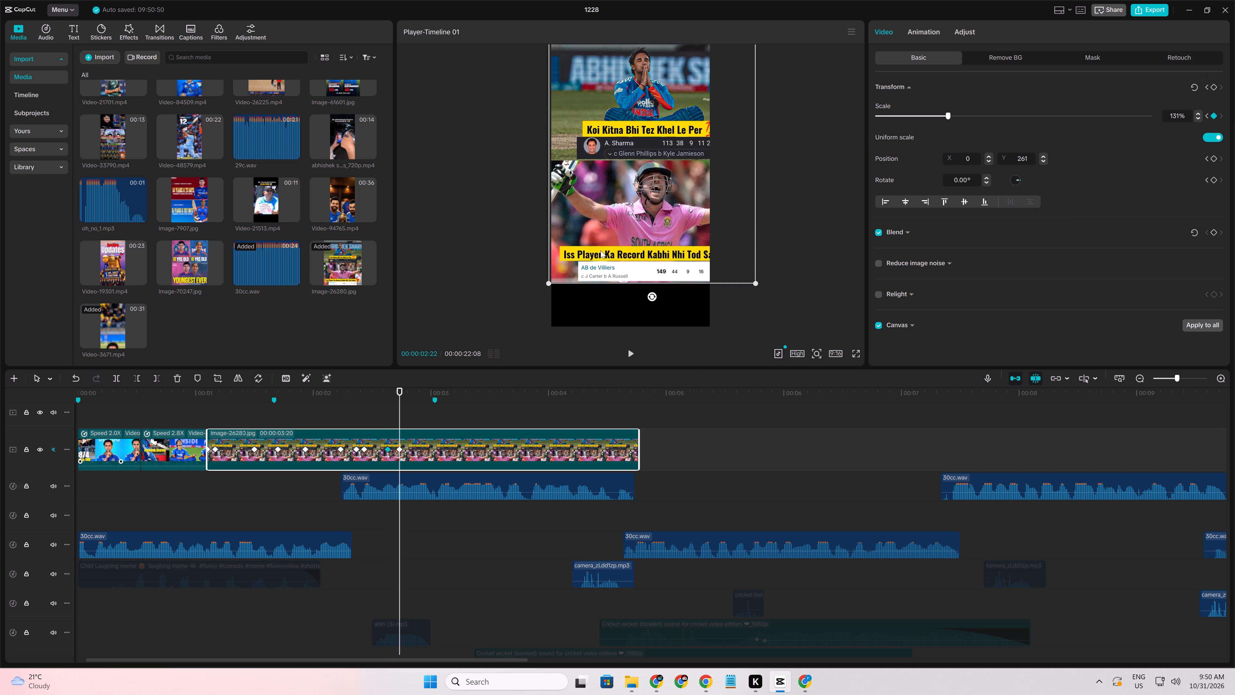
drag(600, 250, 602, 248)
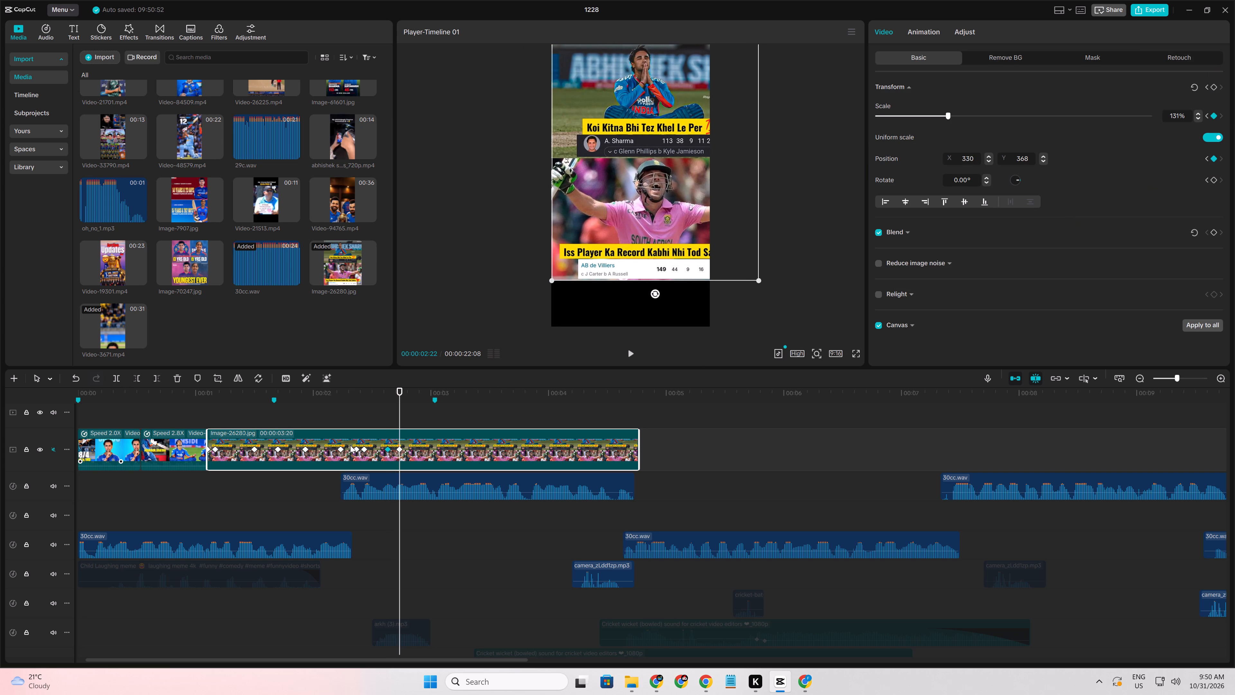
Replay Image-26280.jpg to check its zoom and position animation against the voice audio.
click(214, 494)
click(171, 499)
key(space)
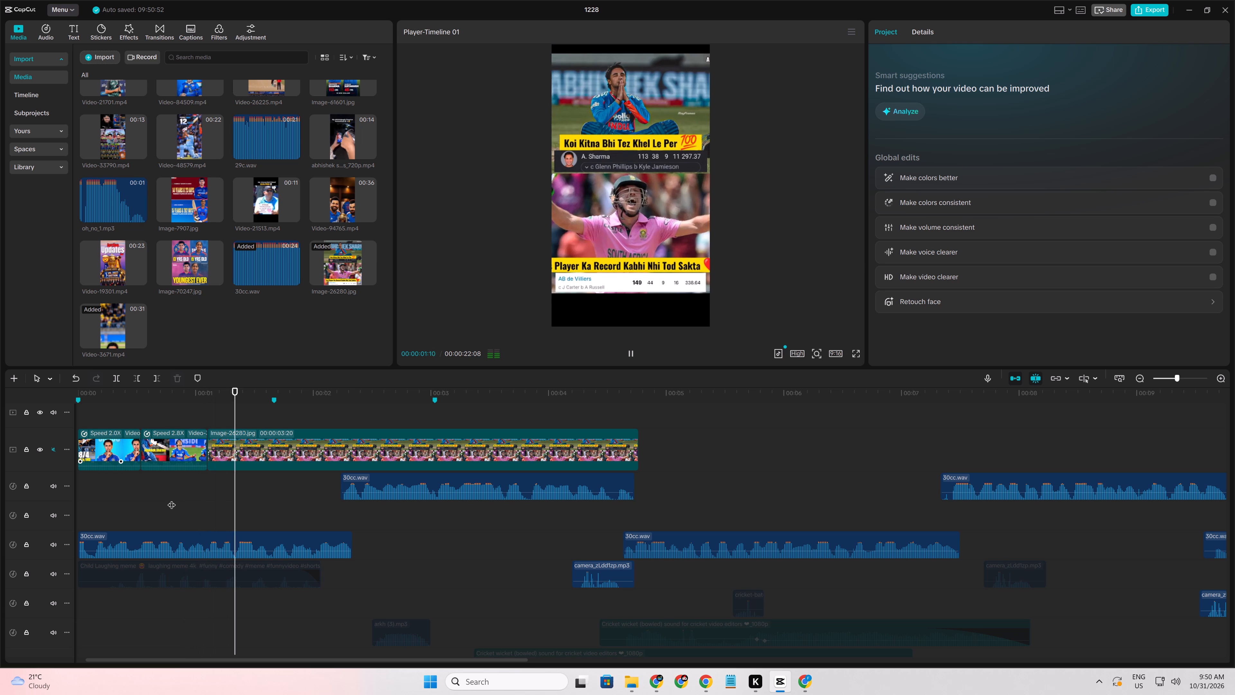
key(space)
key(space)
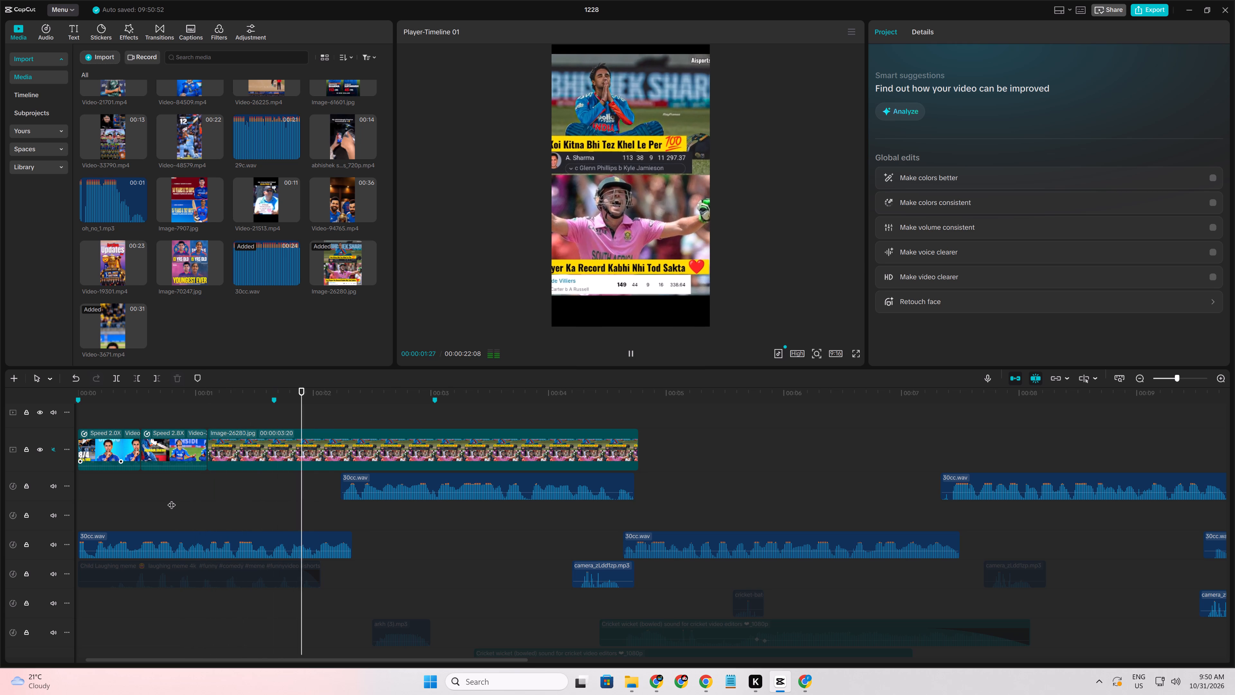
key(space)
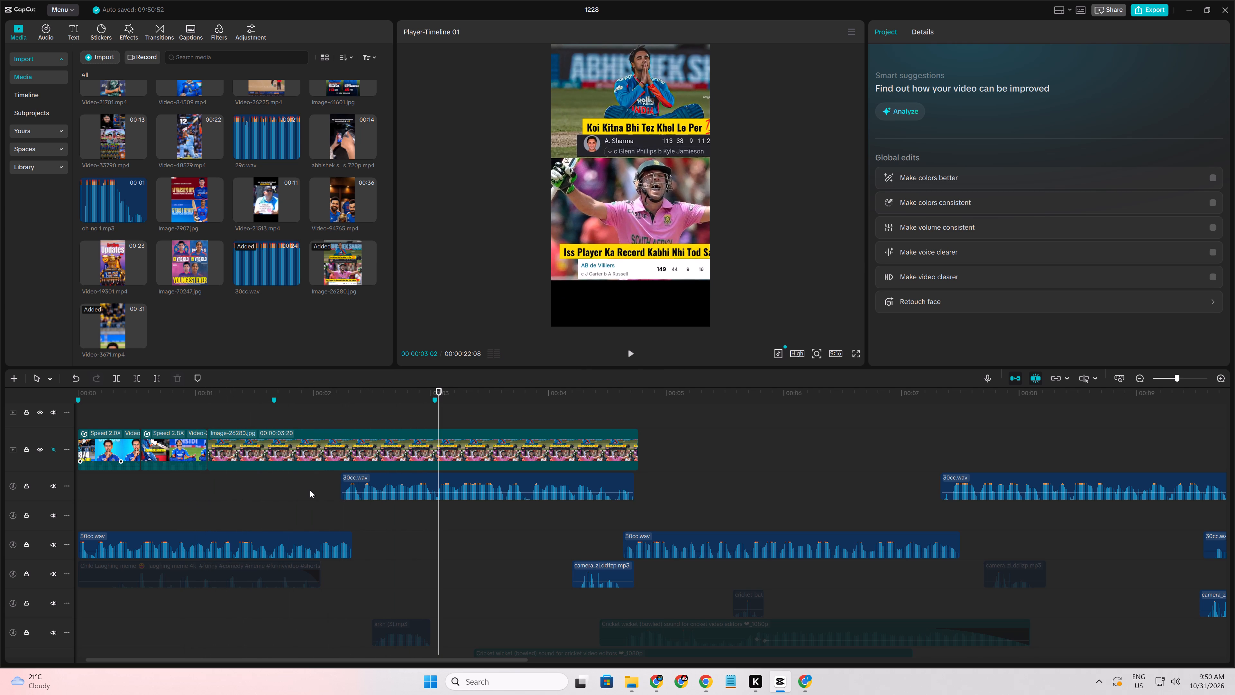
key(space)
click(345, 476)
click(322, 482)
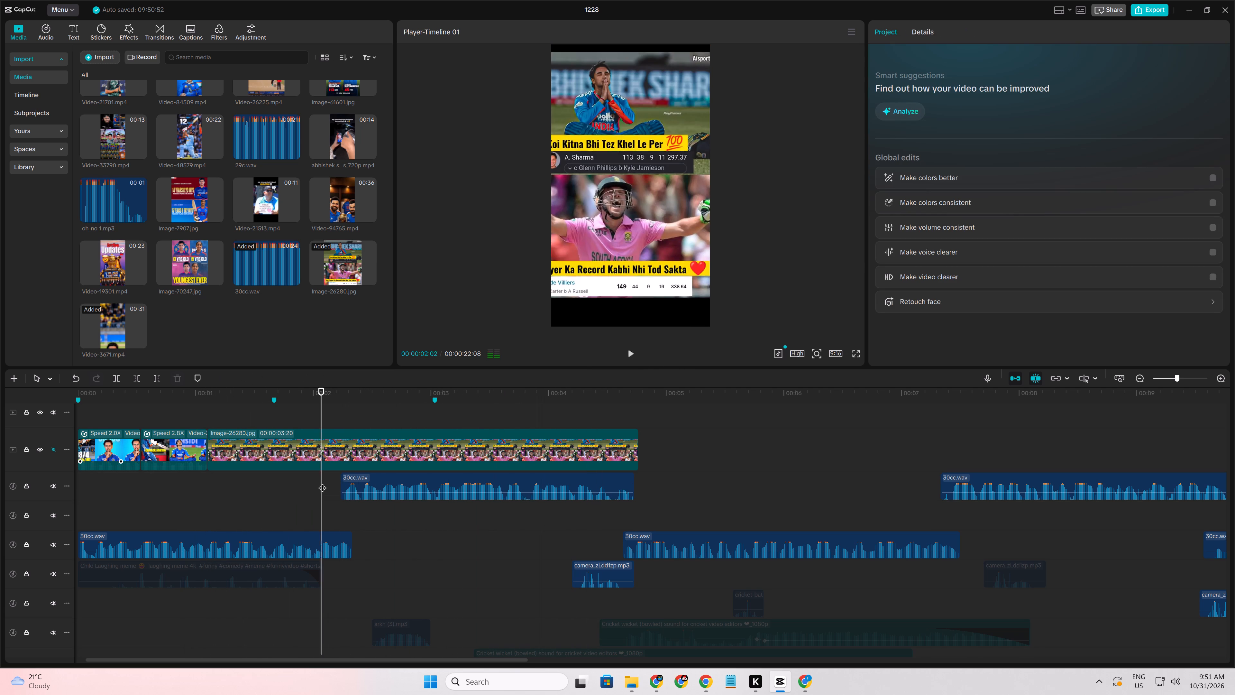
key(space)
key(space)
Raise the scale of Image-26280.jpg to 141% at 00:00:02:26.
click(404, 453)
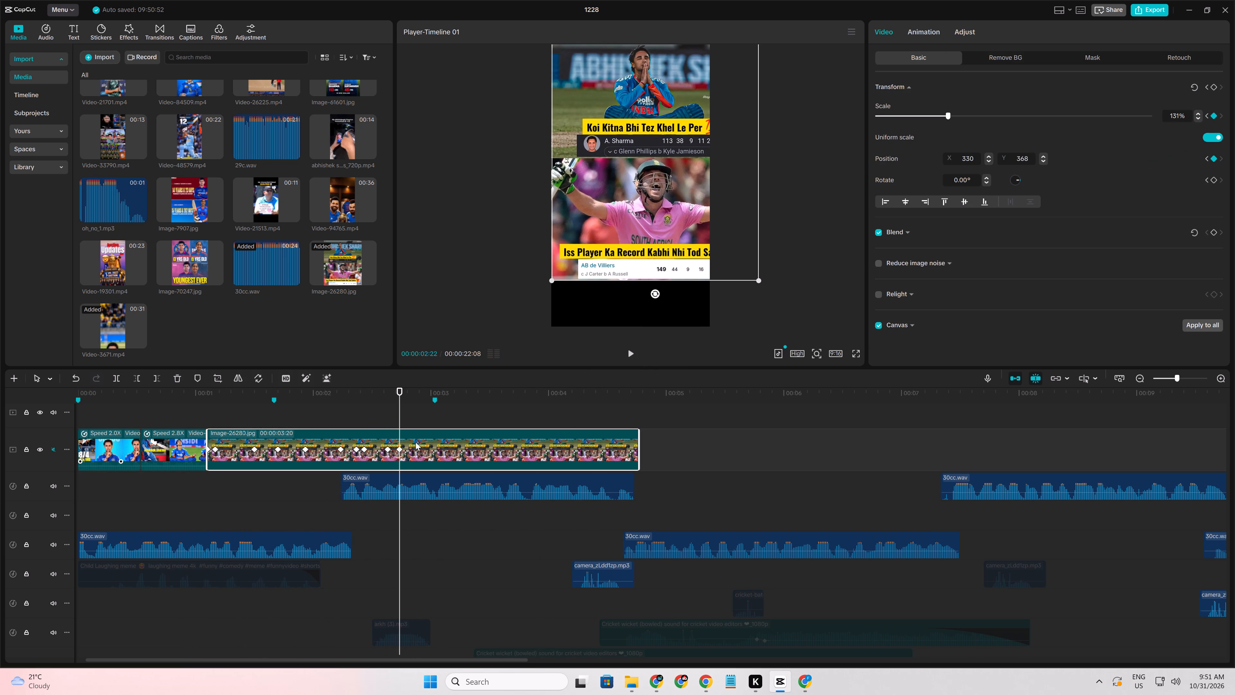
key(Right)
key(Right)
key(Right)
key(Right)
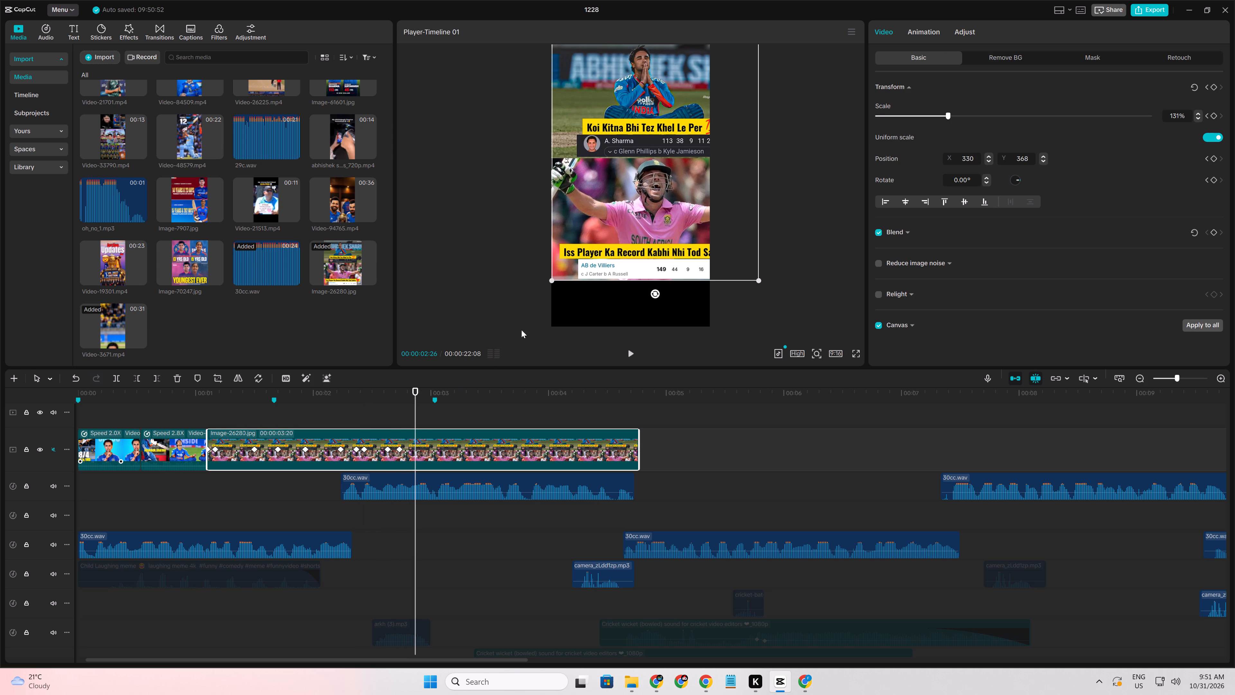
click(953, 114)
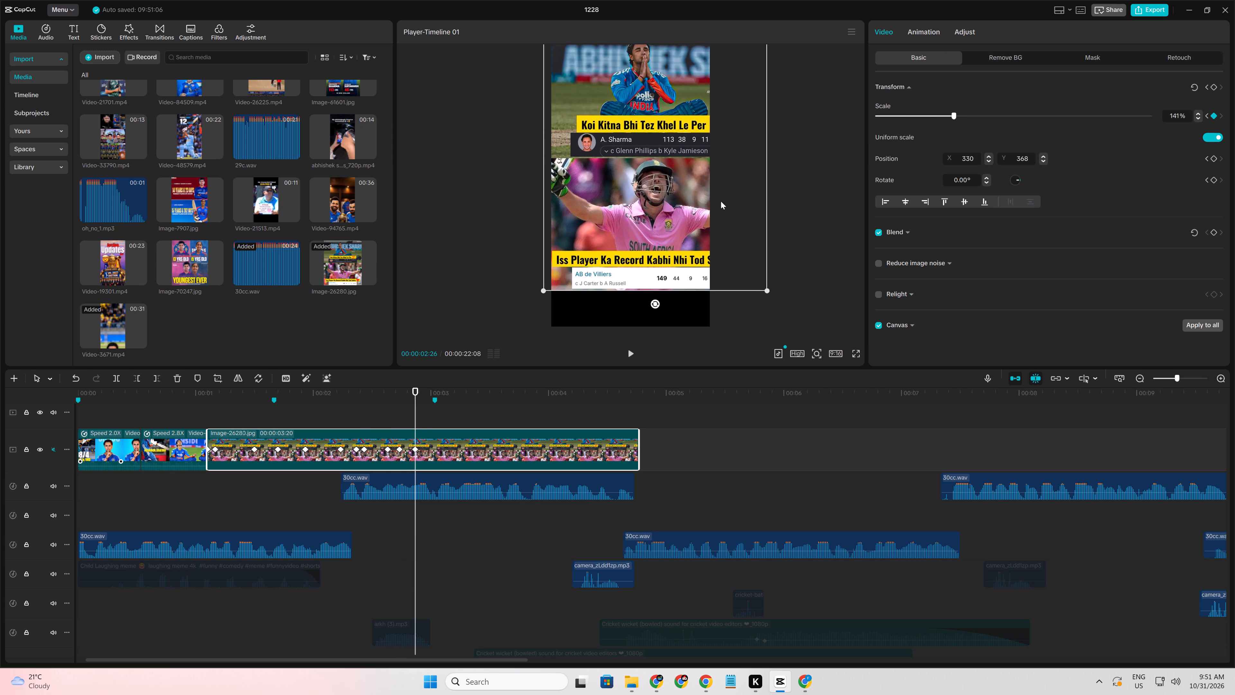
Reposition Image-26280.jpg to X 444, Y 755 at 00:00:02:26.
drag(715, 202, 723, 174)
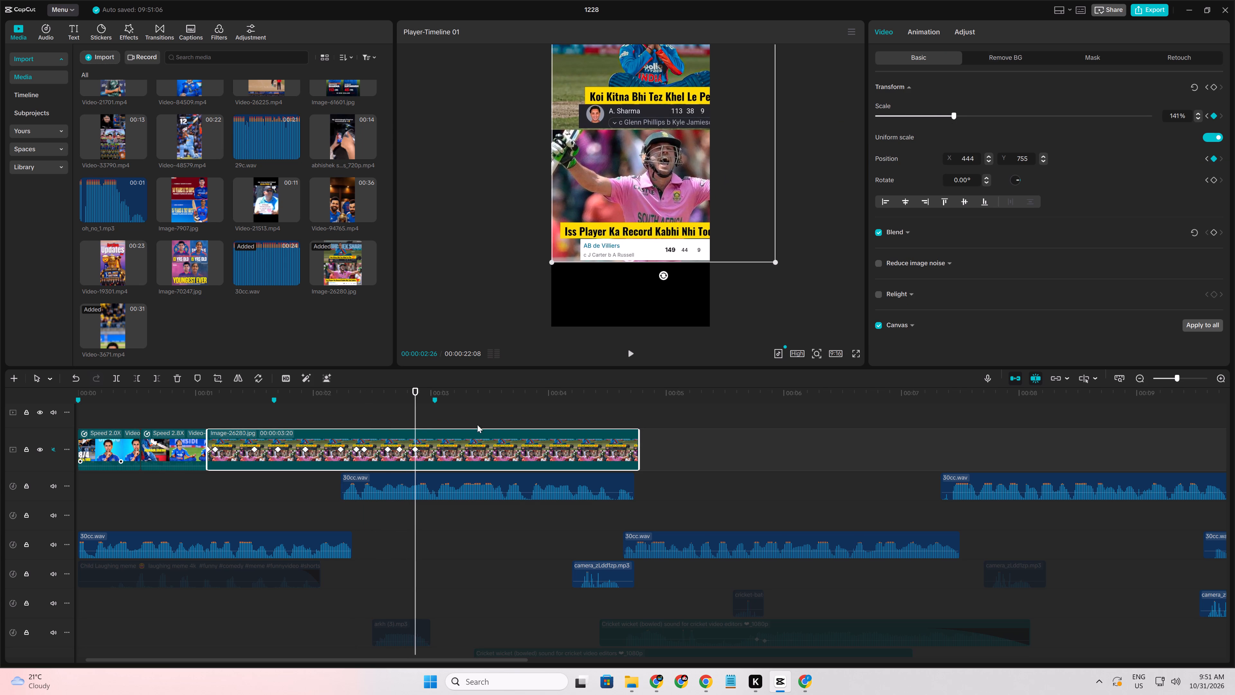
Keyframe Image-26280.jpg's position at 00:00:03:16 by moving it to X -350, Y 674.
click(370, 536)
drag(370, 536, 475, 540)
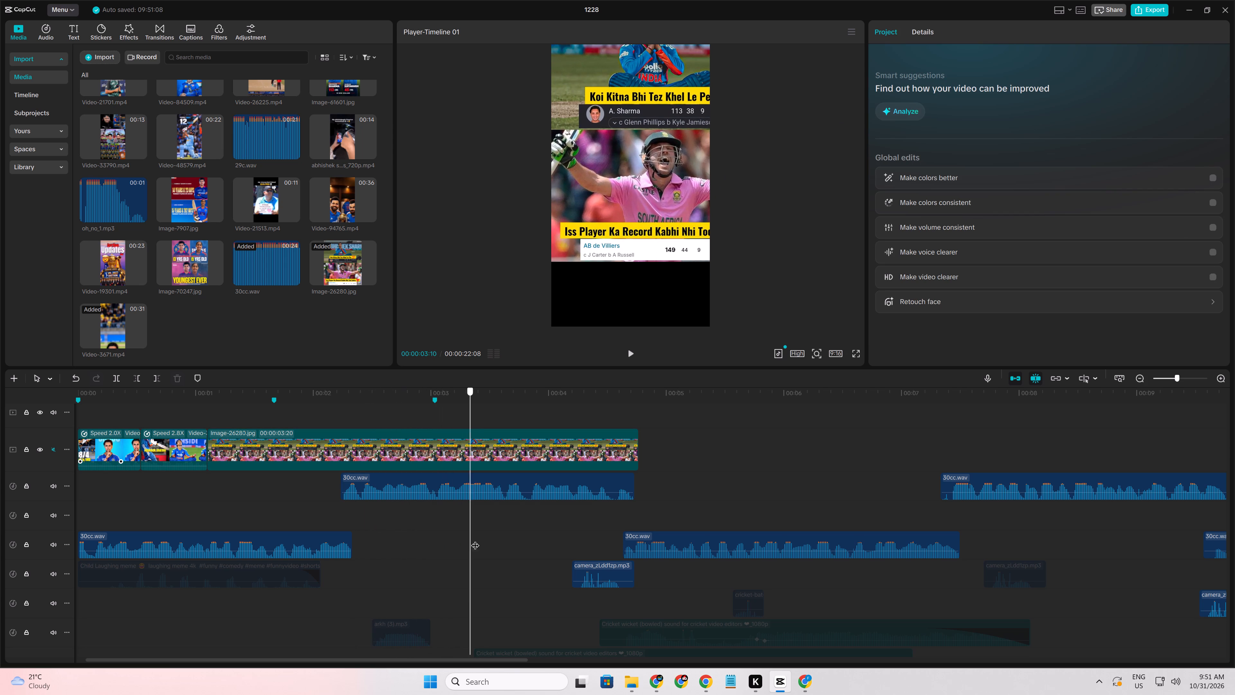
drag(475, 540, 494, 544)
click(506, 448)
drag(676, 207, 662, 208)
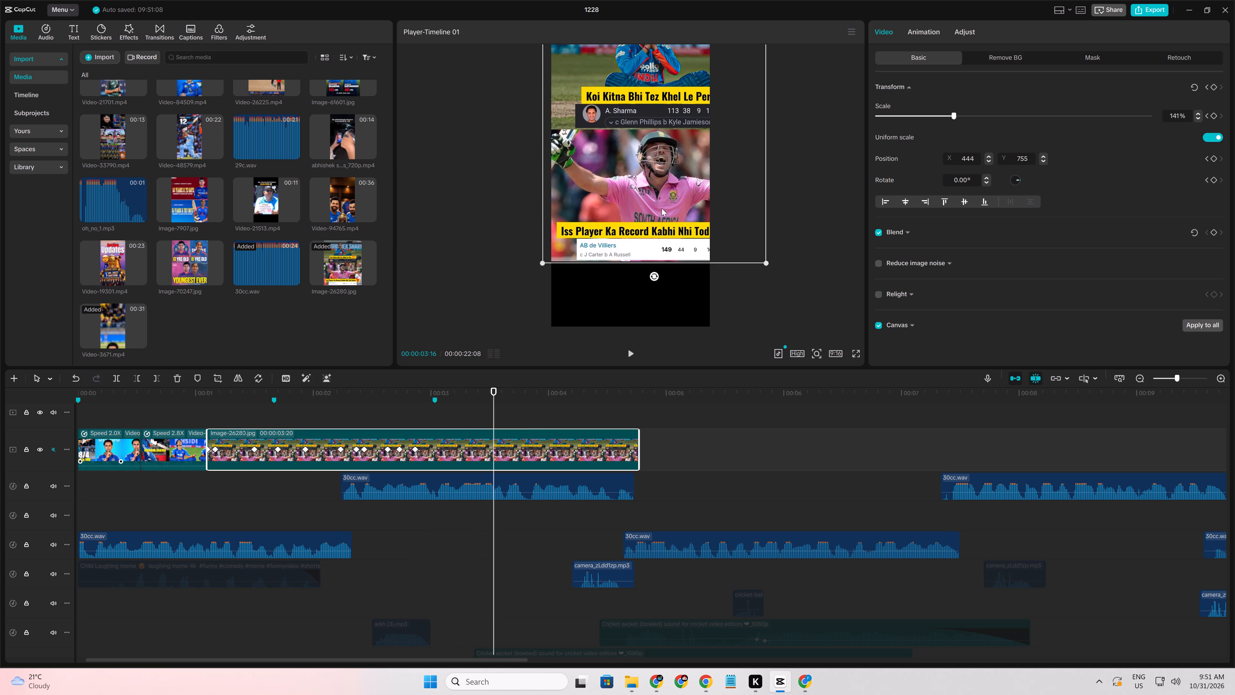
drag(662, 208, 617, 213)
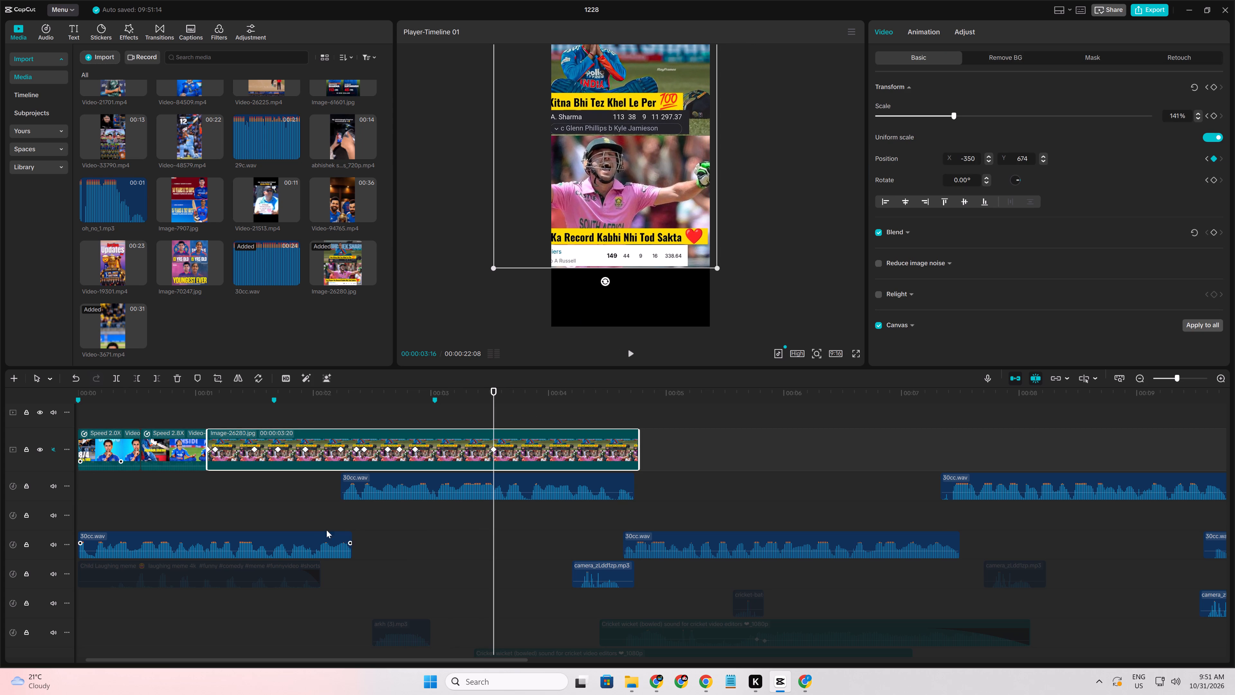
Shift Image-26280.jpg's 00:00:03:16 position keyframe to 00:00:03:20 and reposition the image there to X -247, Y 701.
click(307, 510)
key(space)
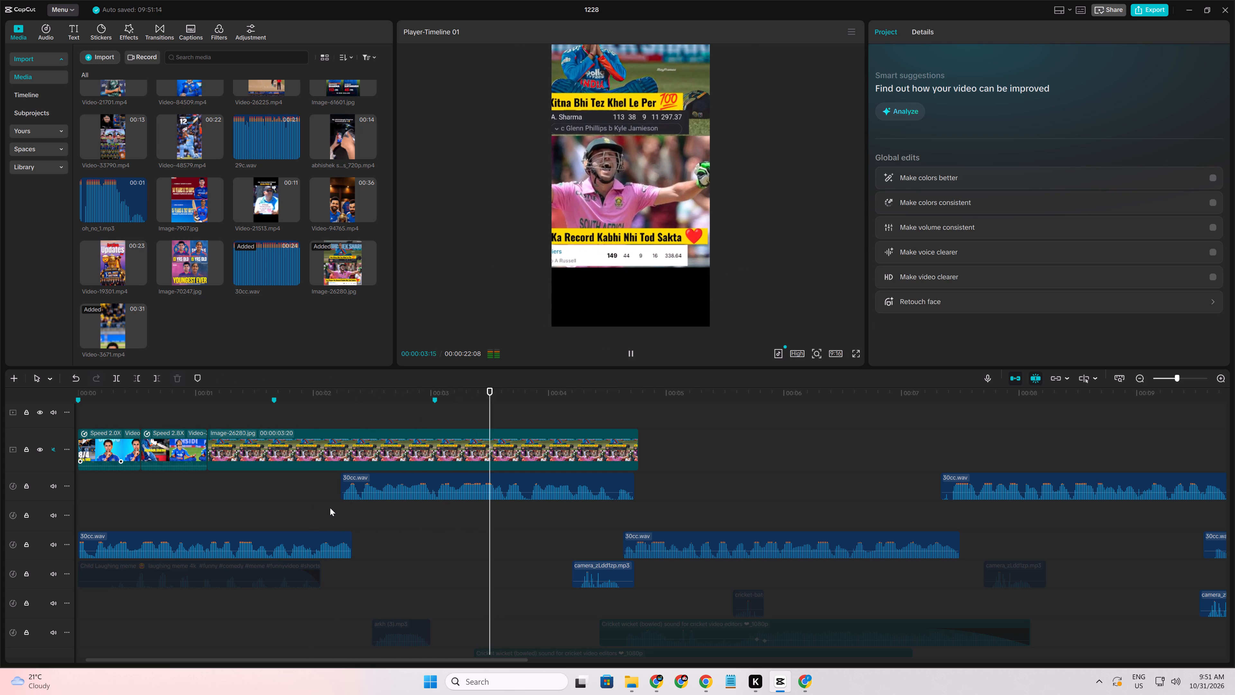
key(space)
click(443, 456)
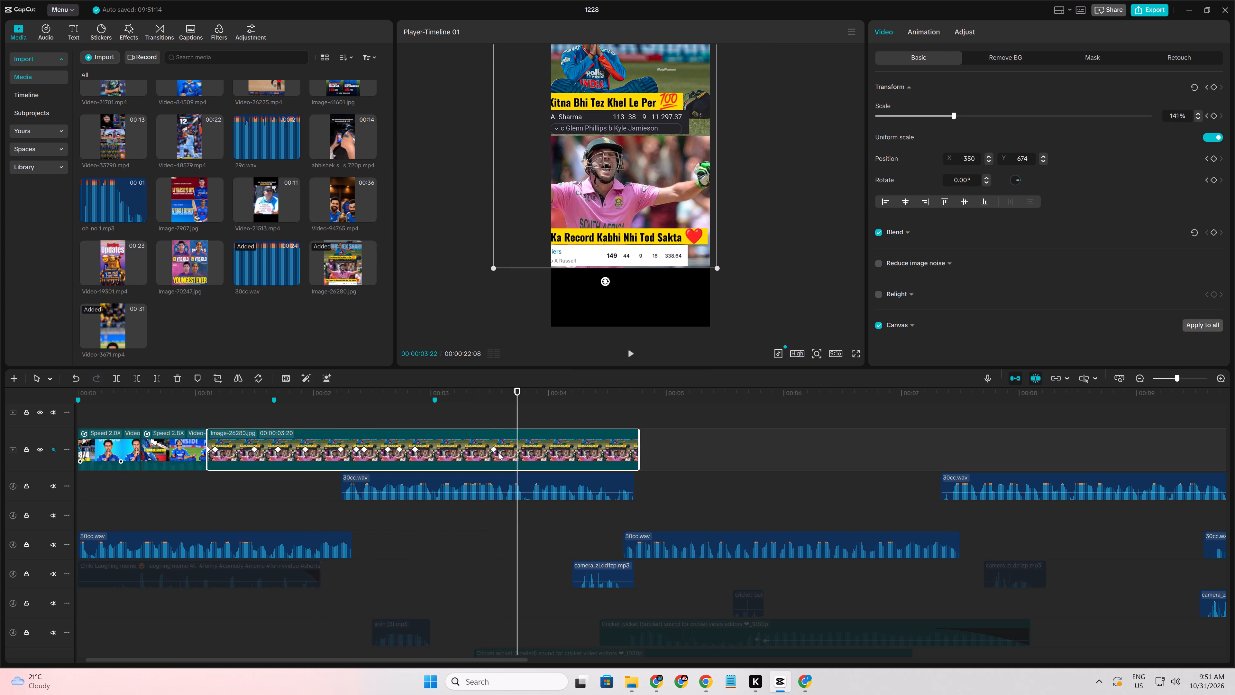
drag(499, 452, 508, 452)
click(508, 452)
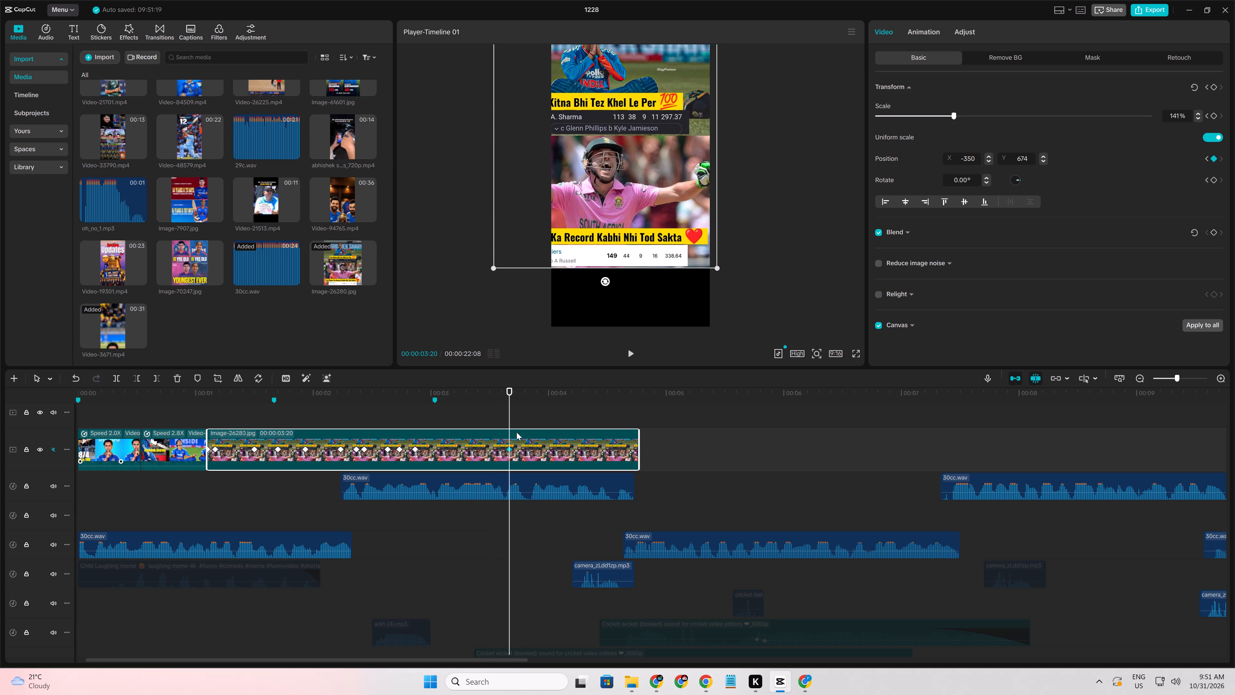
drag(575, 245, 582, 243)
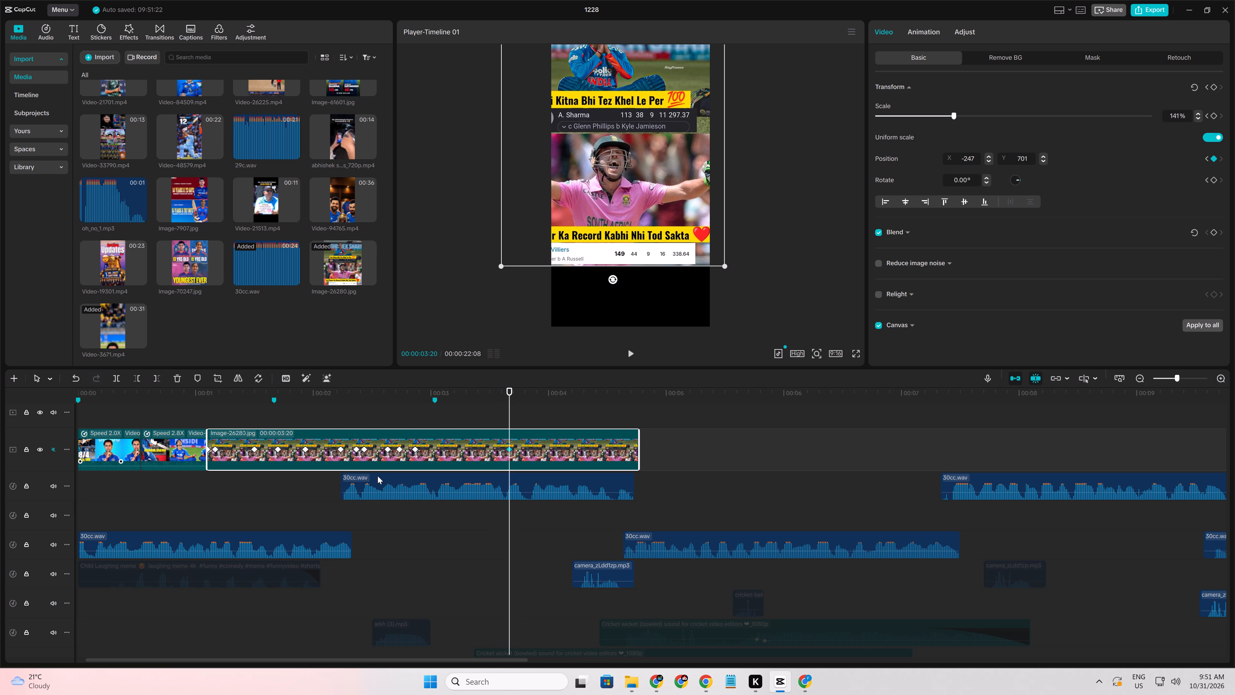
Replay Image-26280.jpg's sideways pan, and shift its 00:00:03:20 position keyframe back to about 00:00:03:15.
click(270, 509)
key(space)
key(space)
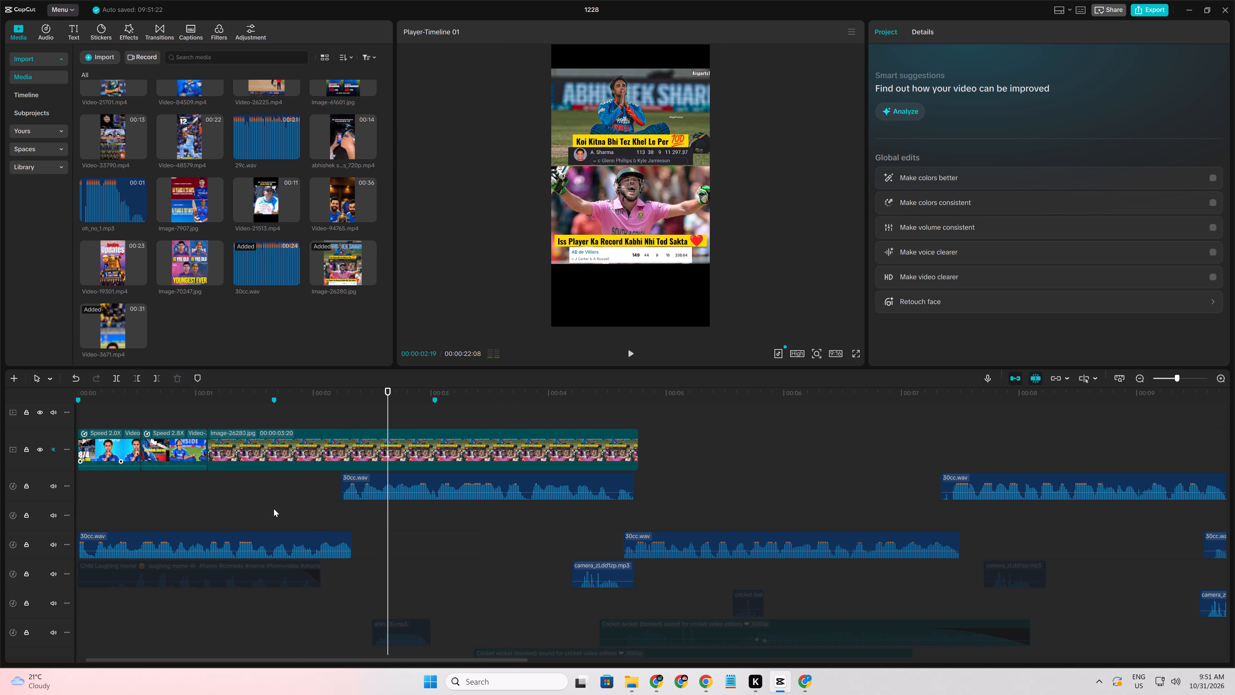
click(214, 502)
key(space)
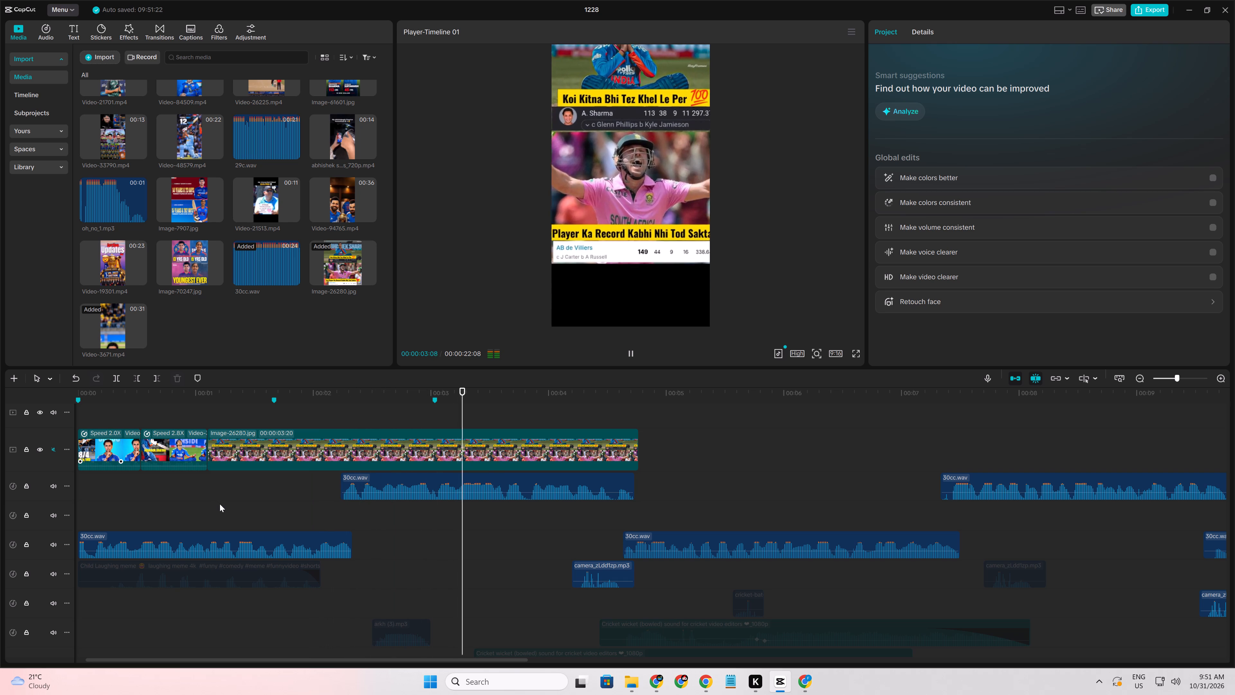
key(space)
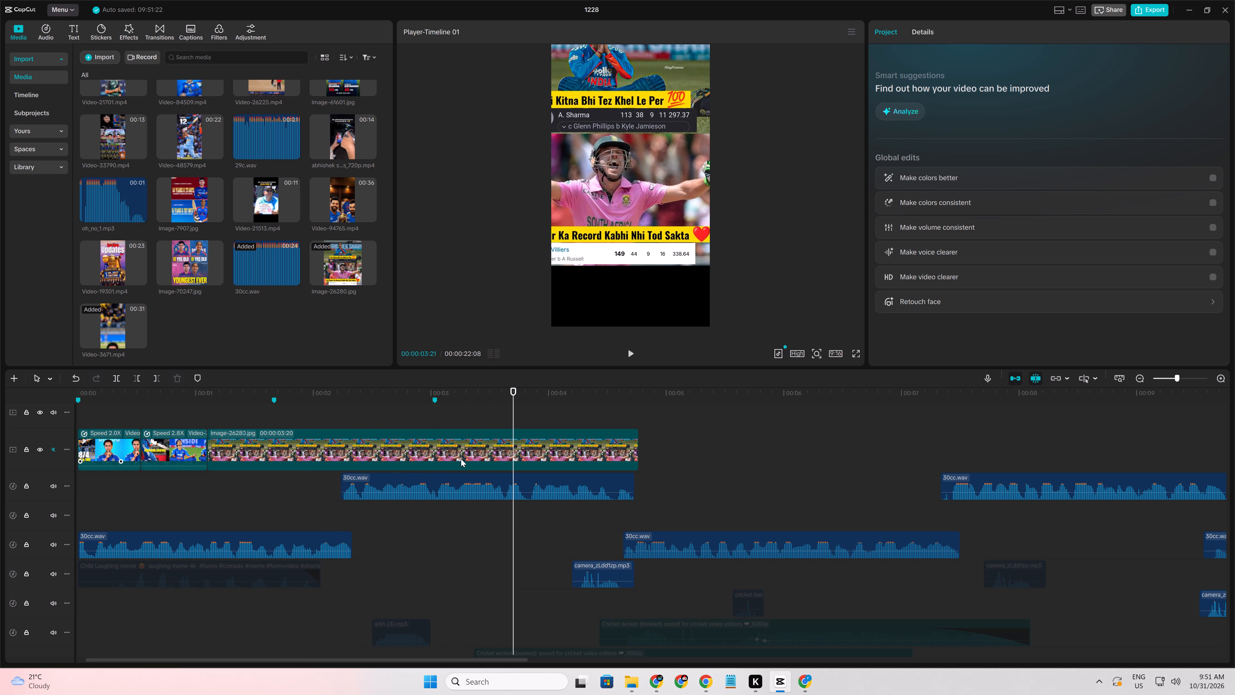
click(461, 459)
drag(508, 450, 488, 449)
Replay the retimed pan against the voice and add a Transform keyframe to Image-26280.jpg at 00:00:04:13.
click(378, 514)
key(space)
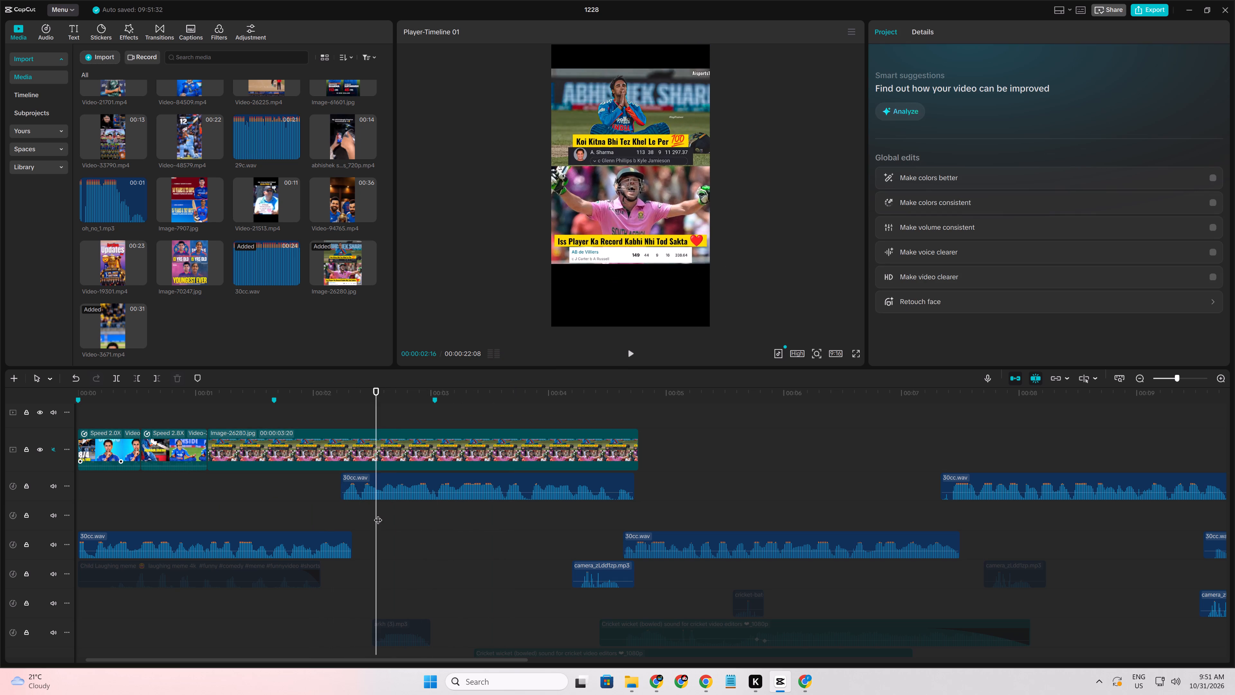
key(space)
key(space)
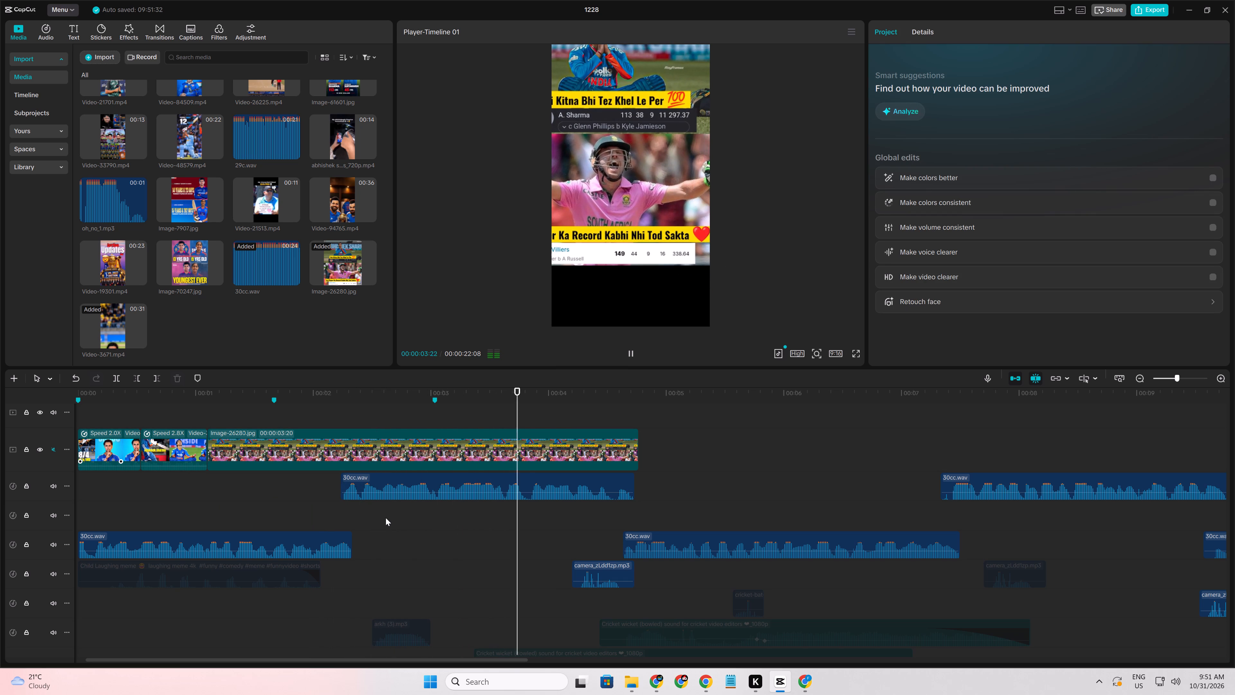
key(space)
click(525, 460)
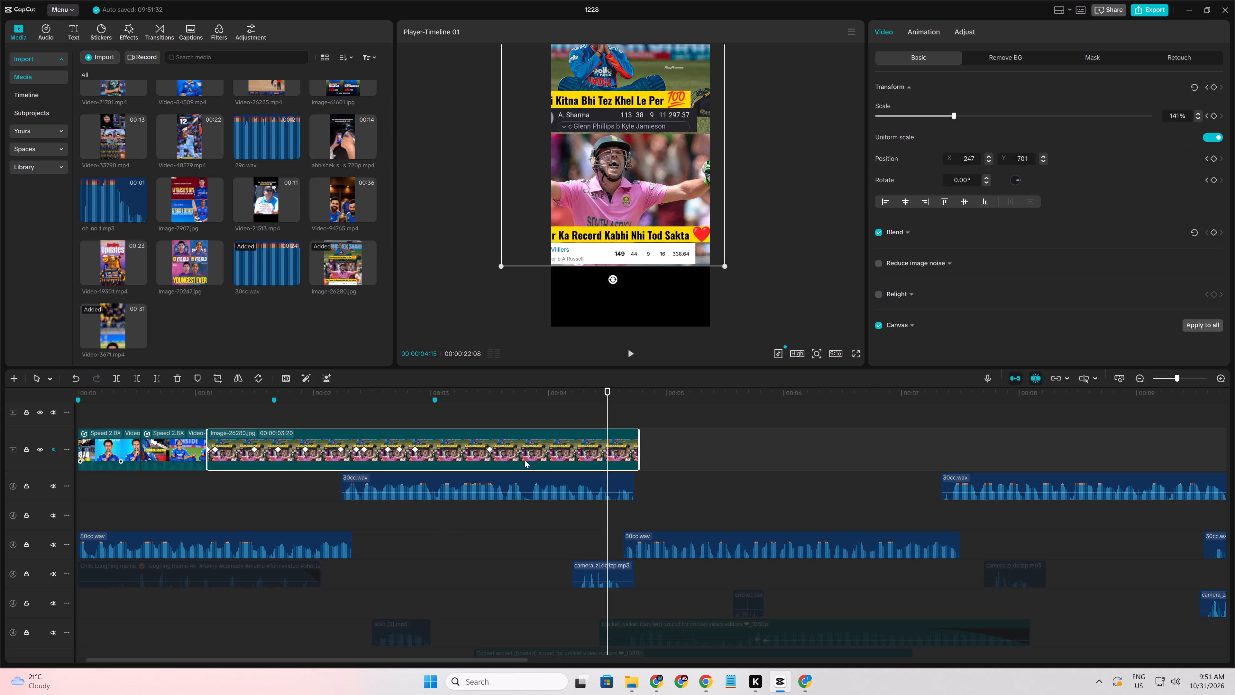
key(Left)
key(Left)
key(Left)
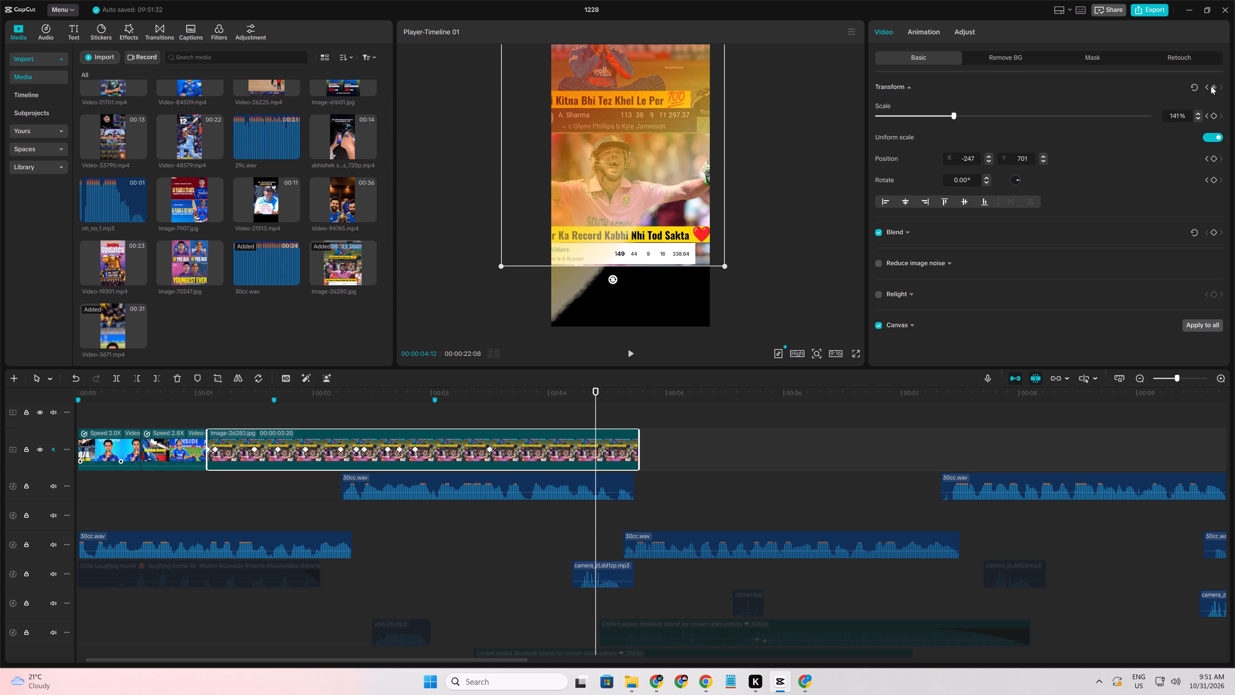
key(Left)
key(Right)
key(Right)
click(1213, 87)
Shift Image-26280.jpg's last Transform keyframe earlier, to about 00:00:04:03.
key(Right)
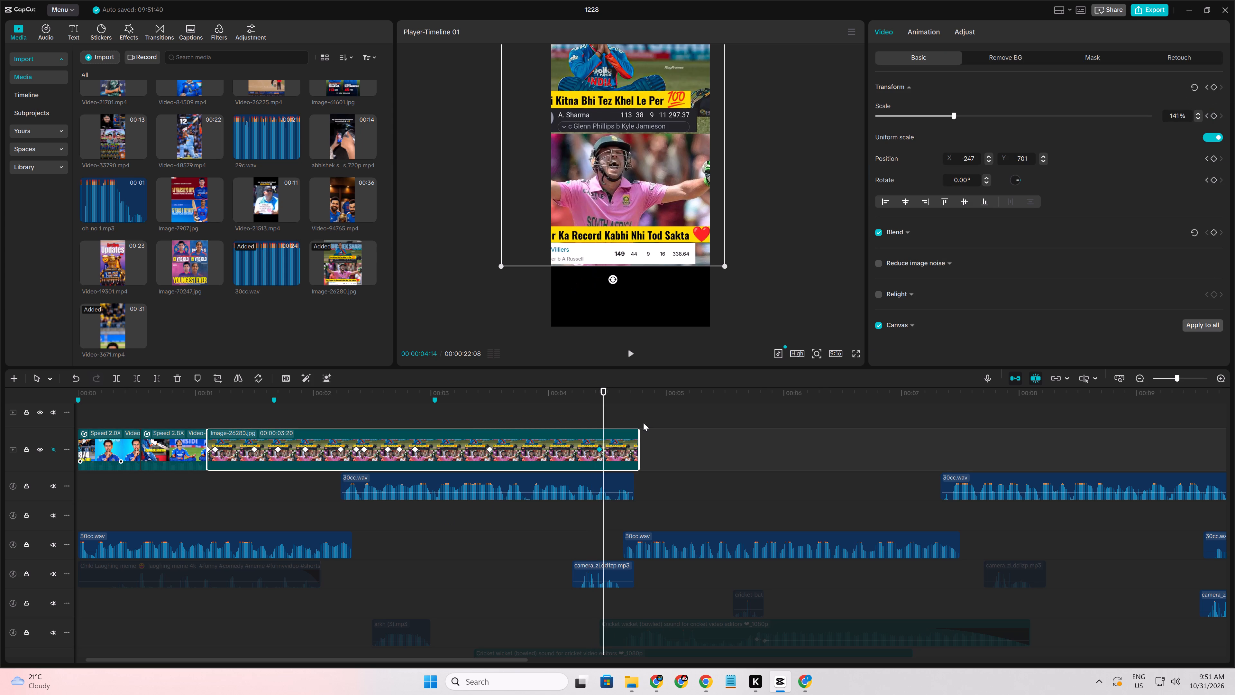
key(Right)
key(Right)
key(Right)
key(Right)
drag(593, 450, 589, 450)
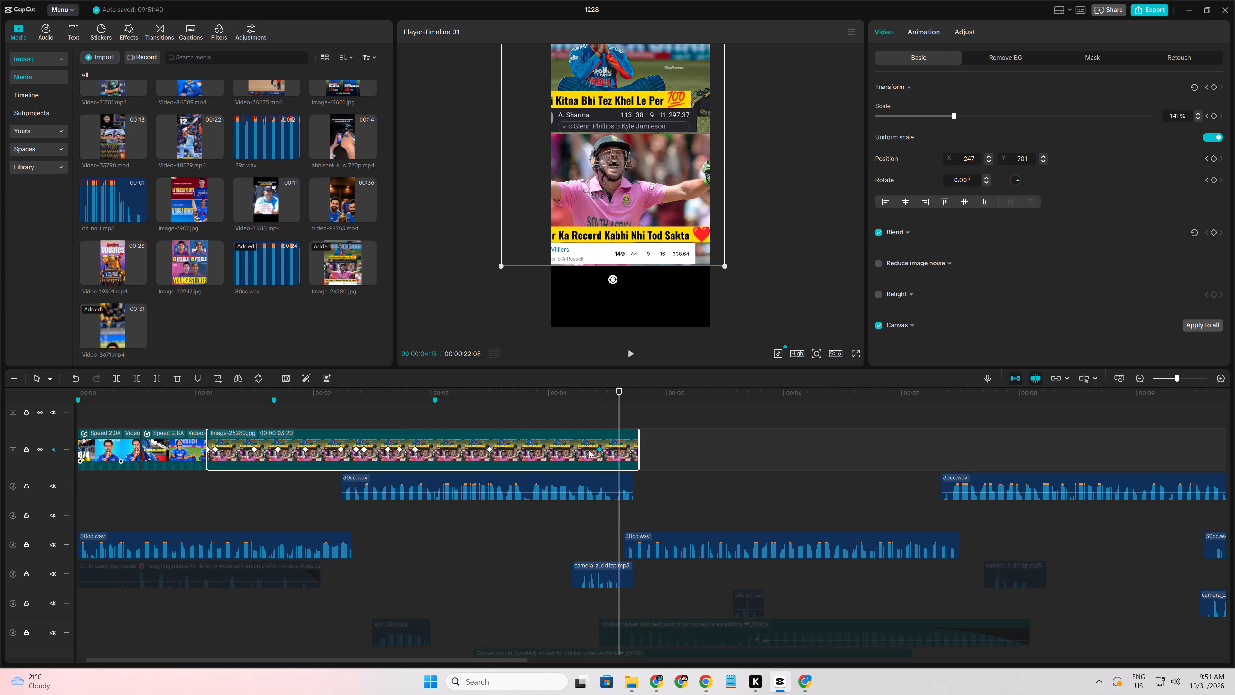
drag(589, 450, 584, 451)
drag(599, 449, 575, 454)
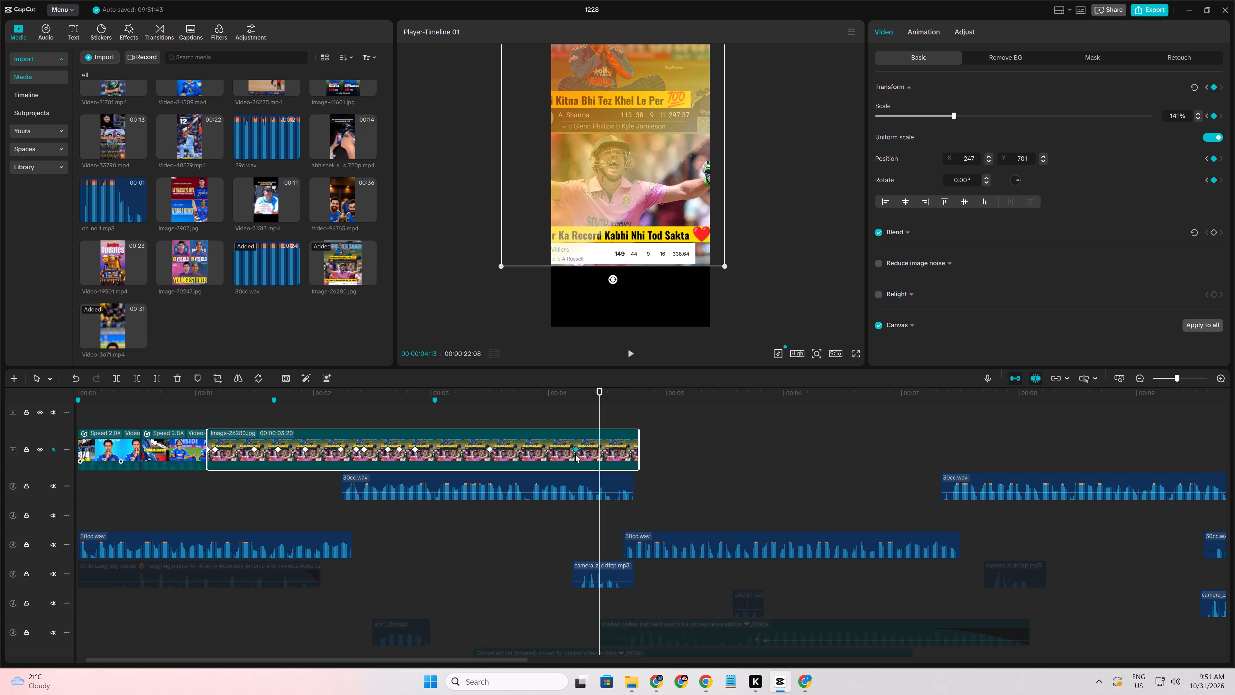
drag(575, 454, 561, 458)
click(561, 458)
At 00:00:04:13, set Image-26280.jpg's scale to 130% and reposition it to X 0, Y 693.
double_click(1171, 117)
key(1)
text(30)
key(Return)
drag(635, 168, 642, 169)
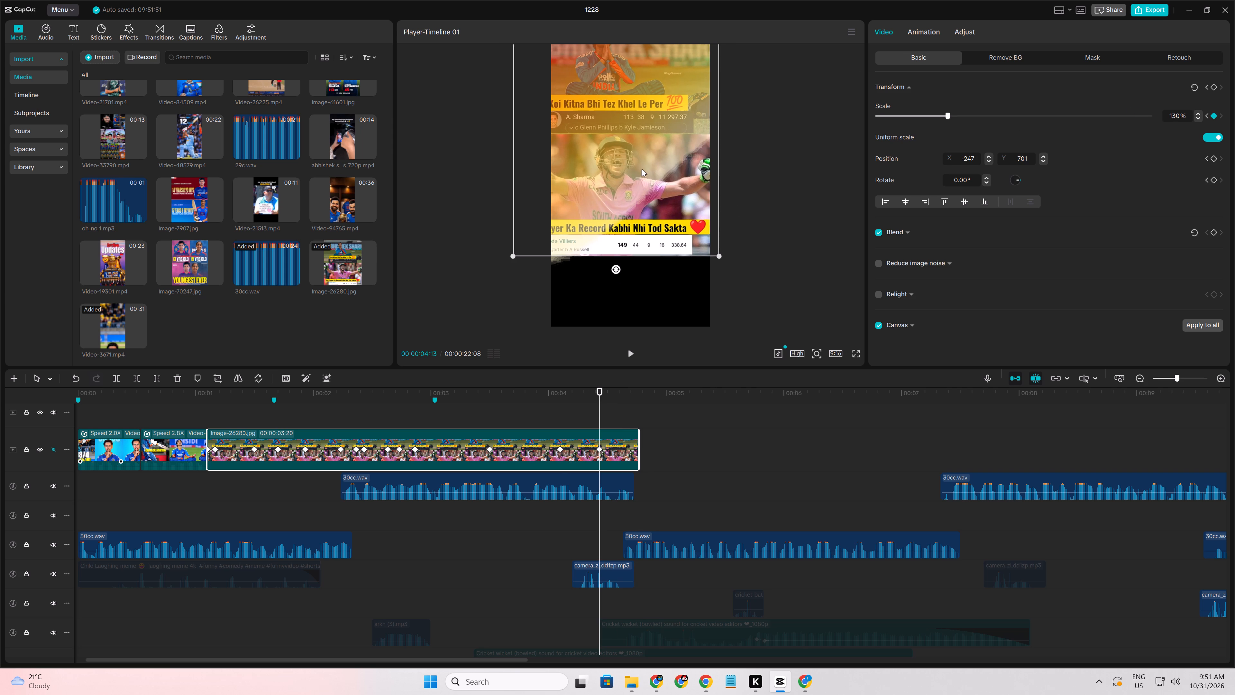
drag(642, 169, 652, 169)
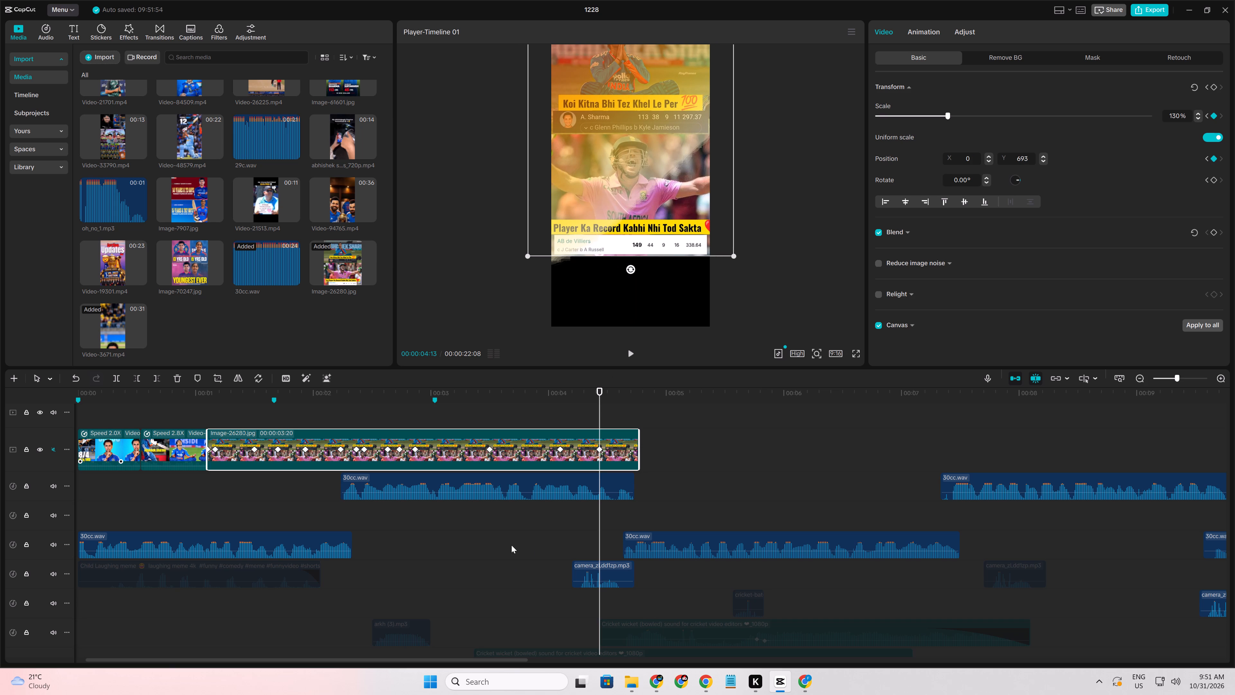
Replay Image-26280.jpg's keyframed animation from several points to check its timing against the 30cc.wav voice audio.
click(511, 545)
key(space)
key(space)
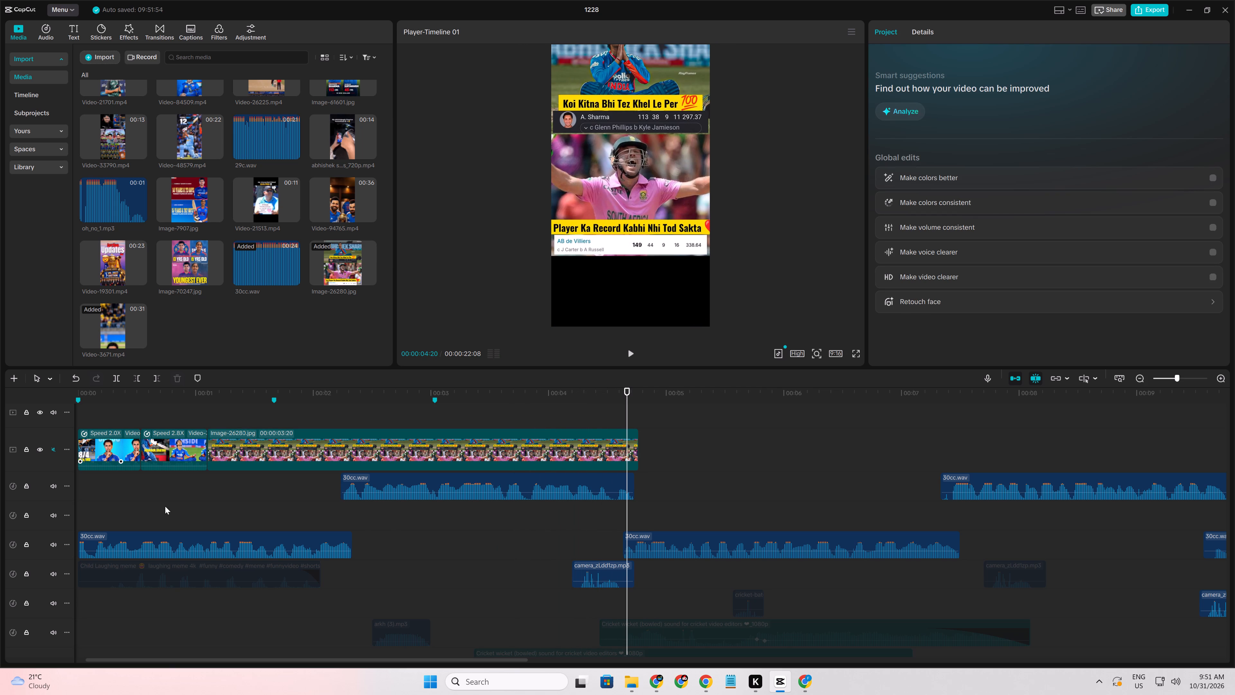
click(165, 506)
key(space)
key(space)
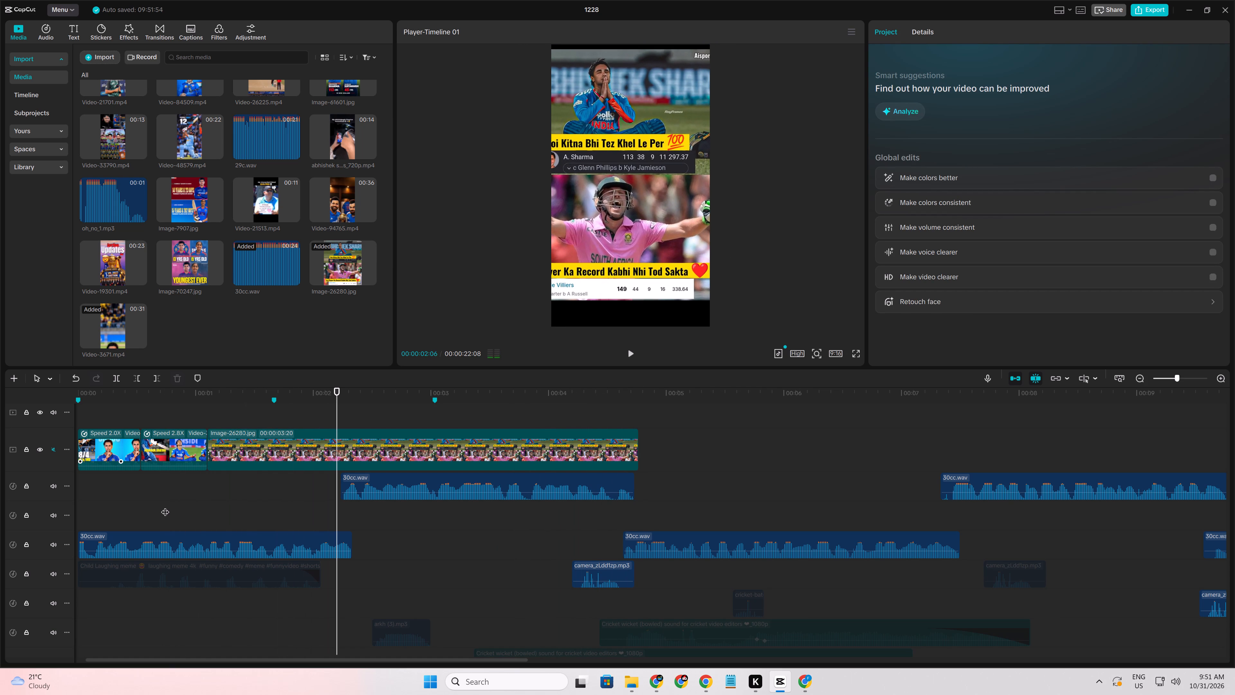
click(179, 506)
key(space)
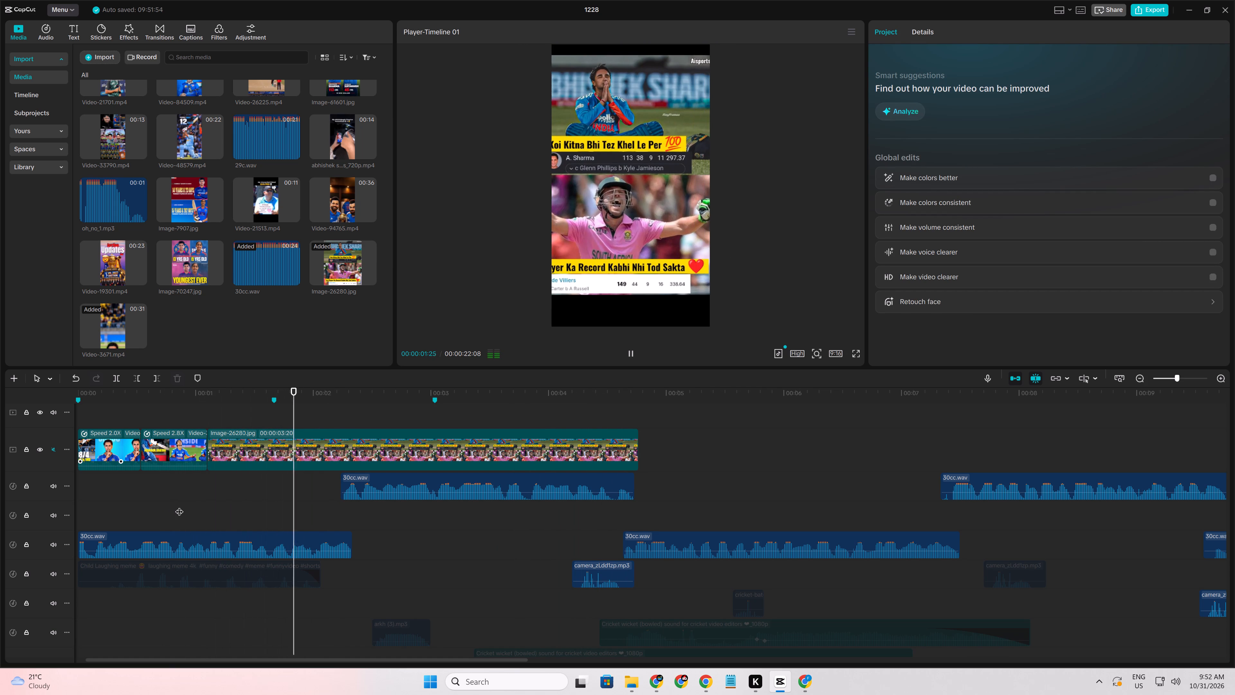
key(space)
click(179, 506)
key(space)
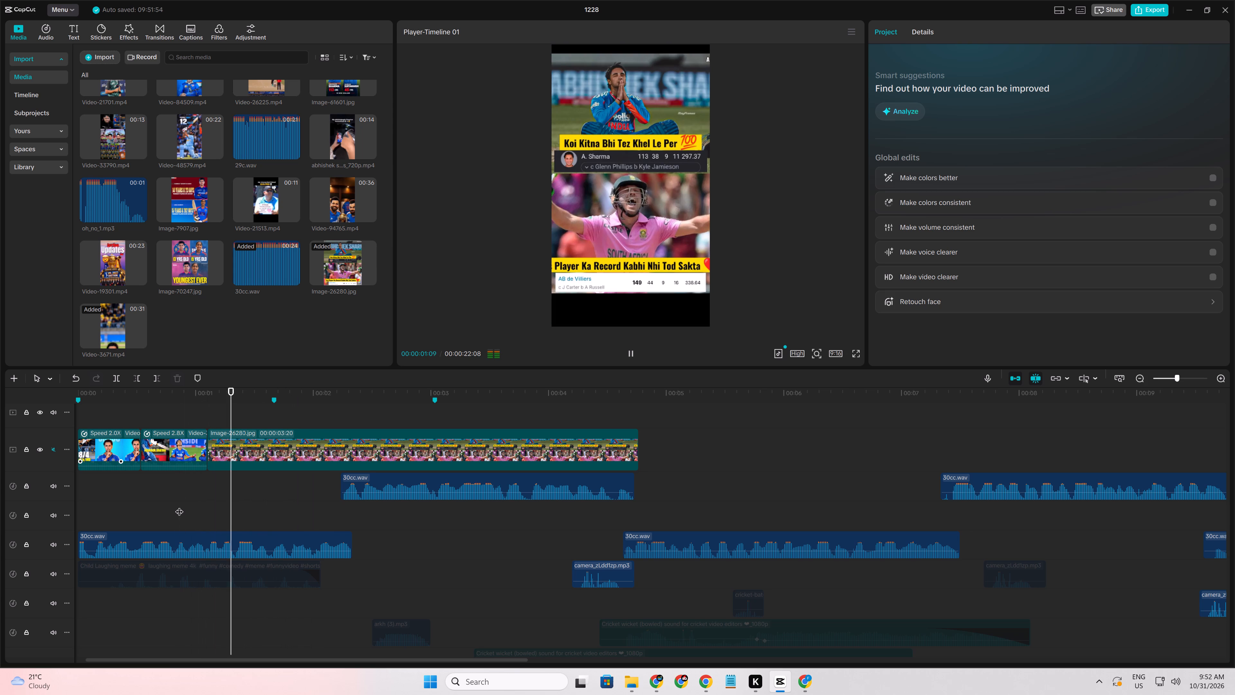
key(space)
key(space)
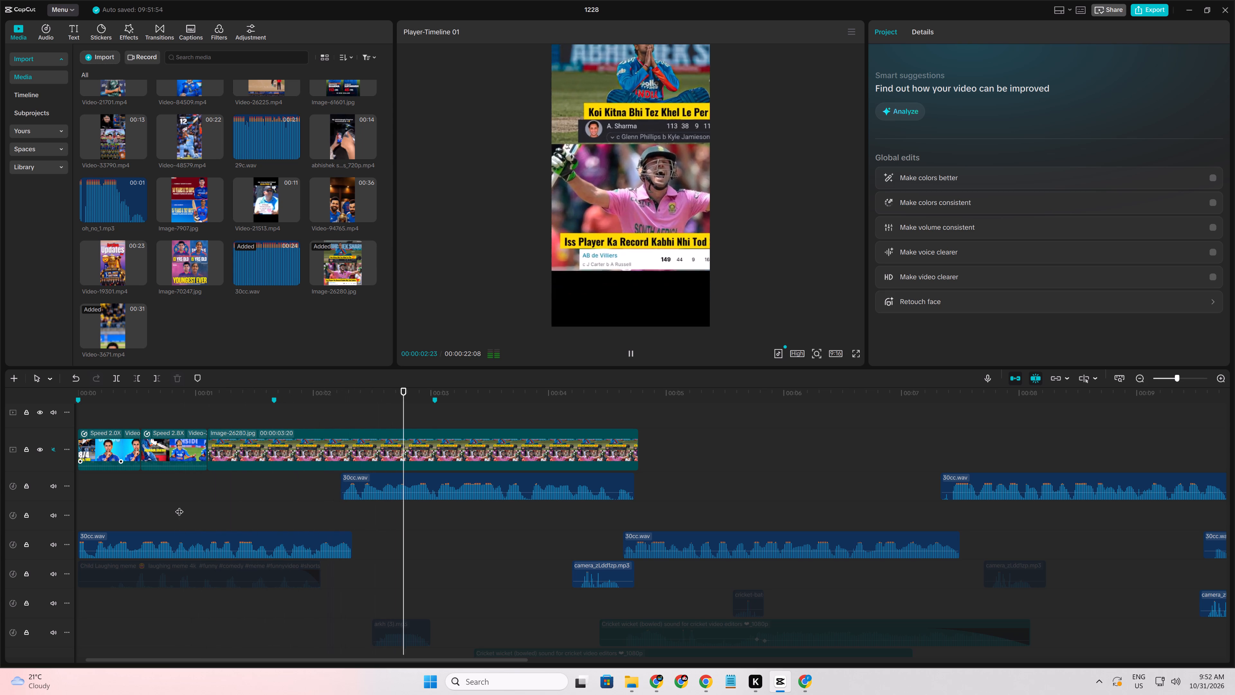
key(space)
click(320, 487)
key(space)
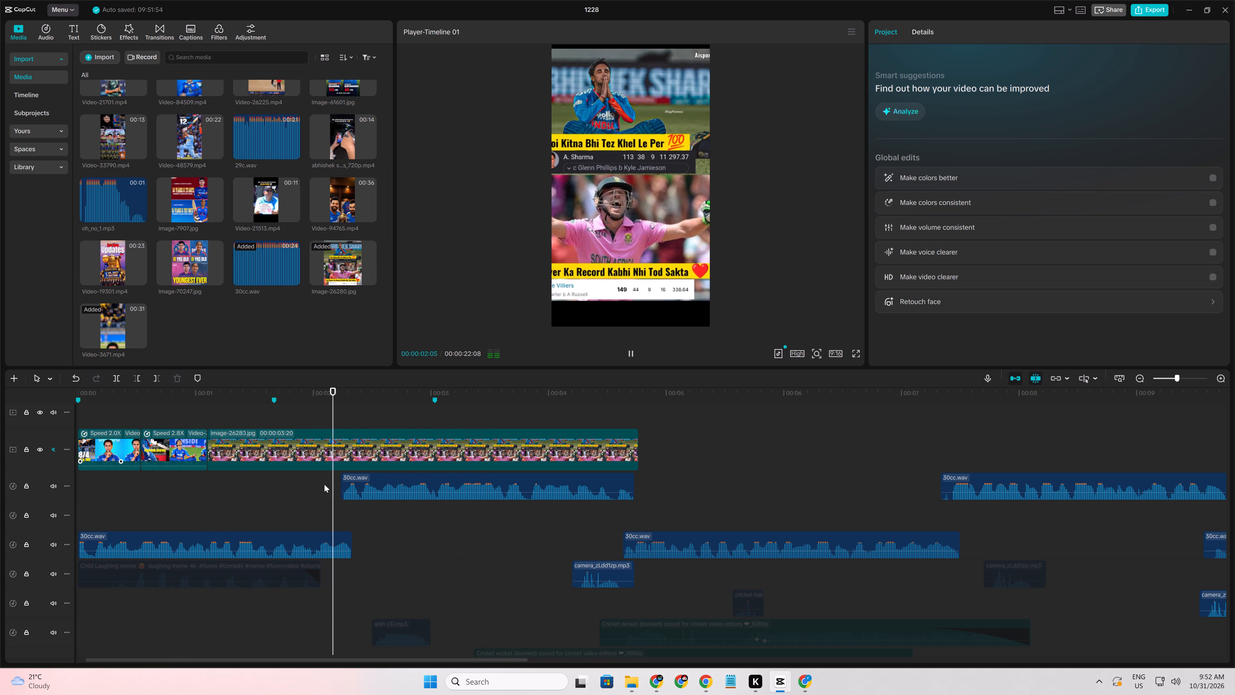
key(space)
click(337, 471)
key(space)
key(space)
click(338, 469)
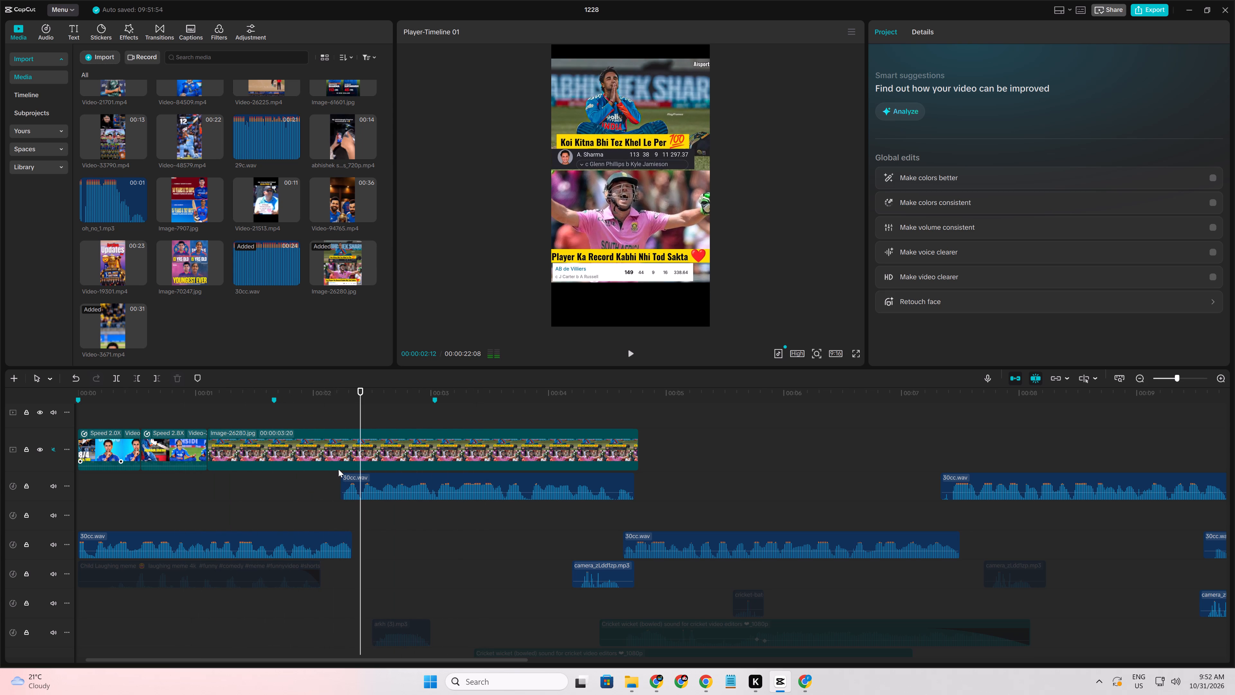
Nudge Image-26280.jpg slightly upward at its 00:00:02:13 keyframe.
click(361, 455)
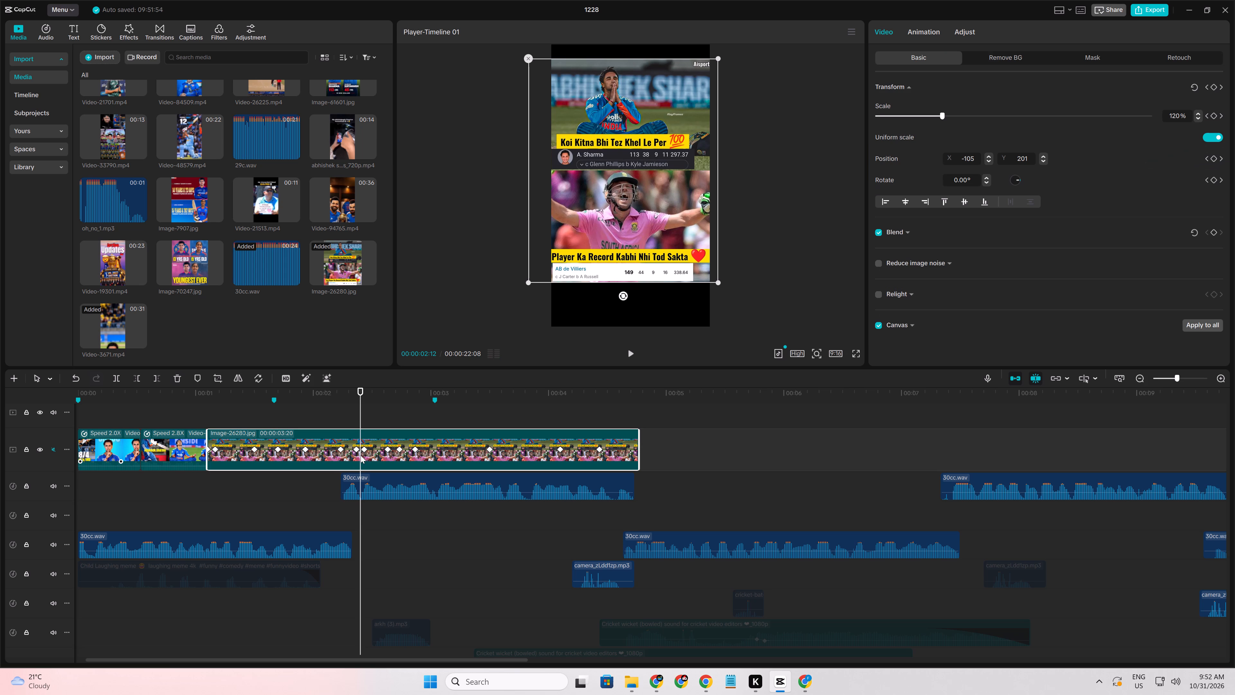
key(Left)
key(Left)
key(Right)
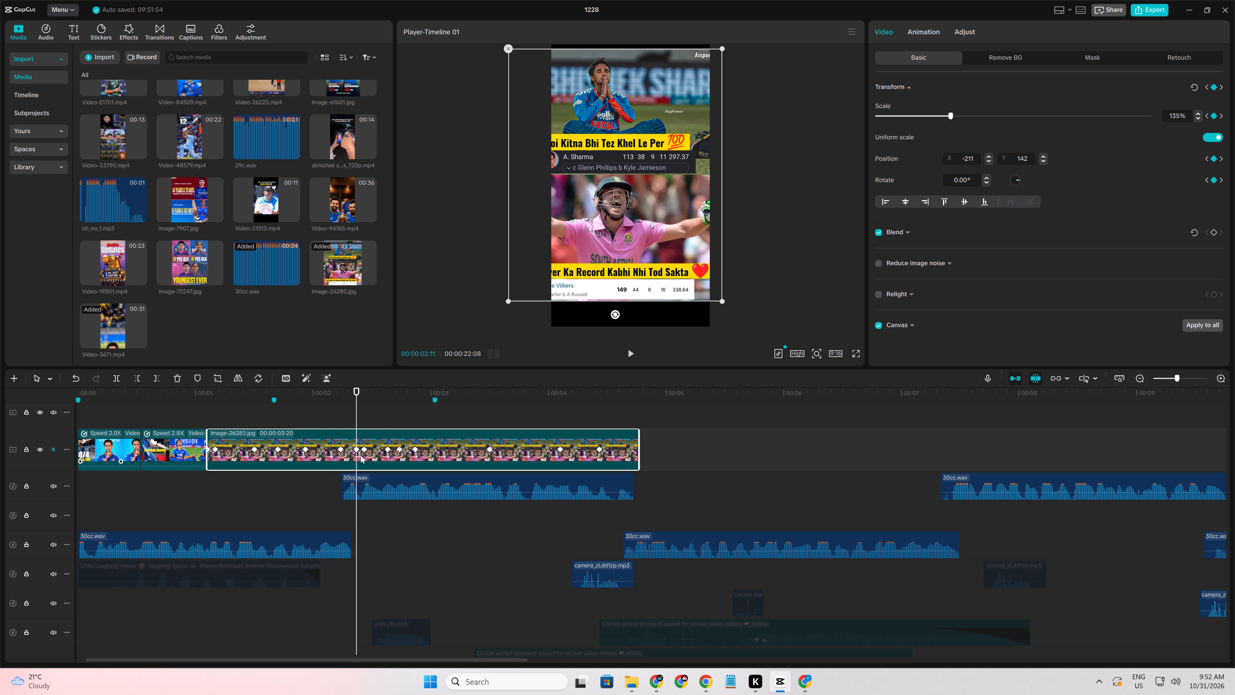
key(Right)
key(Right)
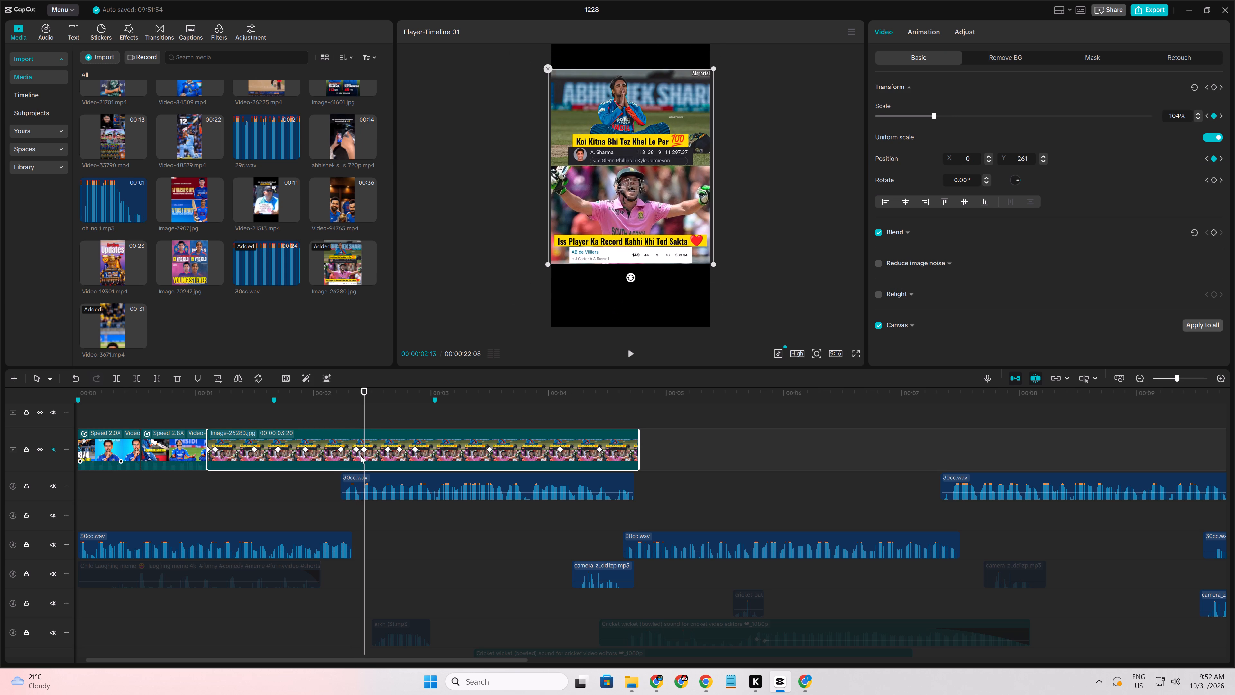
drag(567, 243, 567, 240)
Play back Image-26280.jpg's keyframed animation and examine it frame by frame from 00:00:02:22 to 00:00:03:12.
click(333, 492)
key(space)
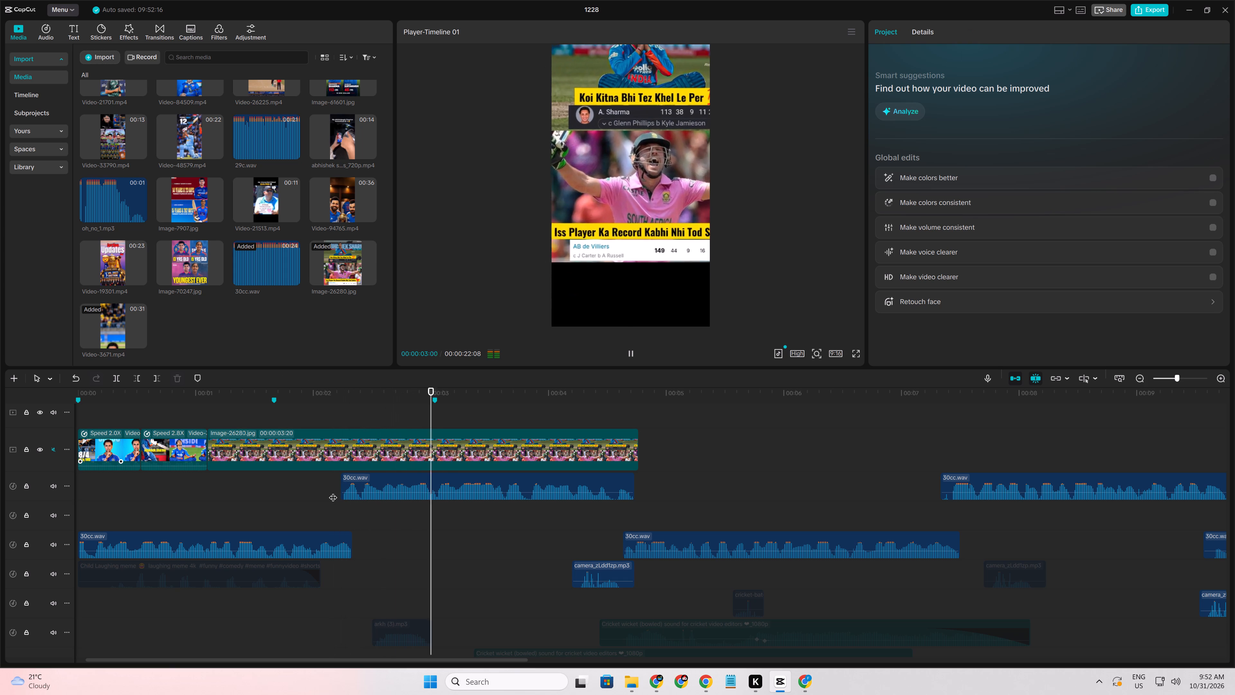
key(space)
click(434, 460)
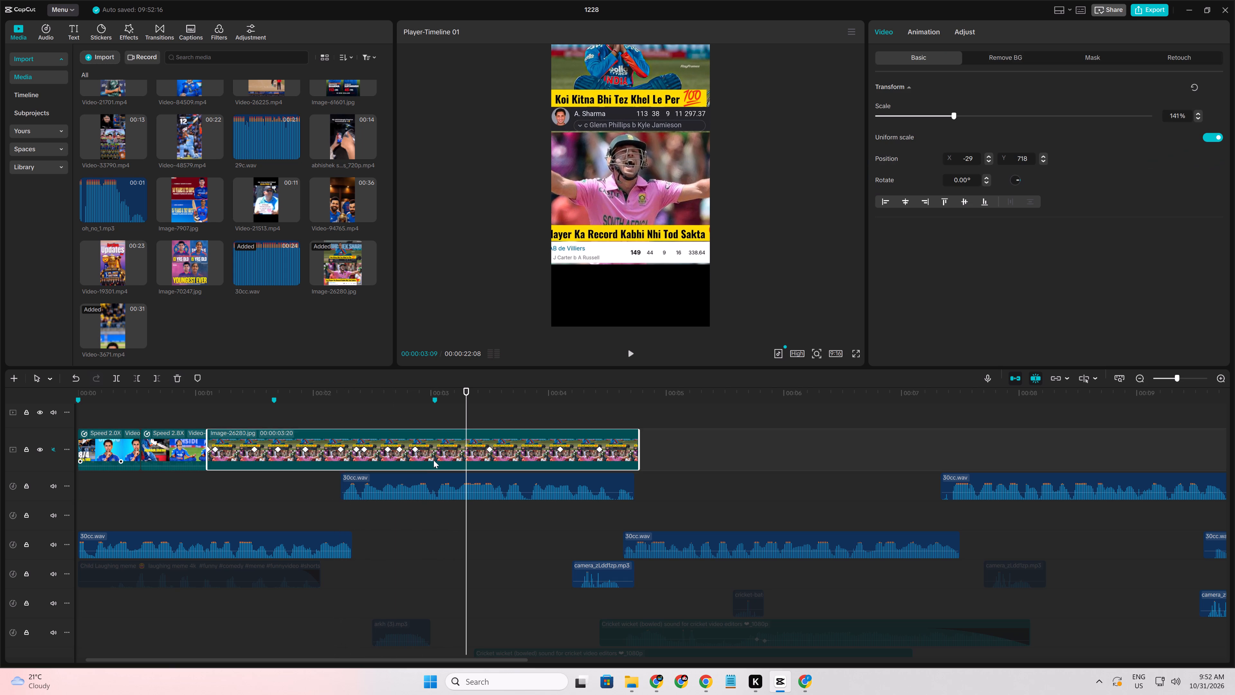
click(398, 448)
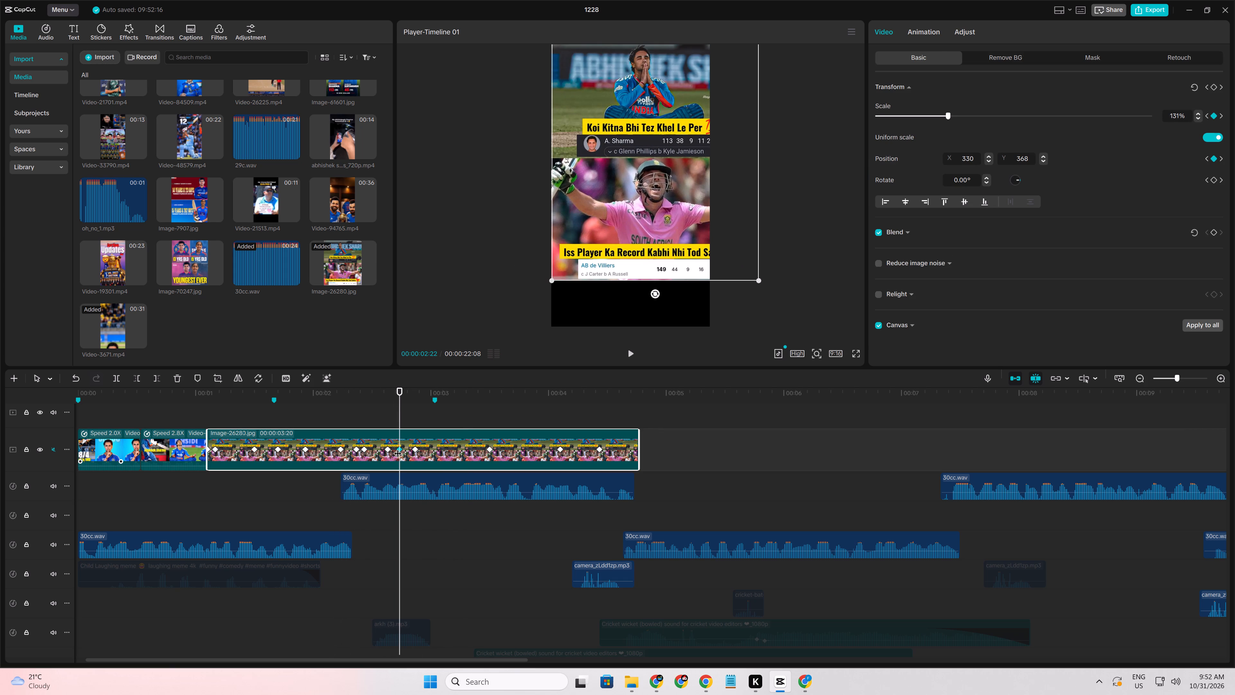
key(Right)
key(Right)
key(Right)
key(Right)
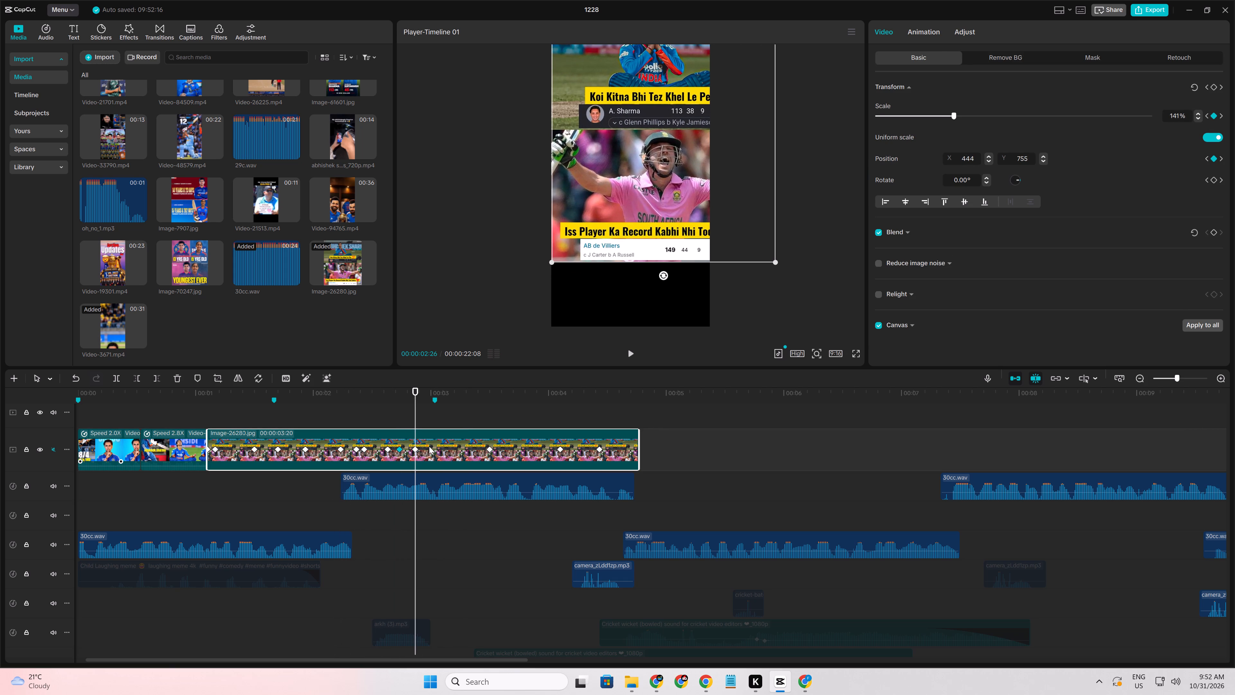
key(Right)
key(Right)
key(Right)
key(Right)
key(Right)
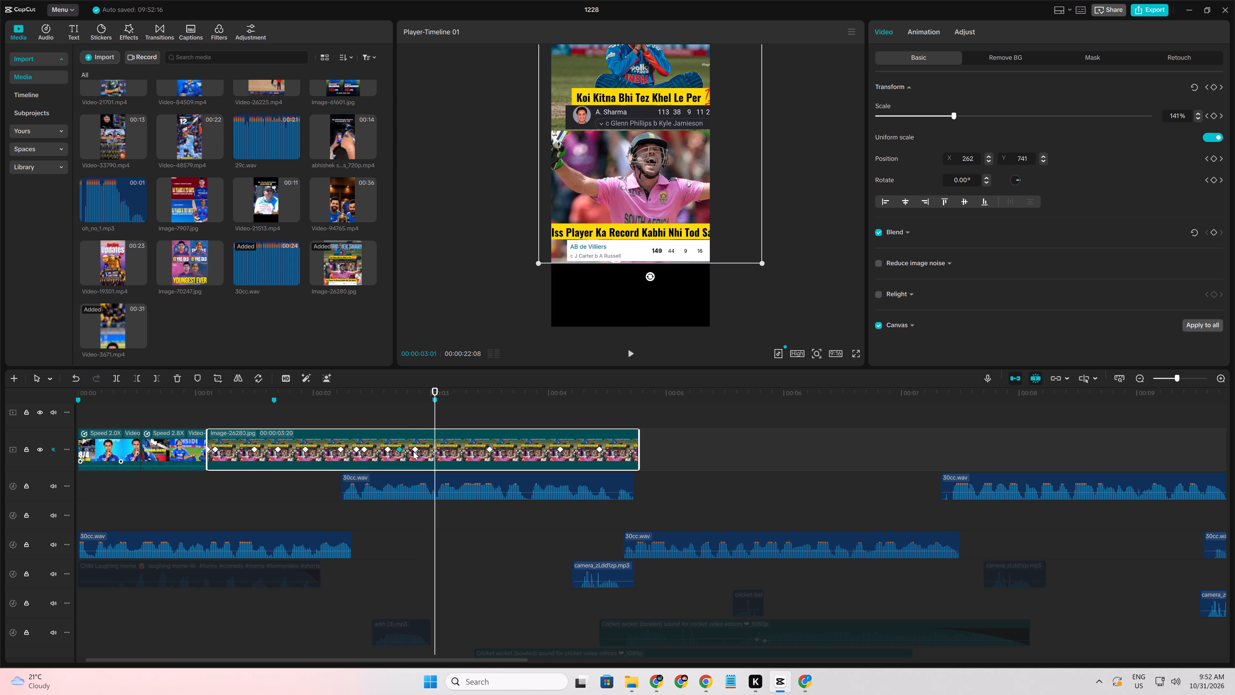
key(Right)
key(Right)
key(Right)
key(Right)
key(Right)
key(Right)
key(Right)
key(Right)
key(Right)
key(Right)
key(Right)
key(Right)
key(Right)
key(Right)
key(Right)
key(Right)
key(Right)
key(Right)
key(Right)
key(Right)
key(Right)
key(Right)
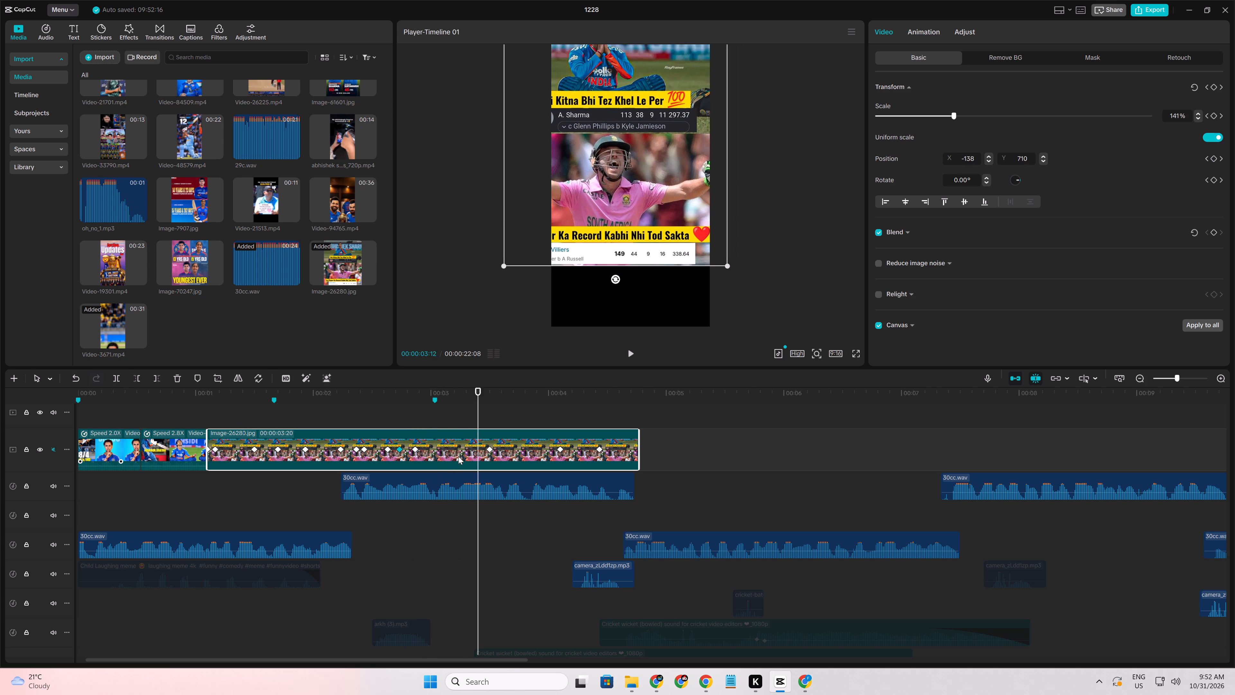
Shift Image-26280.jpg's Transform keyframe at 00:00:03:15 later, to about 00:00:03:21.
drag(489, 449, 509, 451)
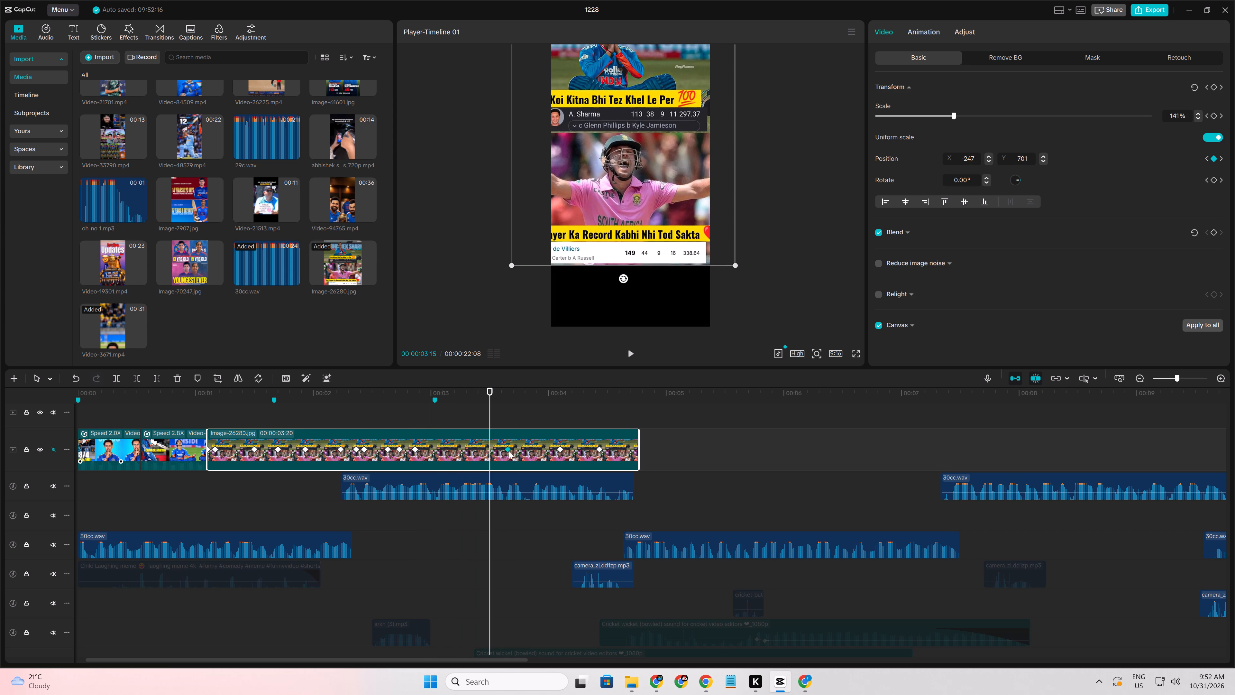
drag(509, 451, 513, 453)
Replay Image-26280.jpg's animation through to the end of the clip to check the keyframe timing against the 30cc.wav voice.
click(303, 512)
key(space)
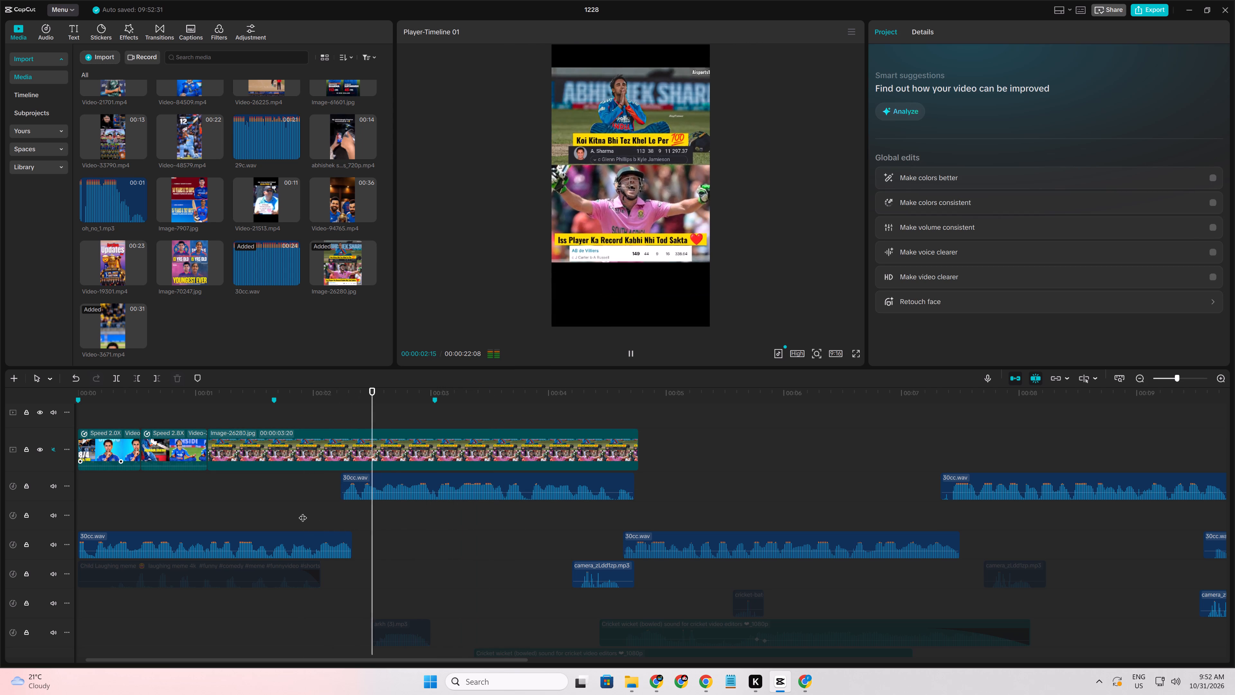
key(space)
key(space)
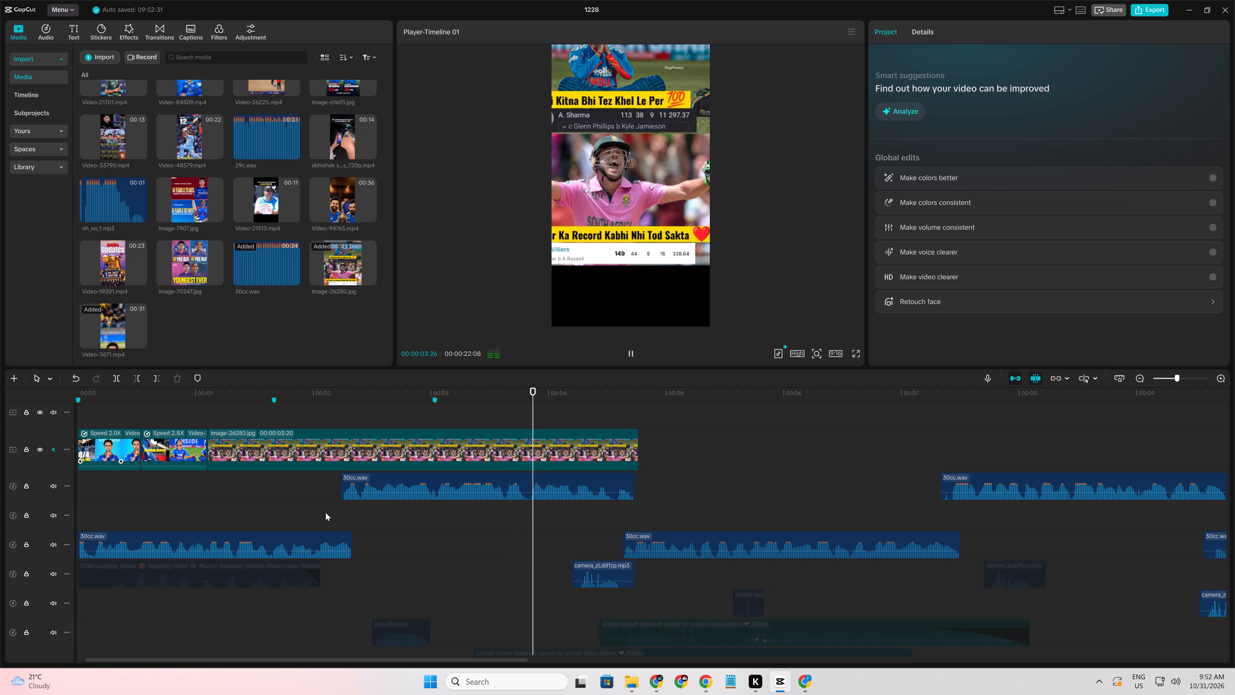
key(space)
key(space)
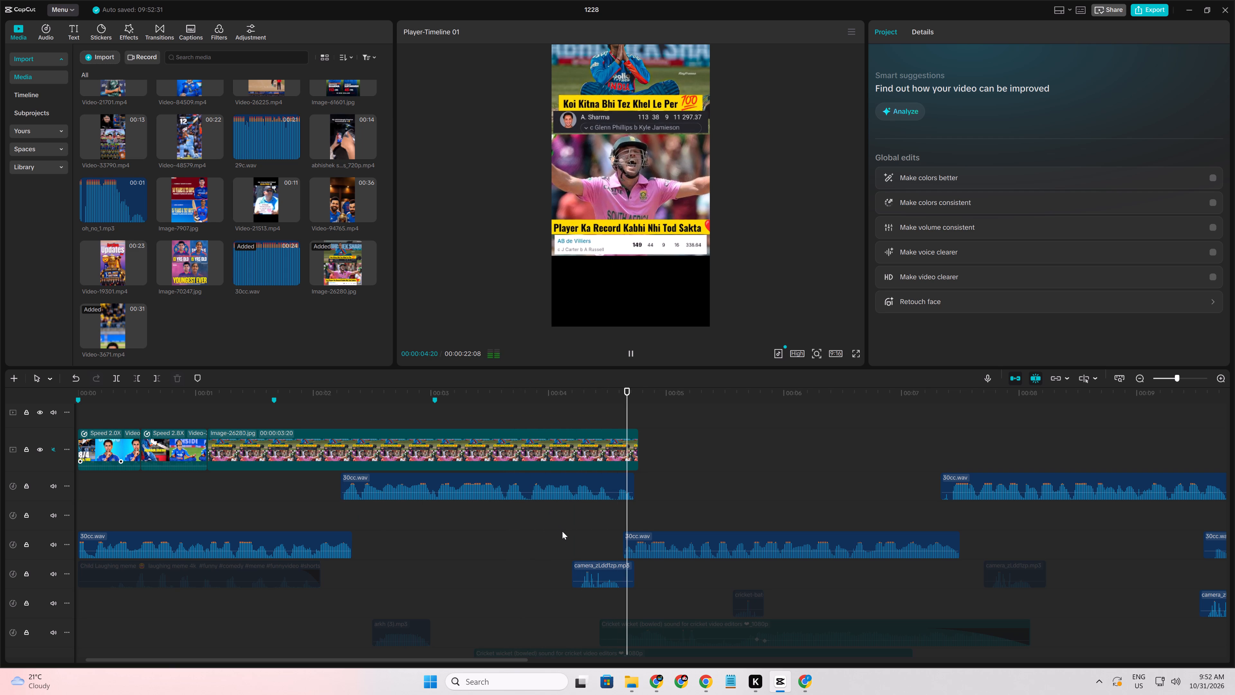
Trim the end of Image-26280.jpg to 00:00:04:20, where the next 30cc.wav segment begins.
click(595, 525)
drag(599, 524, 627, 523)
click(630, 465)
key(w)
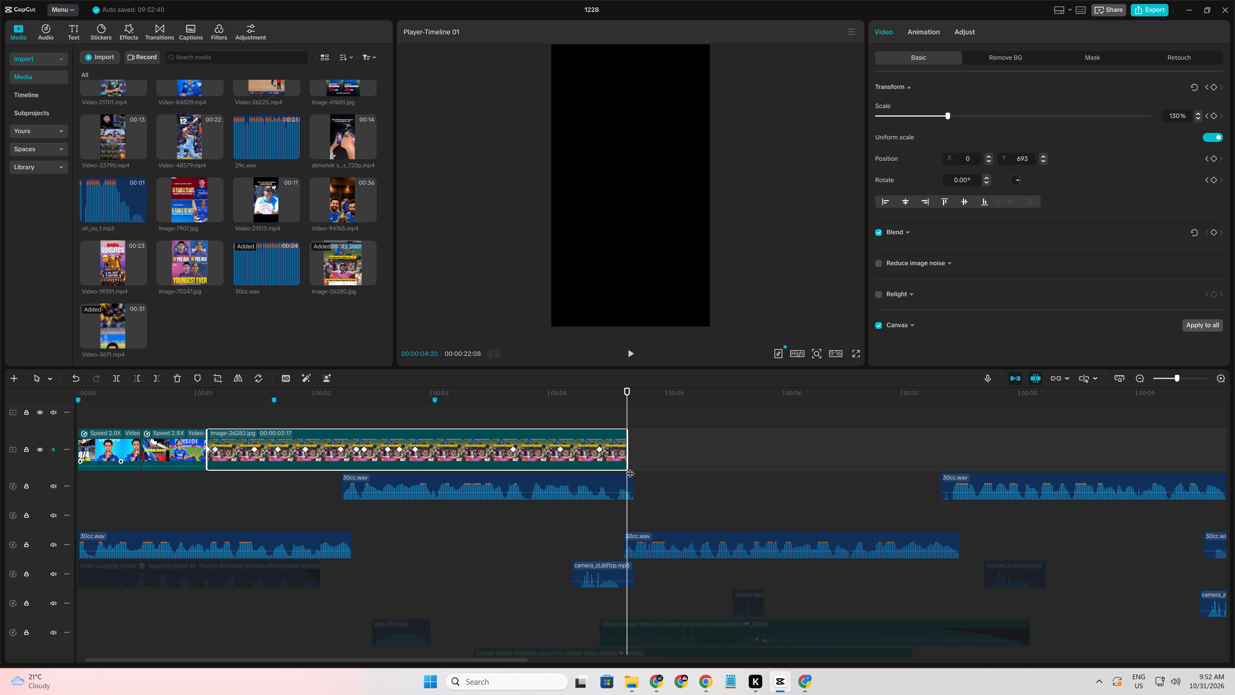
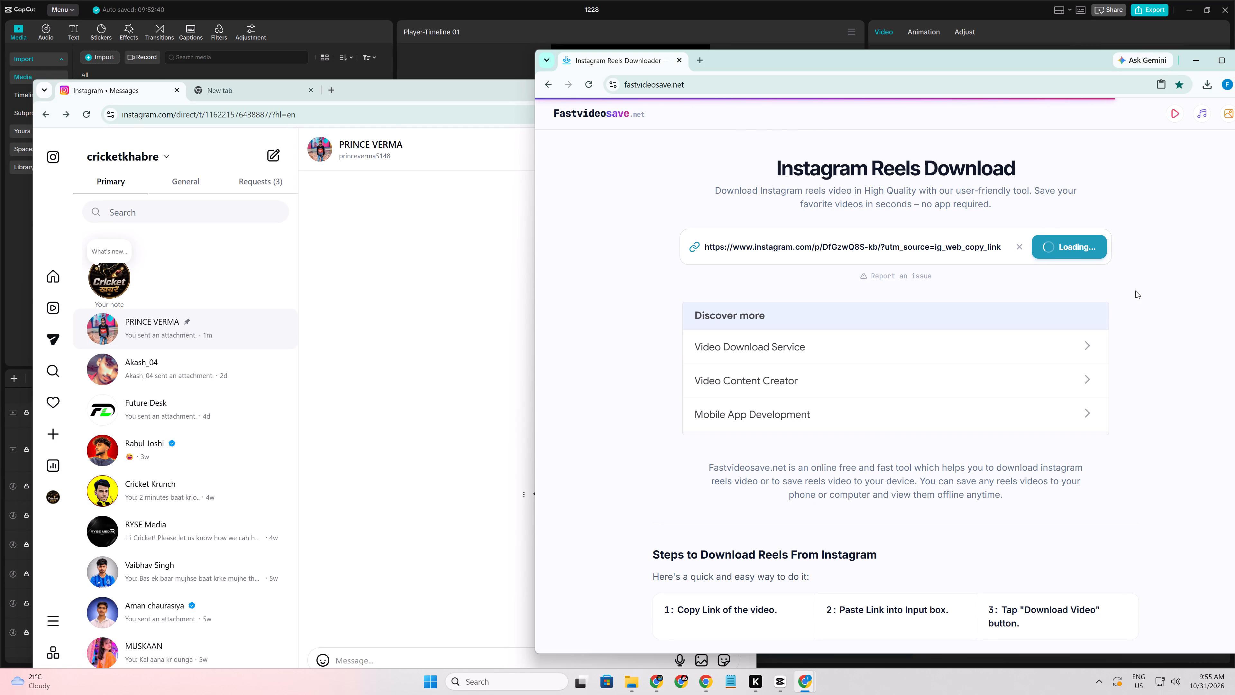
Download the photo from the pasted Instagram post link on fastvideosave.net.
click(910, 493)
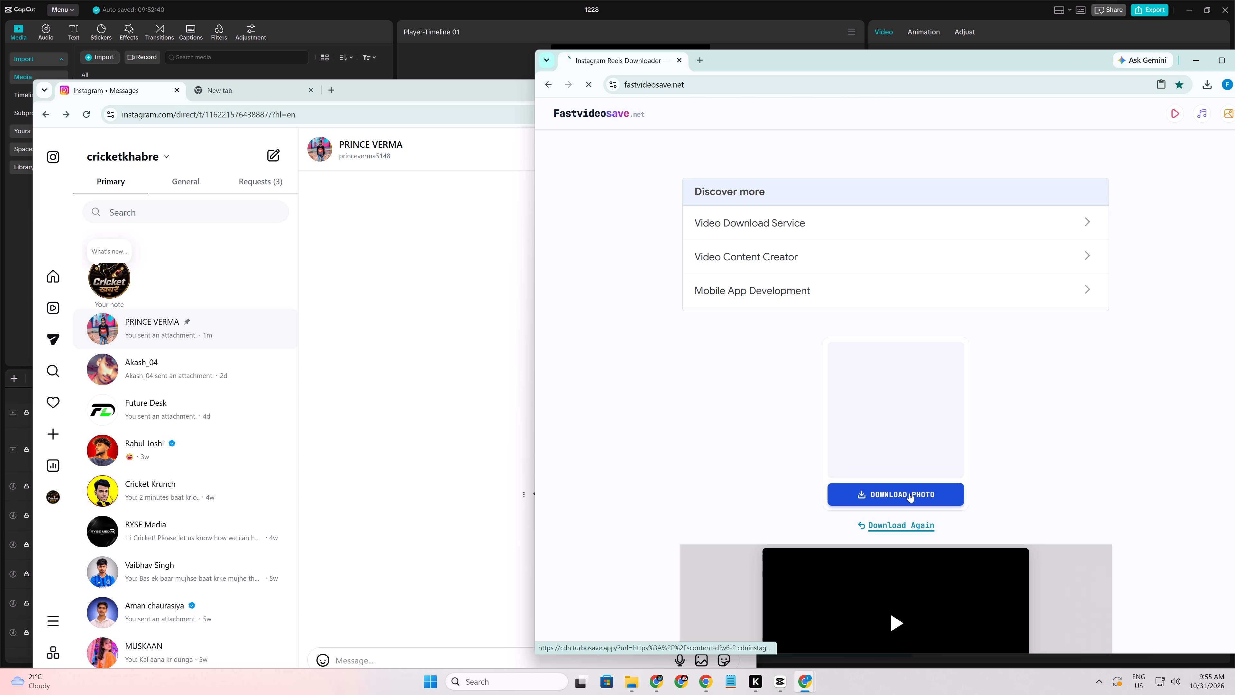
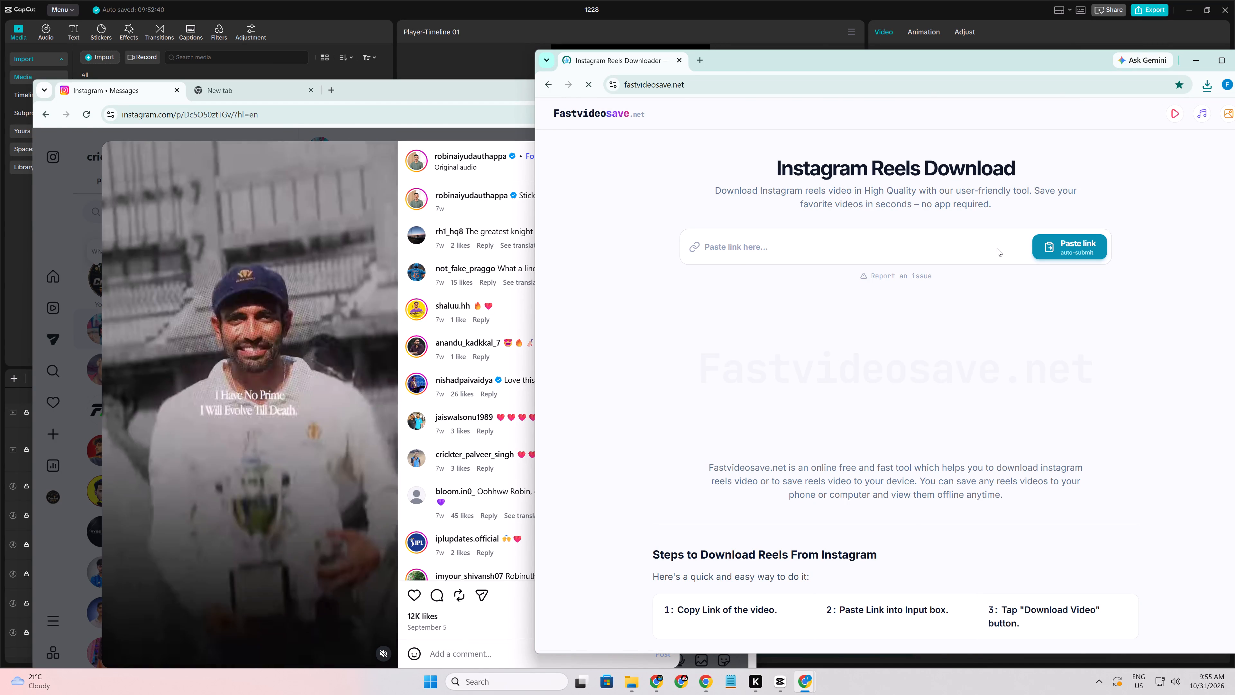
Submit the copied link of the robinaiyudauthappa Instagram reel to fastvideosave.net and download the video from Server 1.
click(1072, 248)
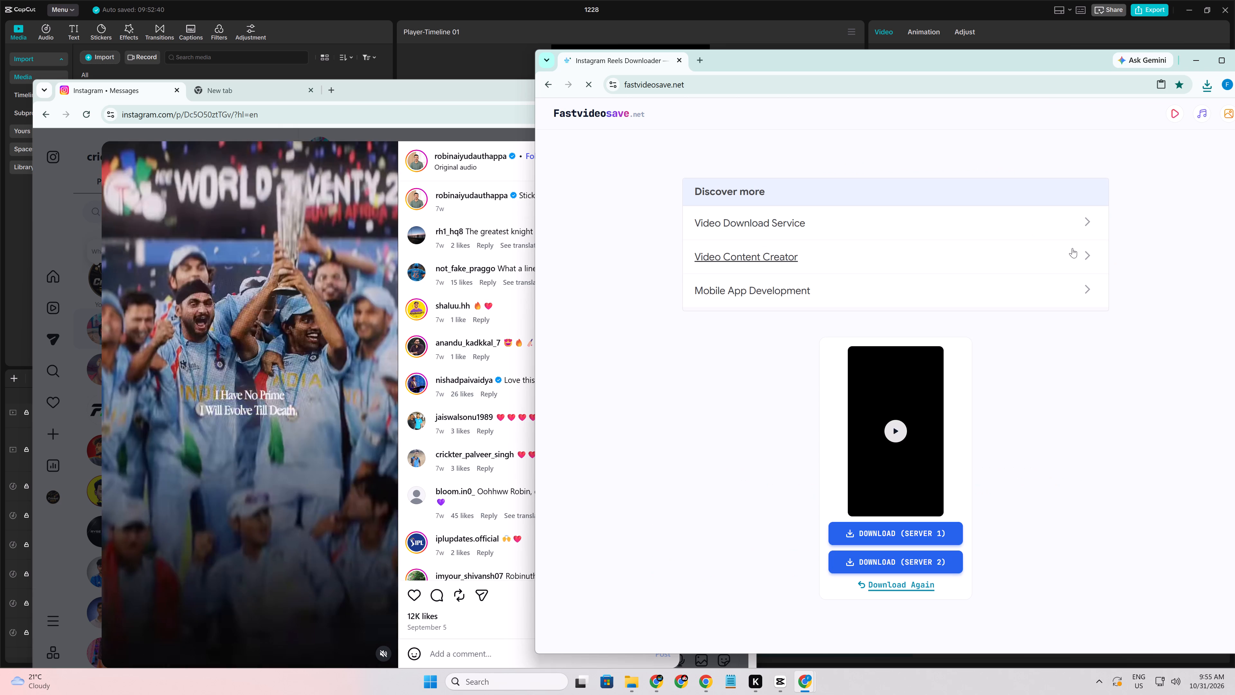
click(930, 529)
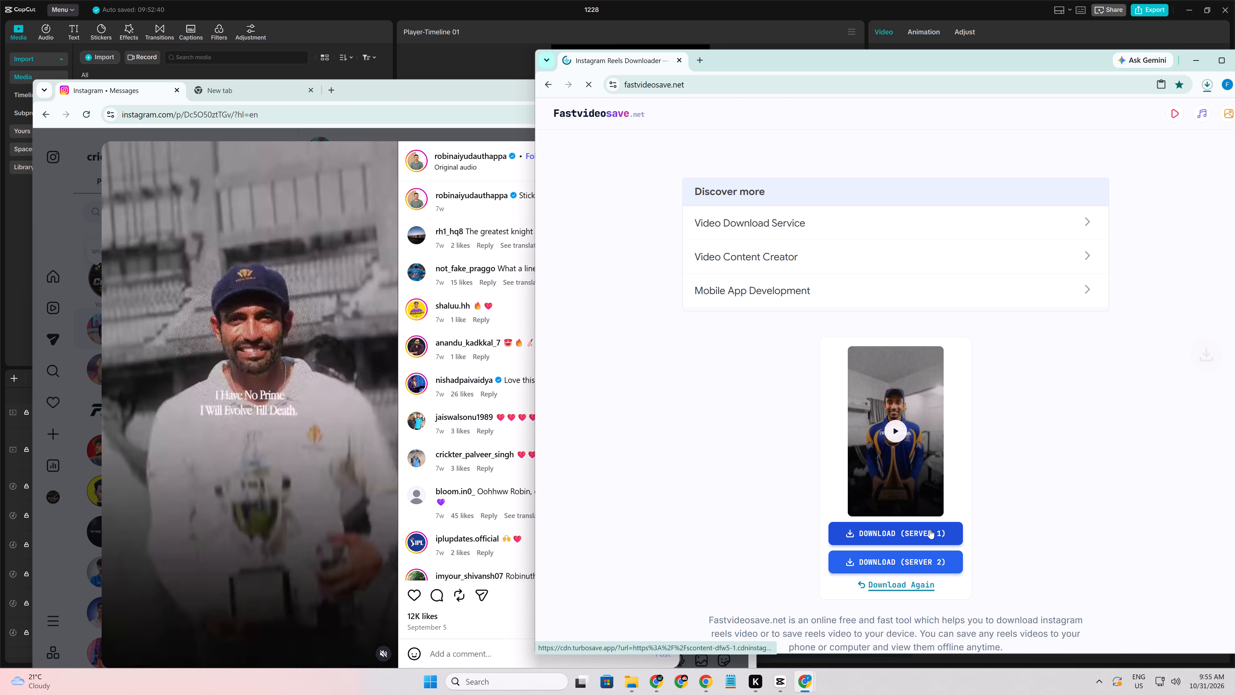
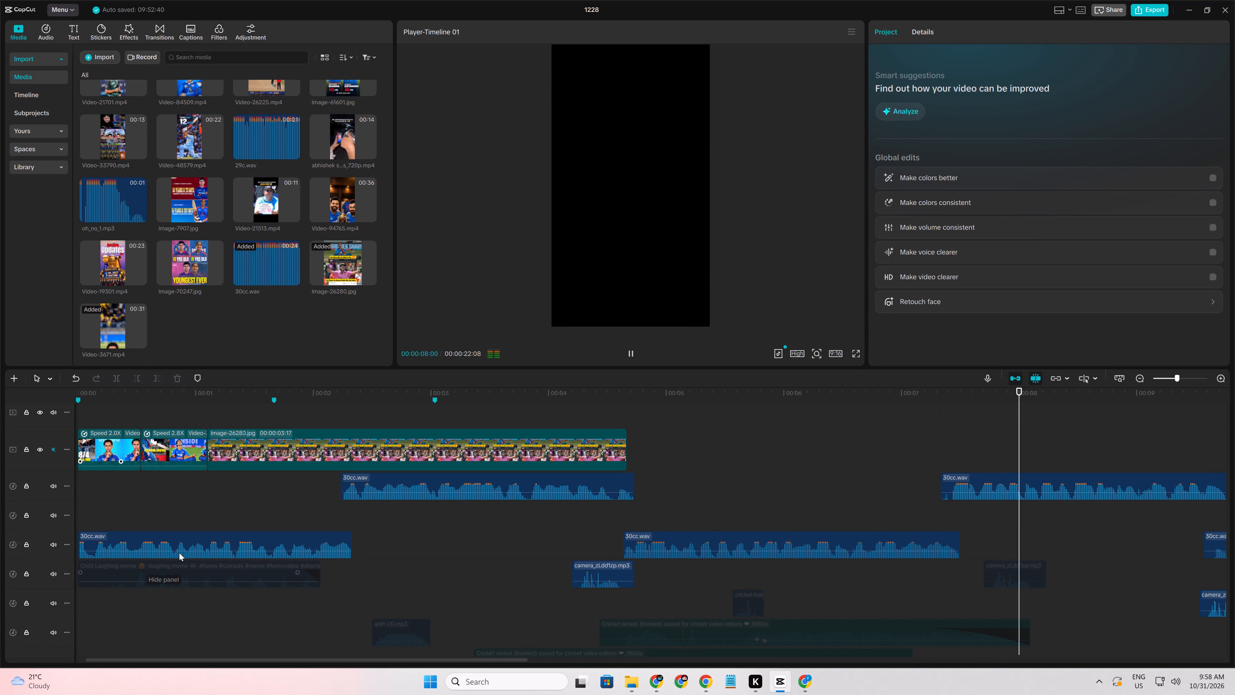
Play back the transition from the end of Image-26280.jpg into the following 30cc.wav voice segment, stopping at 00:00:04:25.
click(592, 508)
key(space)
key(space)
Preview the 31-second video at the end of the imported media to check it as footage for the following voice segment.
click(122, 310)
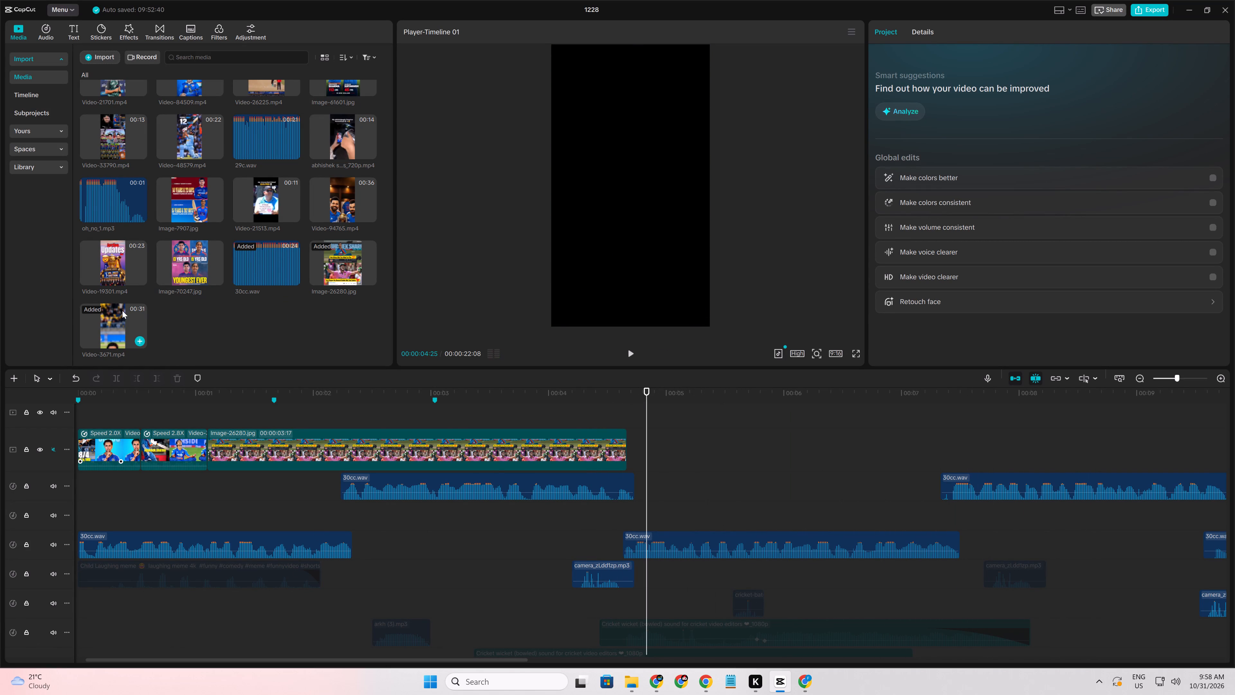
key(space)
Switch to File Explorer.
click(634, 685)
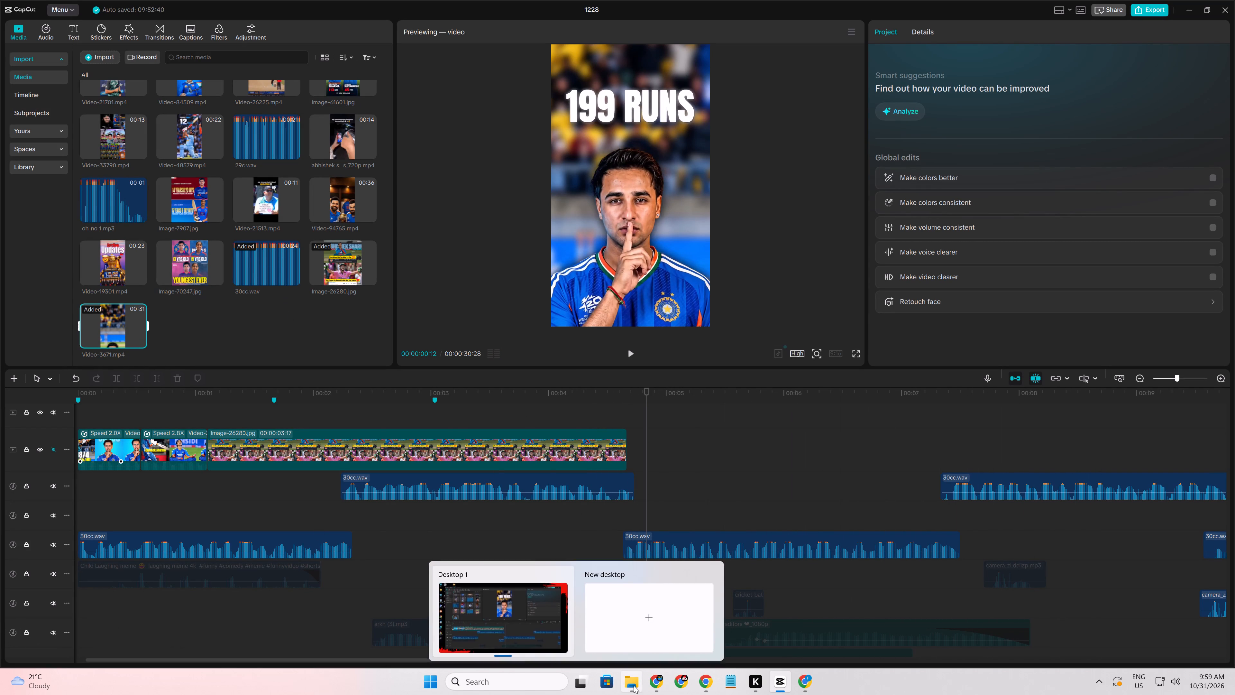
Import Video-17777 and Image-24616 from the Downloads folder into the project media.
click(126, 163)
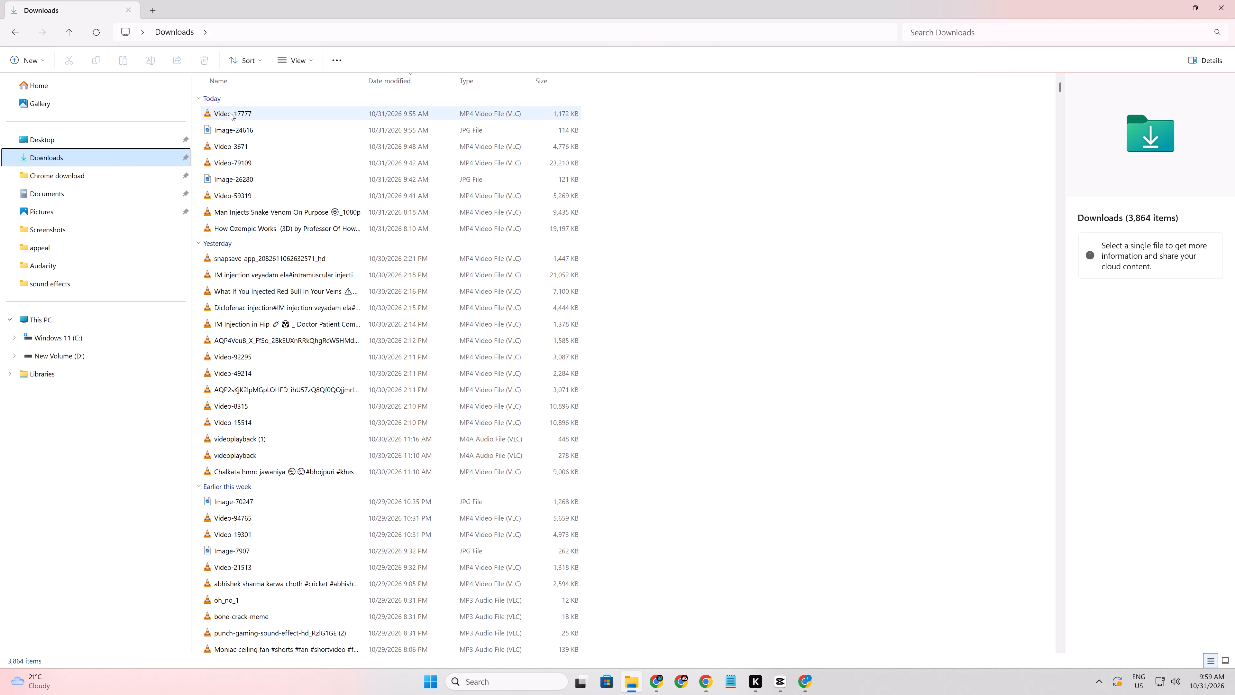
drag(194, 116, 220, 129)
drag(231, 131, 862, 542)
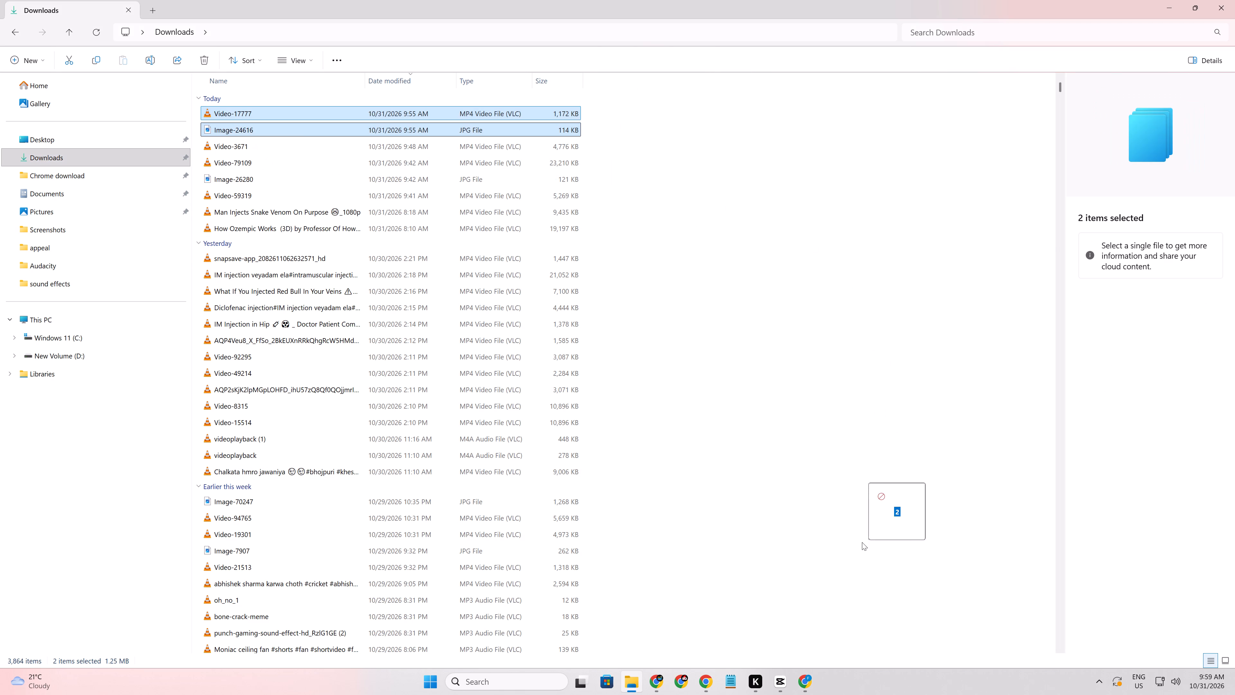
drag(862, 542, 330, 292)
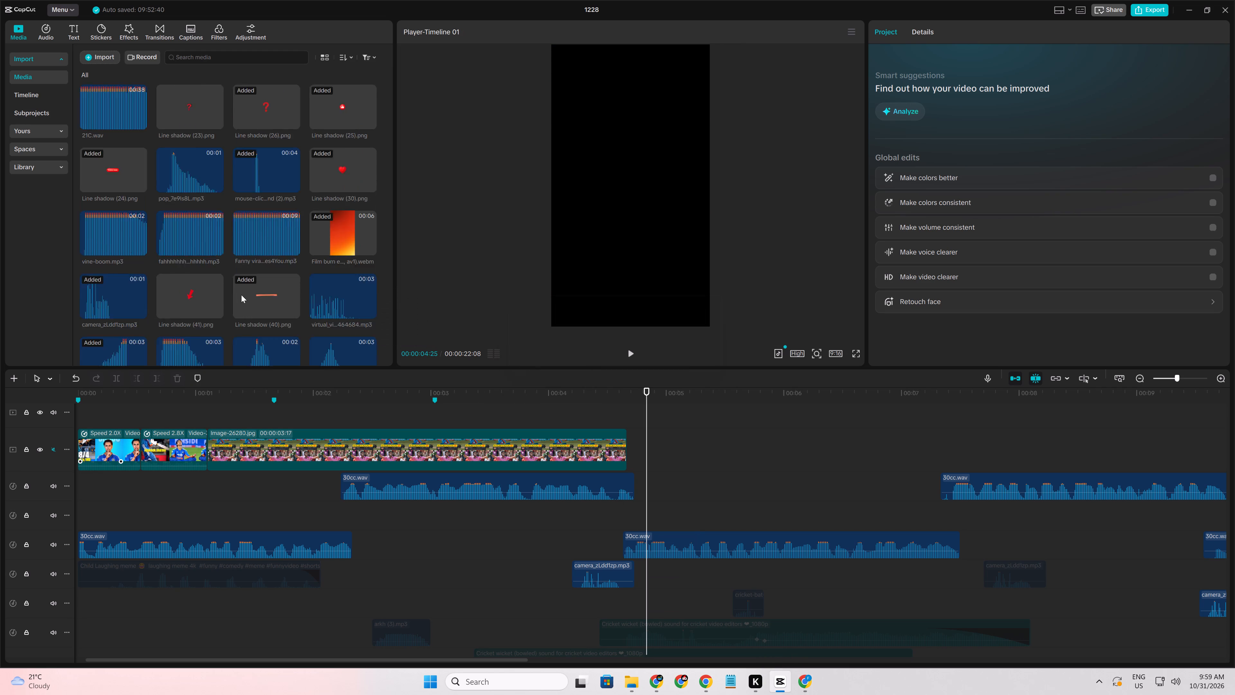
Place Video-17777.mp4 on the main track directly after Image-26280.jpg and trim off everything past 00:00:06:03.
click(262, 335)
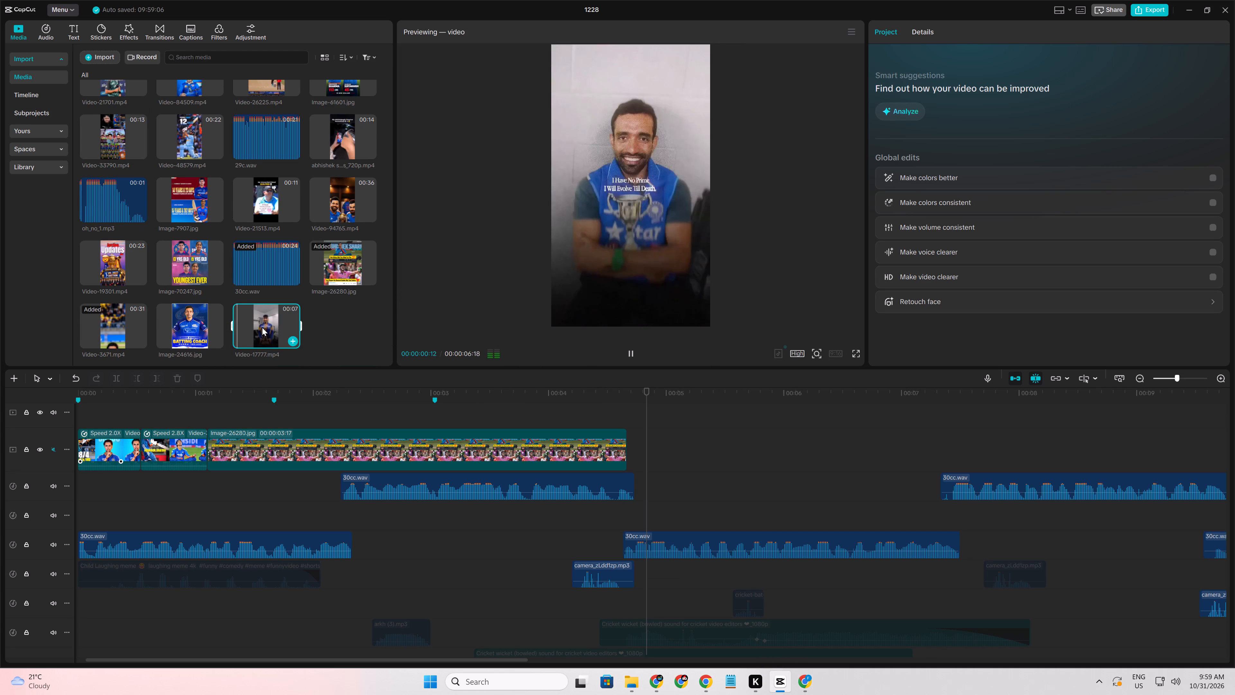
drag(262, 328, 650, 460)
click(603, 508)
drag(603, 508, 634, 512)
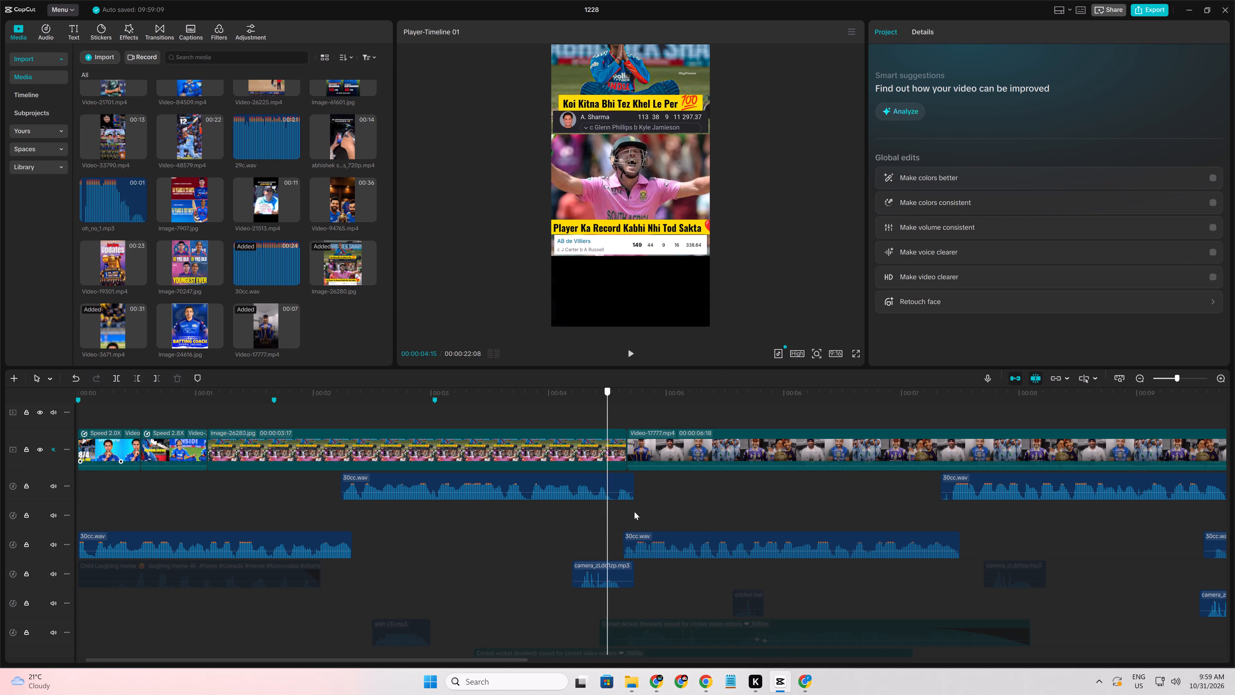
drag(634, 512, 773, 526)
drag(774, 526, 785, 528)
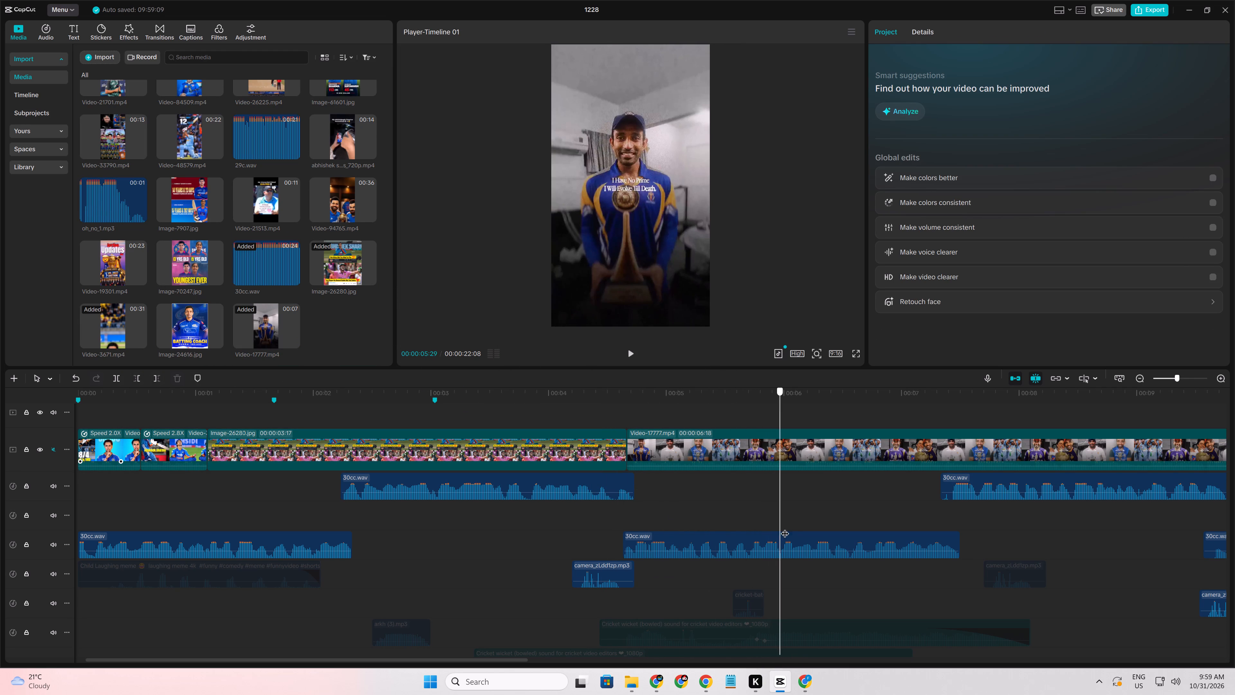
drag(785, 528, 795, 530)
click(824, 467)
key(w)
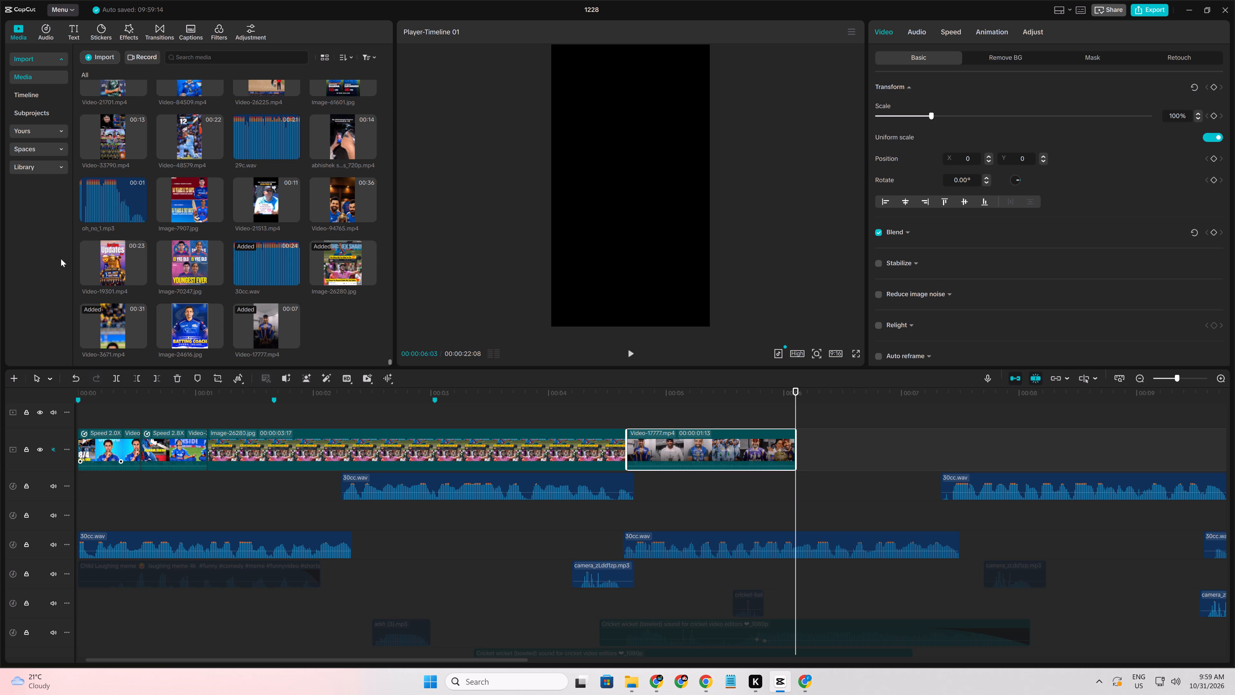
Add Image-24616.jpg to the main track directly after Video-17777.mp4.
drag(188, 326, 829, 446)
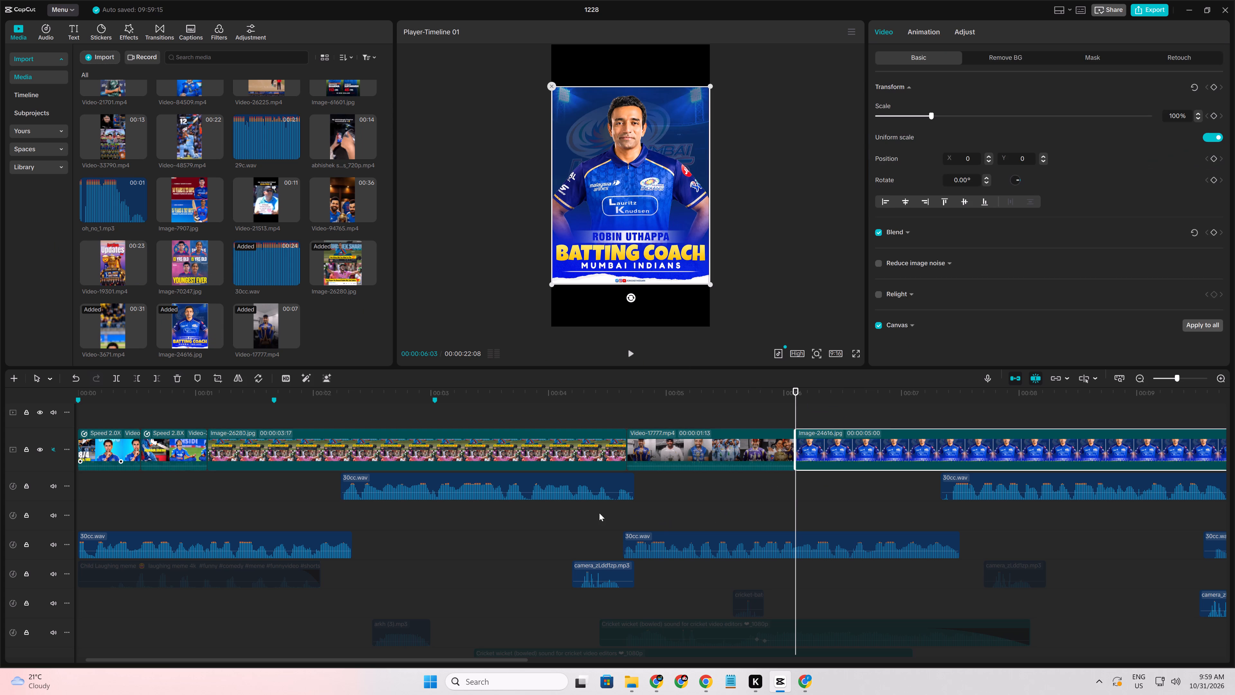
Play back the new clips against the voice and shorten Video-17777.mp4 from its end to a duration of 00:00:01:05.
click(599, 513)
key(space)
key(space)
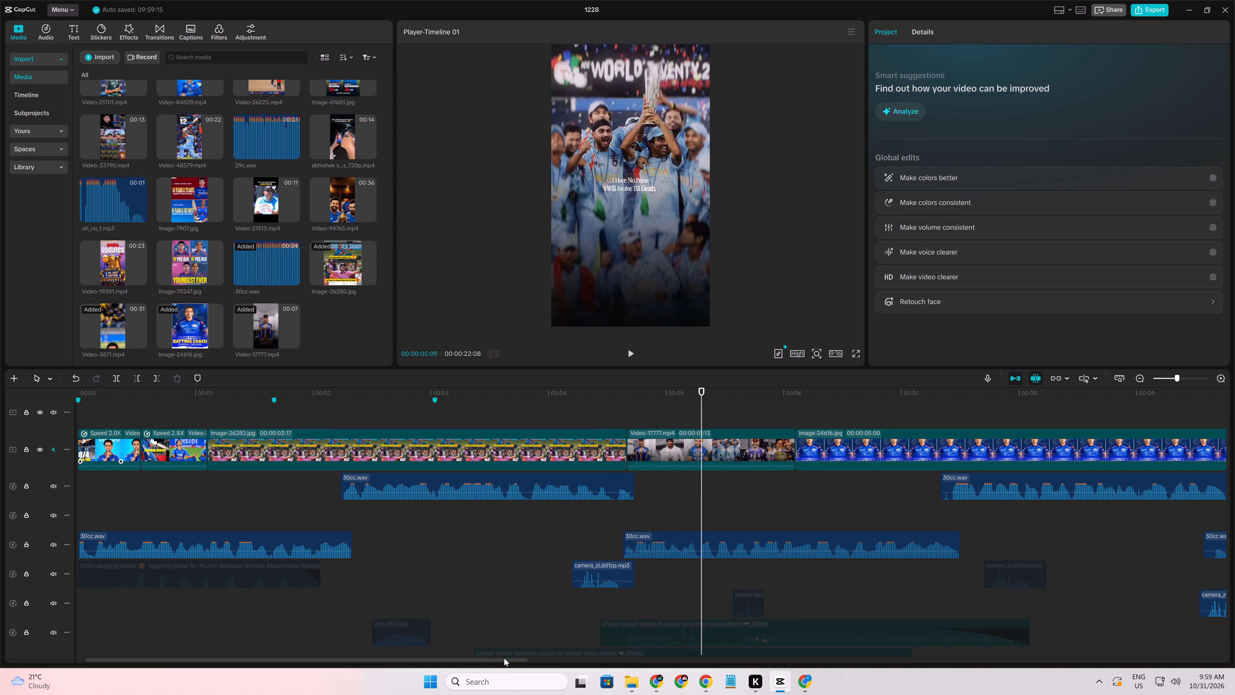
key(space)
drag(507, 663, 592, 672)
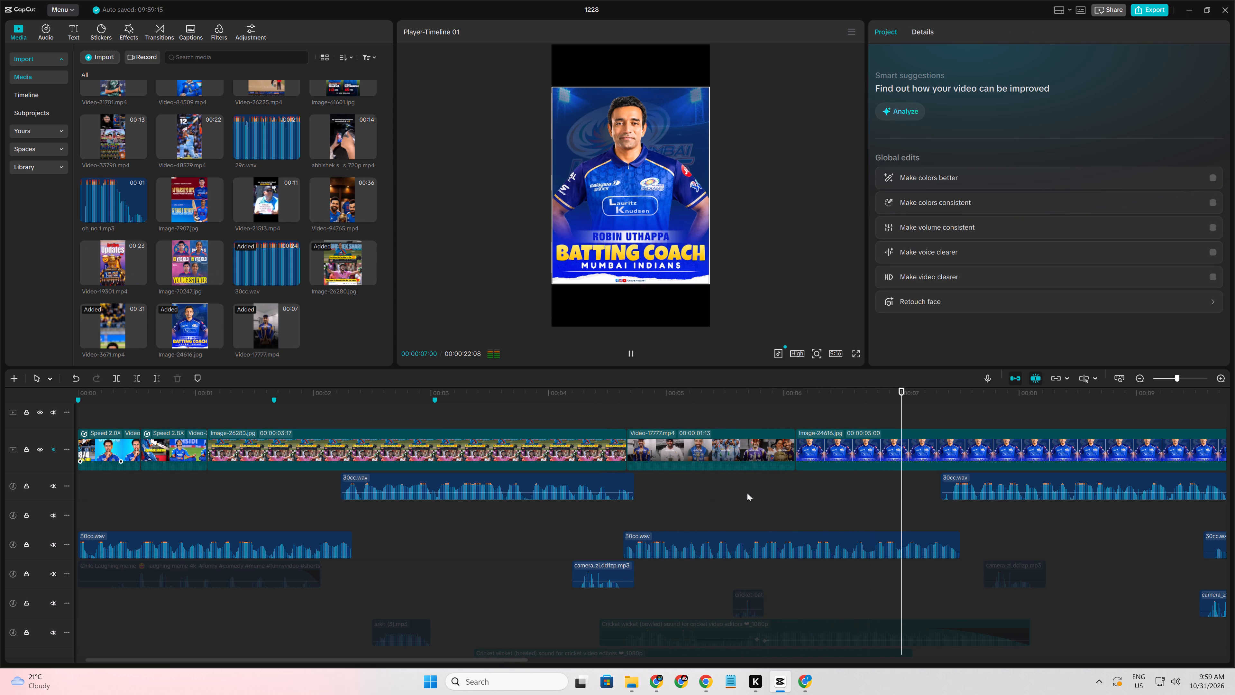
click(748, 493)
drag(748, 493, 764, 495)
click(767, 449)
key(w)
Replay from the end of Image-26280.jpg and trim Image-24616.jpg's end at 00:00:07:13, where the 30cc.wav voice segment finishes.
click(625, 515)
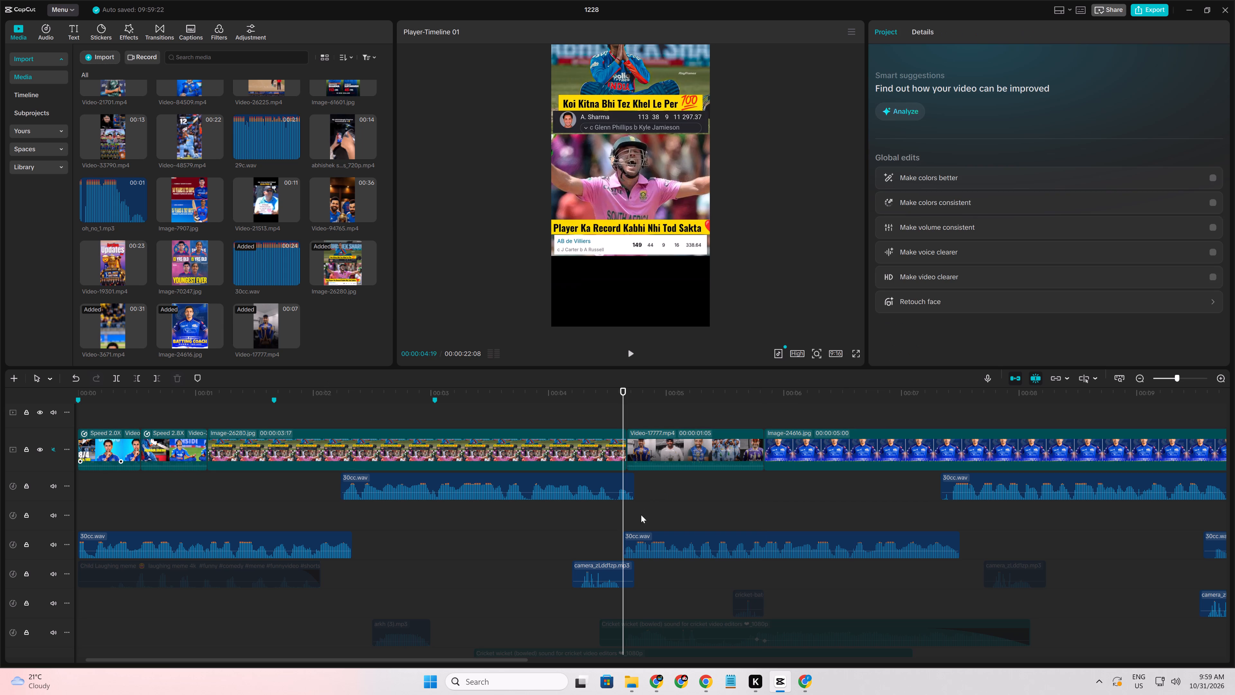
click(703, 506)
key(space)
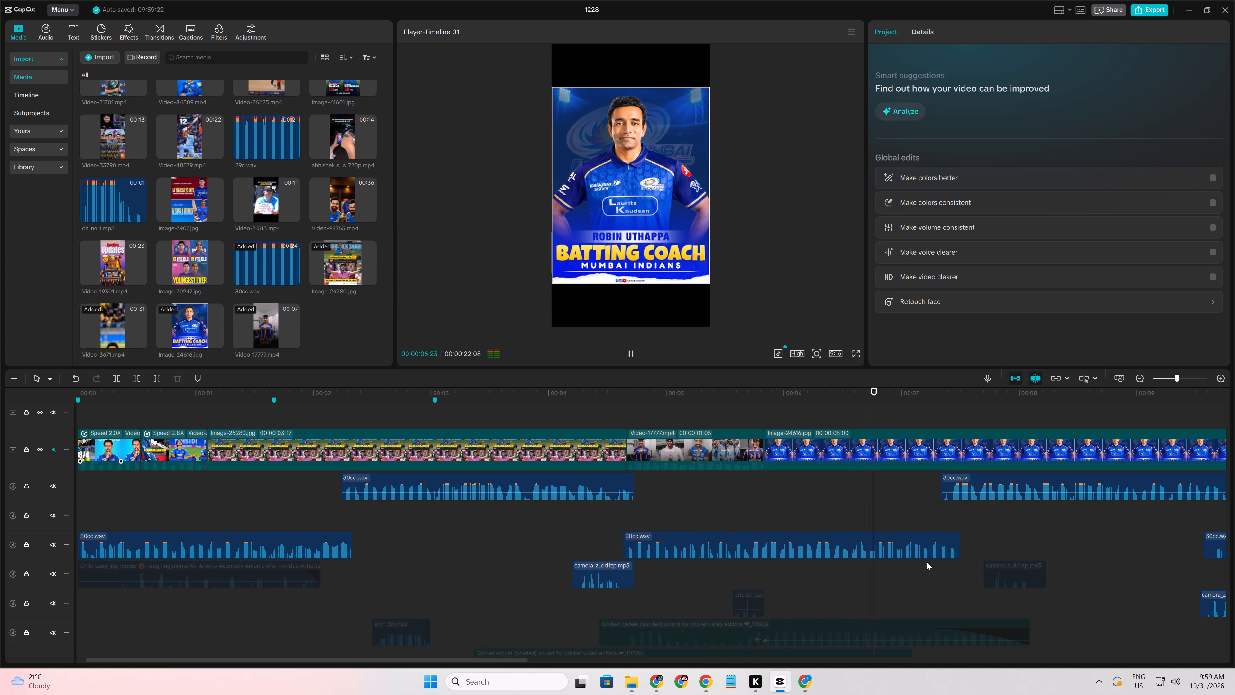
key(space)
click(926, 491)
drag(926, 491, 953, 512)
click(963, 455)
key(w)
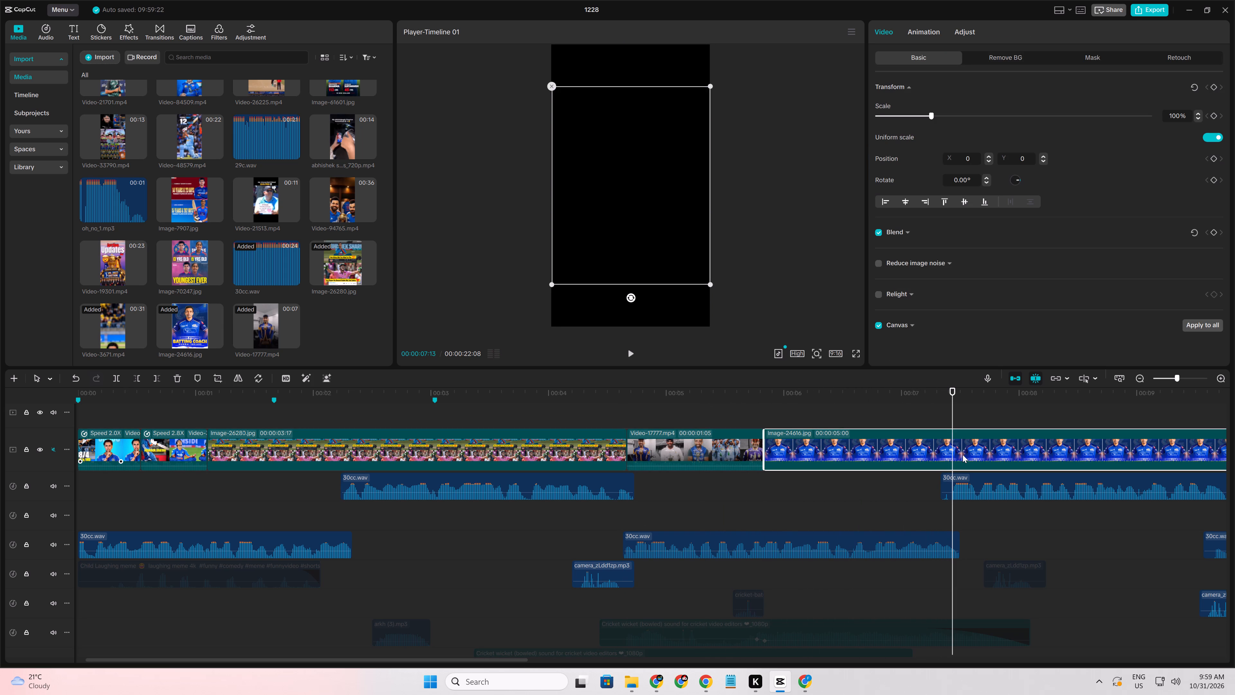
Play on past Image-24616.jpg and deactivate the leftover overlay clip of the man drinking from a cup at 00:00:09:02.
key(space)
drag(506, 661, 612, 686)
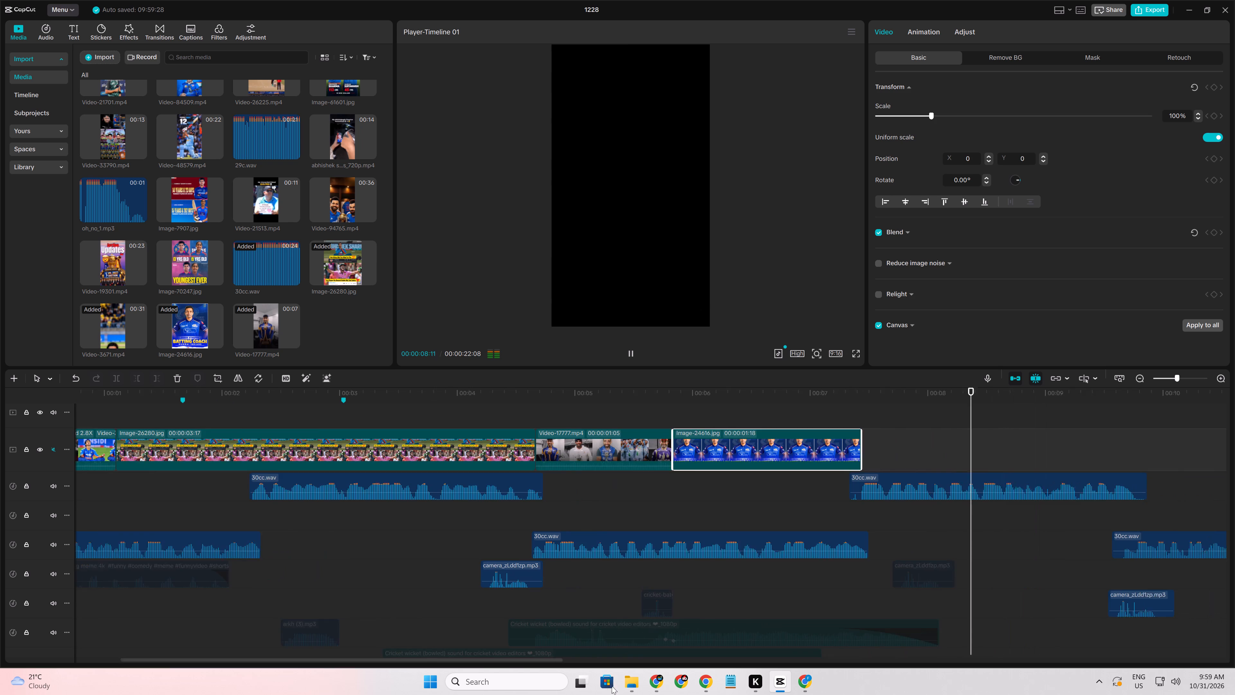
drag(612, 686, 698, 694)
key(space)
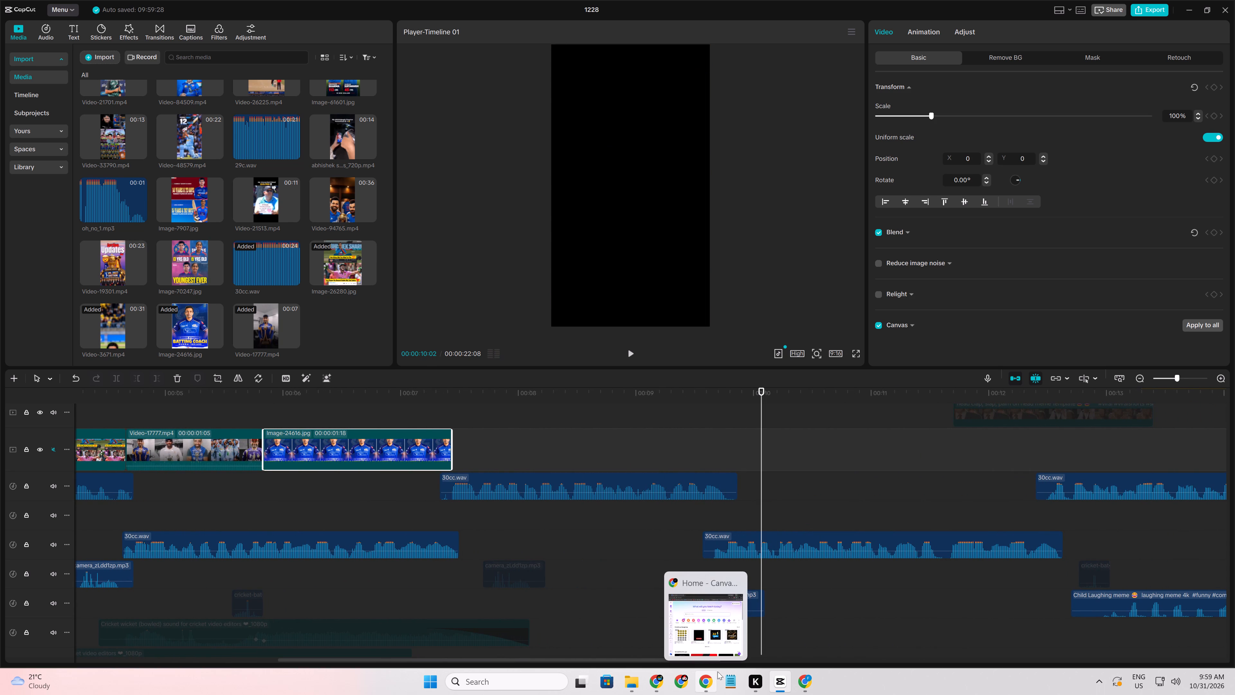
click(642, 553)
scroll(645, 546, up, 8)
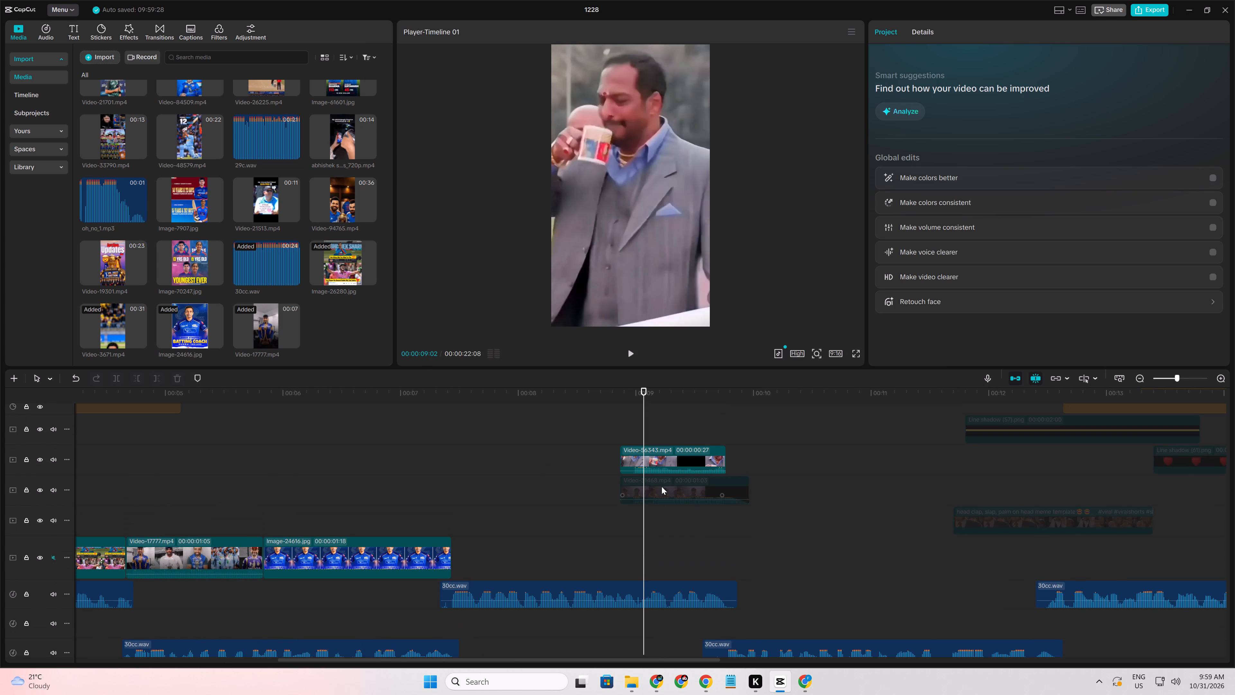
click(659, 466)
right_click(659, 466)
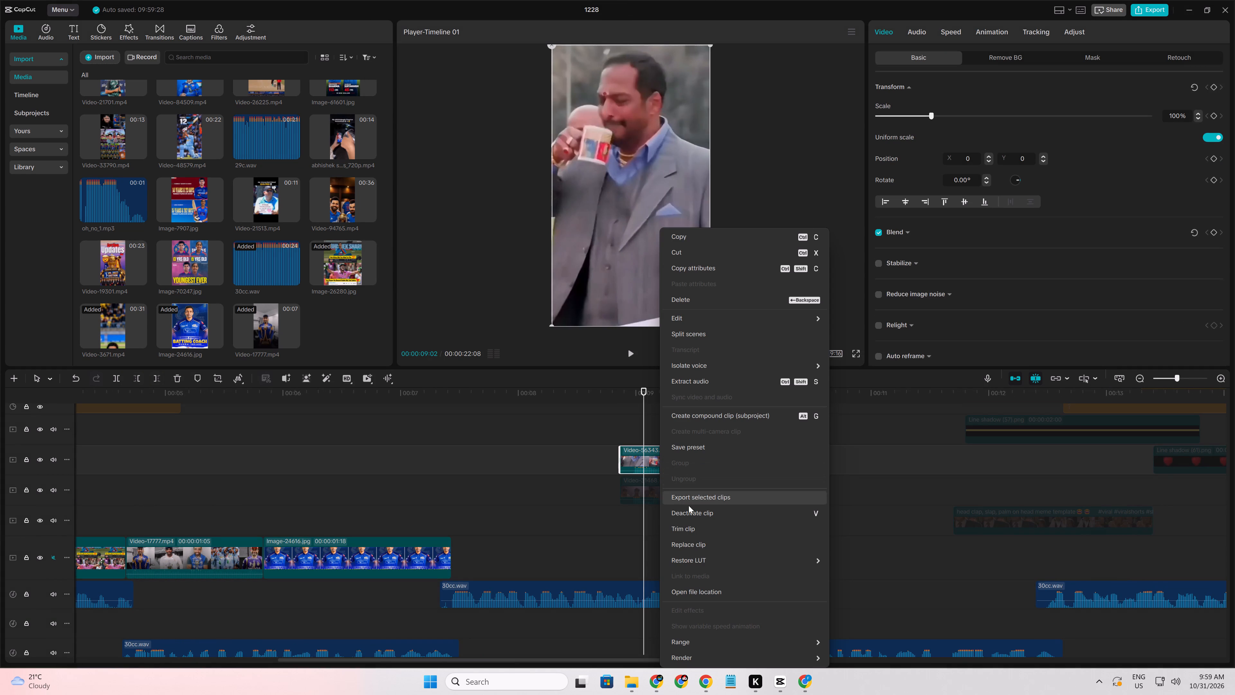
click(689, 513)
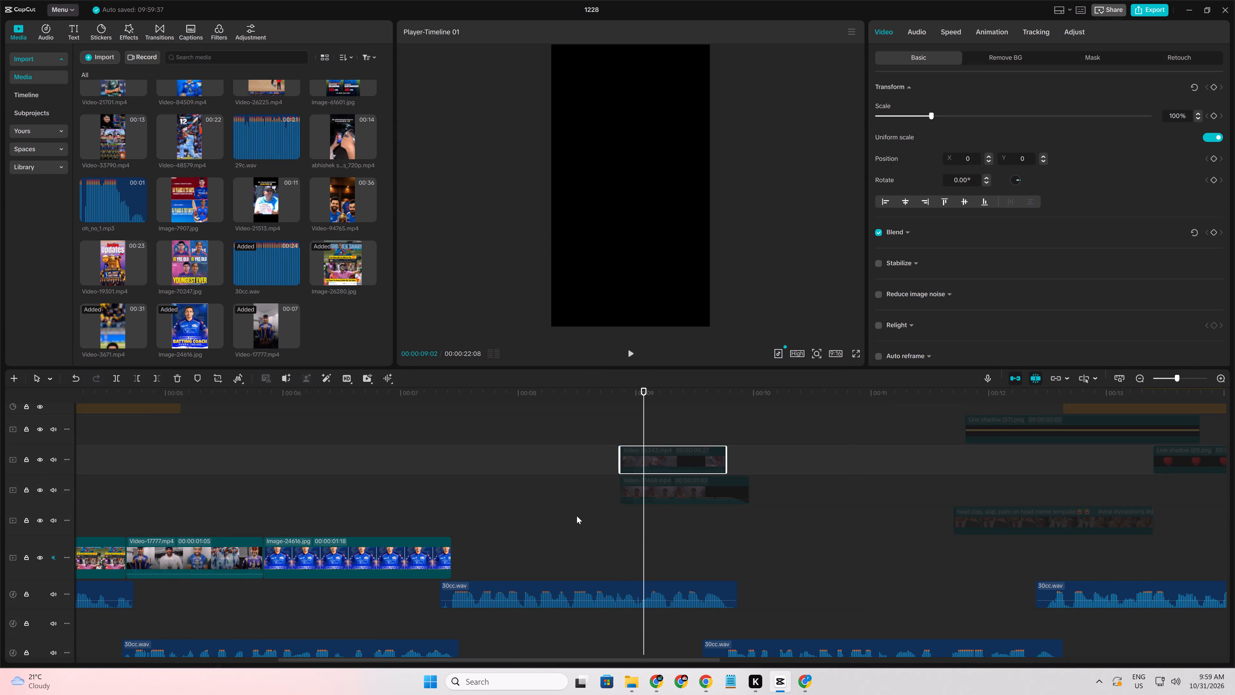
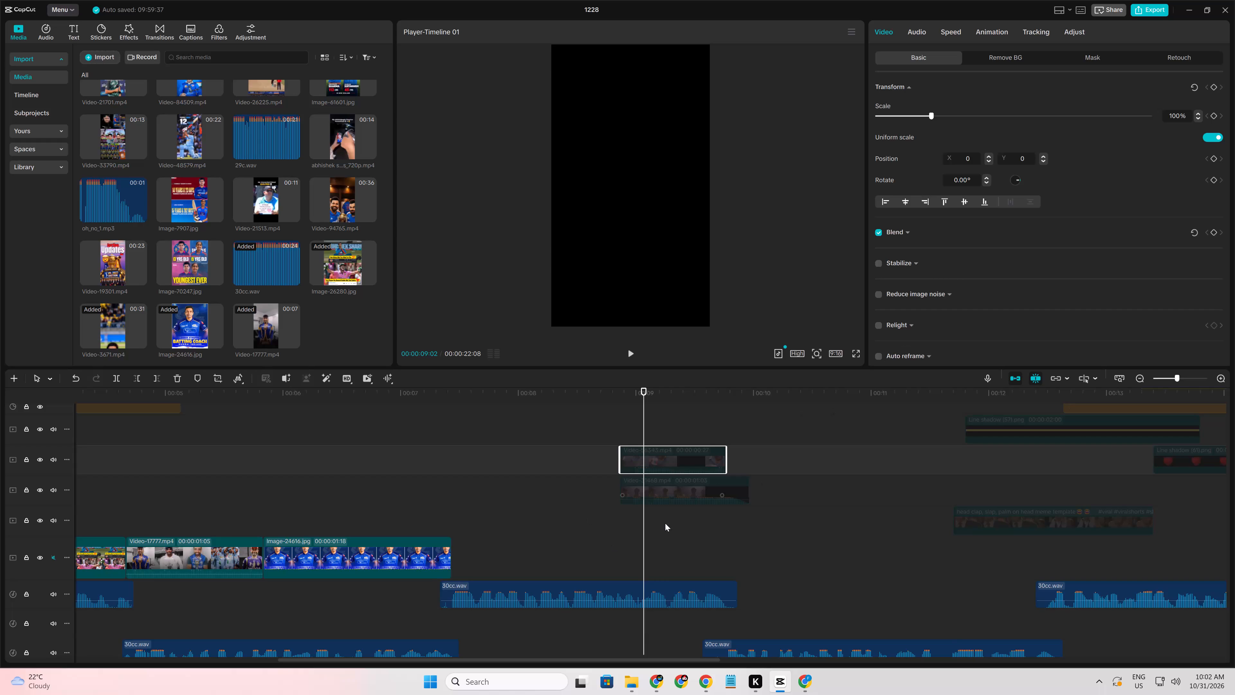
Replay from the later part of Image-24616.jpg through the following 30cc.wav voice segment to examine the stretch without footage.
click(388, 585)
key(space)
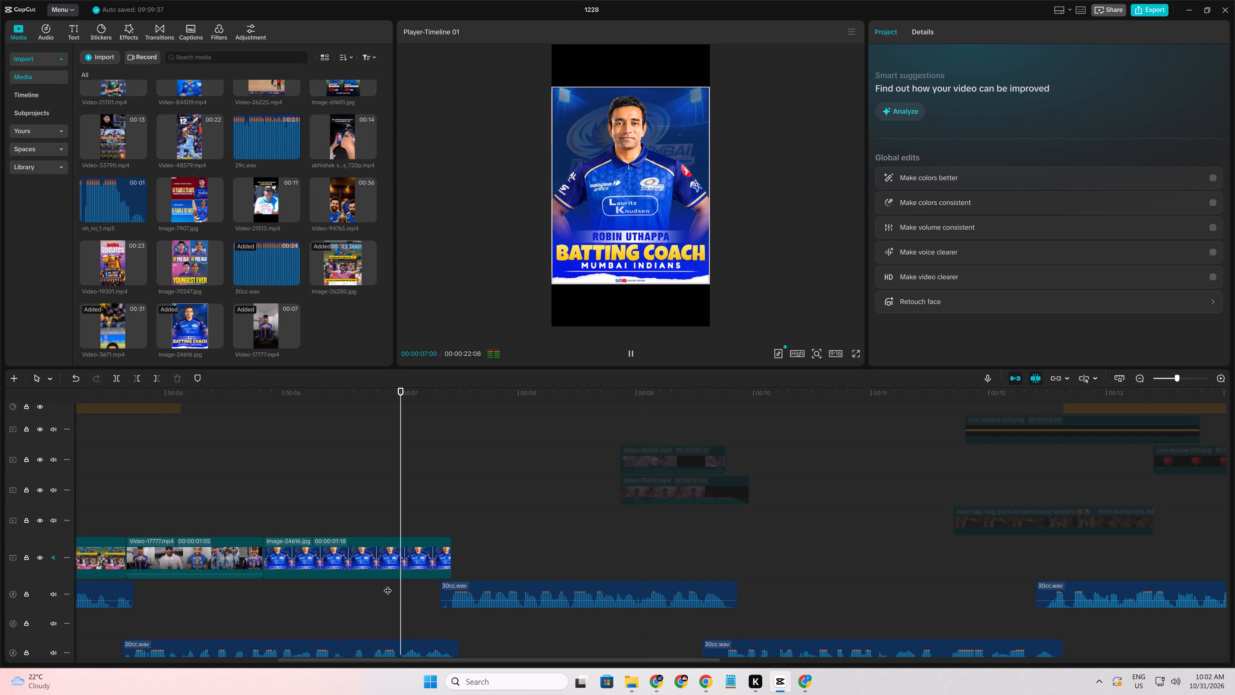
key(space)
key(space)
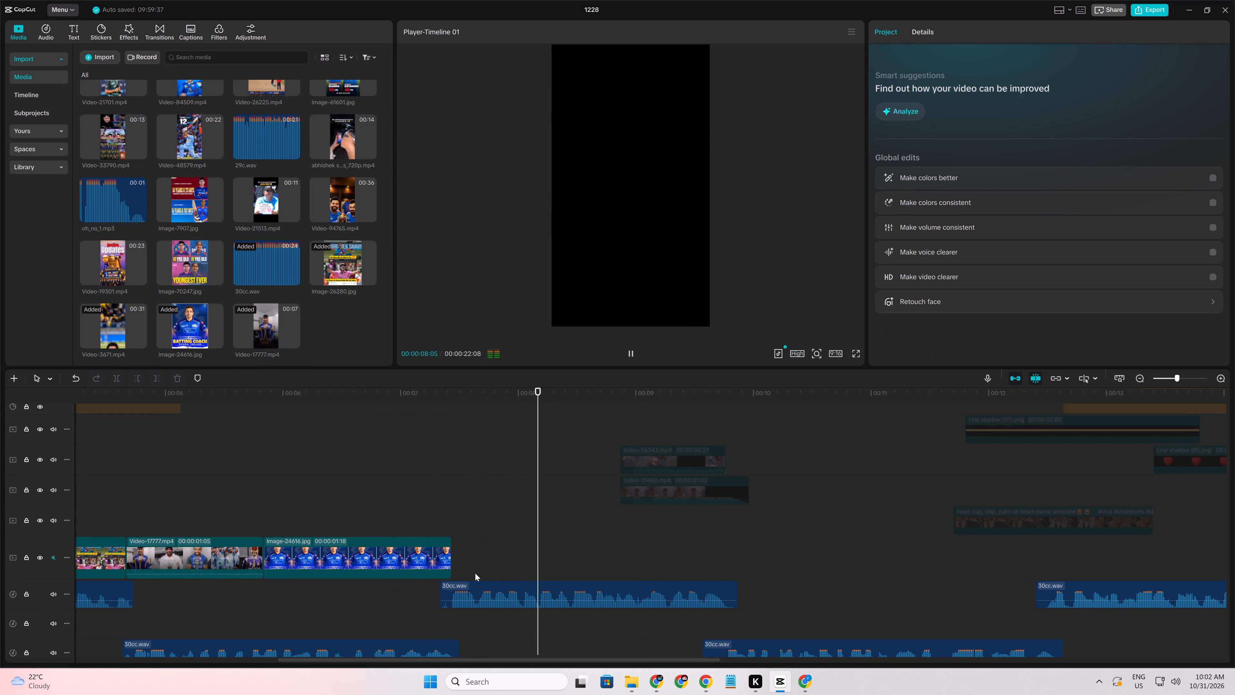
scroll(514, 590, down, 4)
key(space)
key(space)
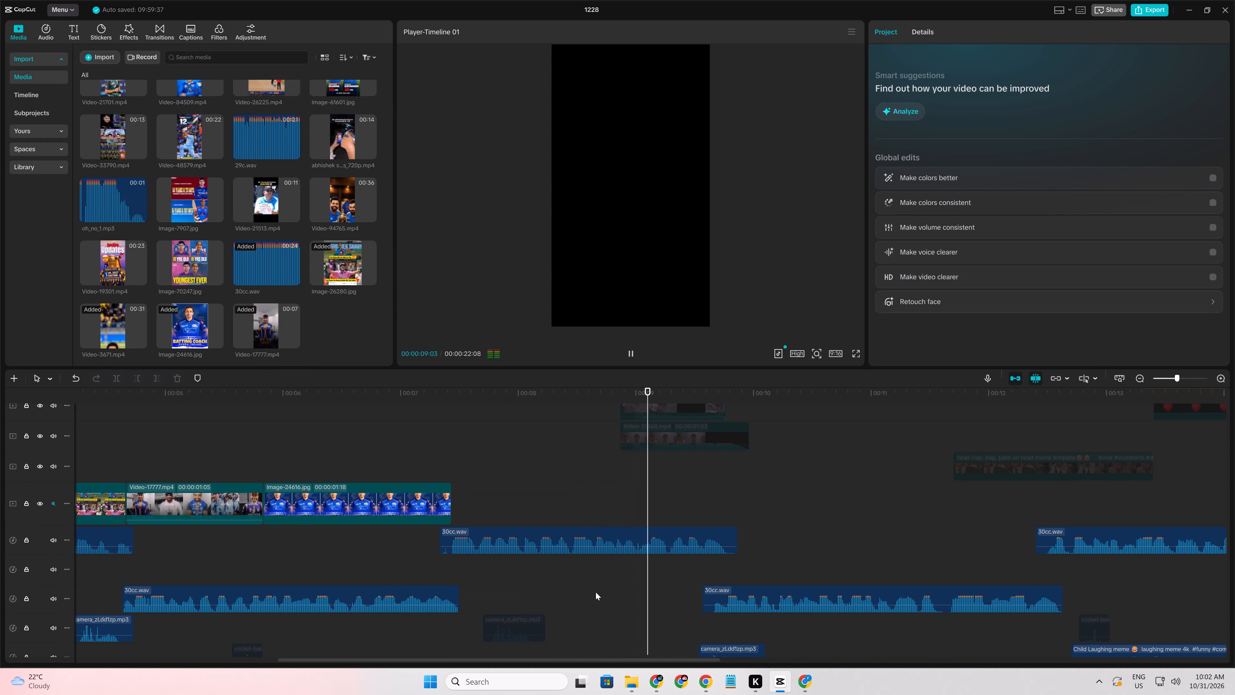
key(space)
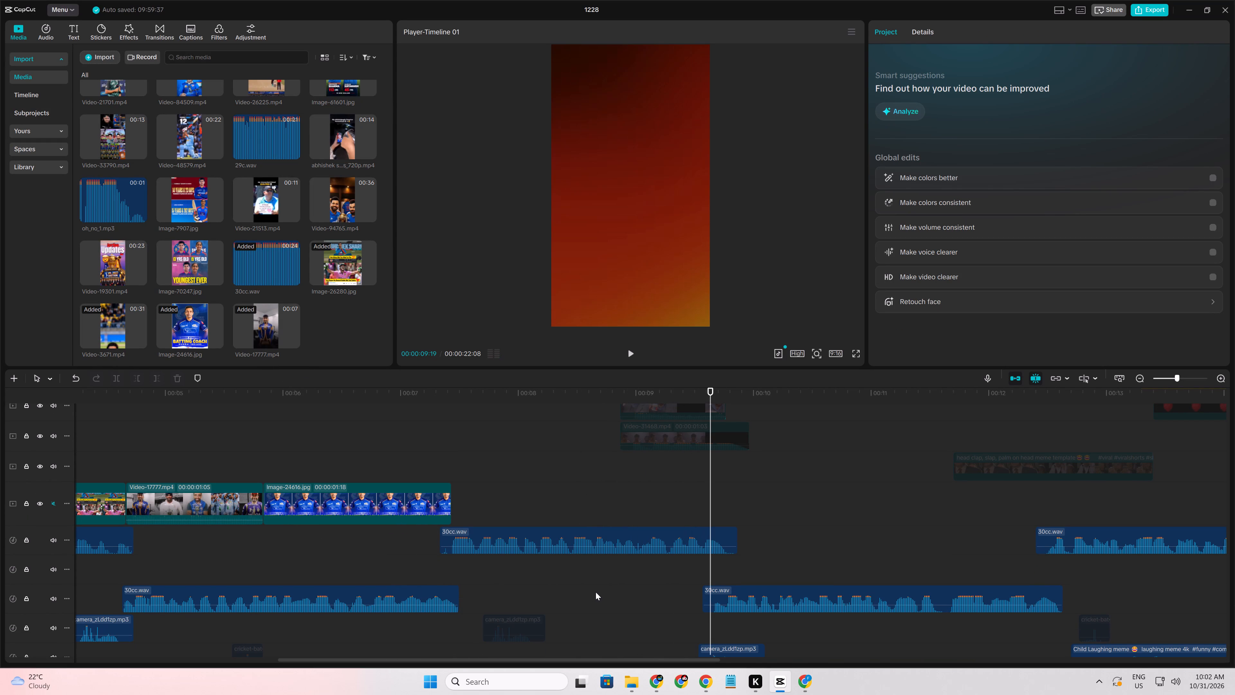
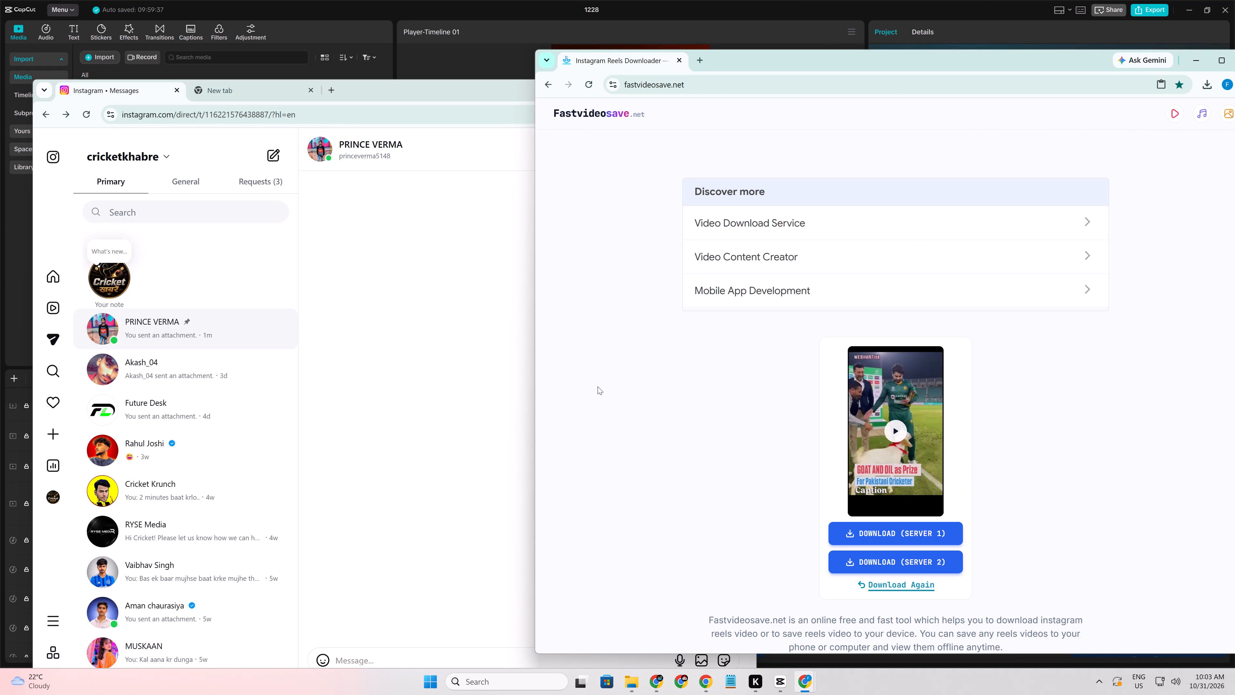
Download the reel of the Pakistani cricketer with the goat and oil prize from the first server, then return to CapCut.
click(871, 524)
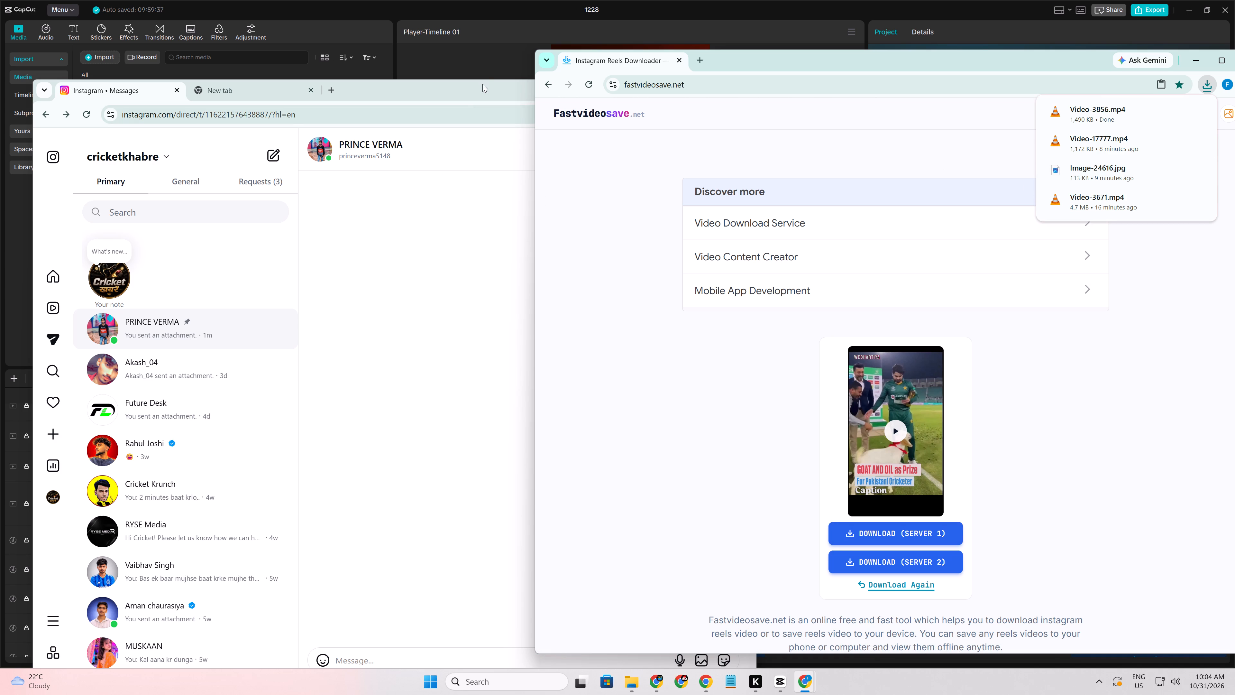
click(487, 63)
Bring Video-3856, Video-17777 and Image-24616 from the Downloads folder in File Explorer over to the CapCut project.
click(629, 685)
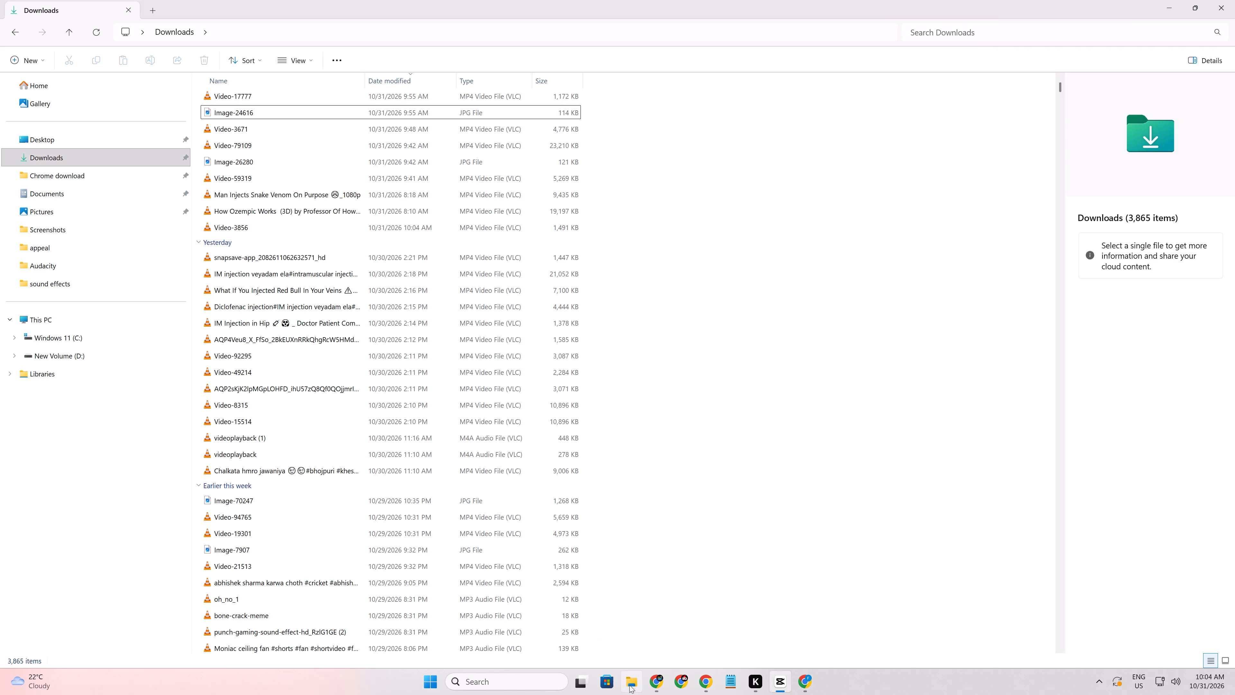
click(78, 158)
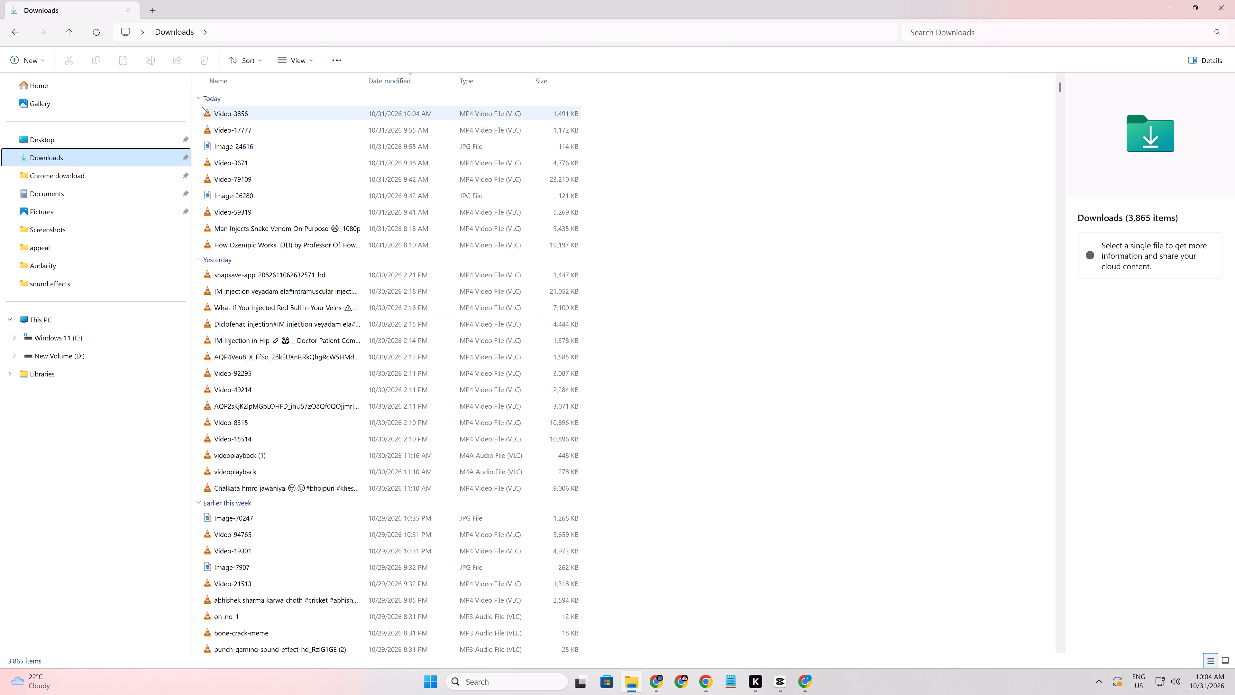
drag(199, 109, 245, 155)
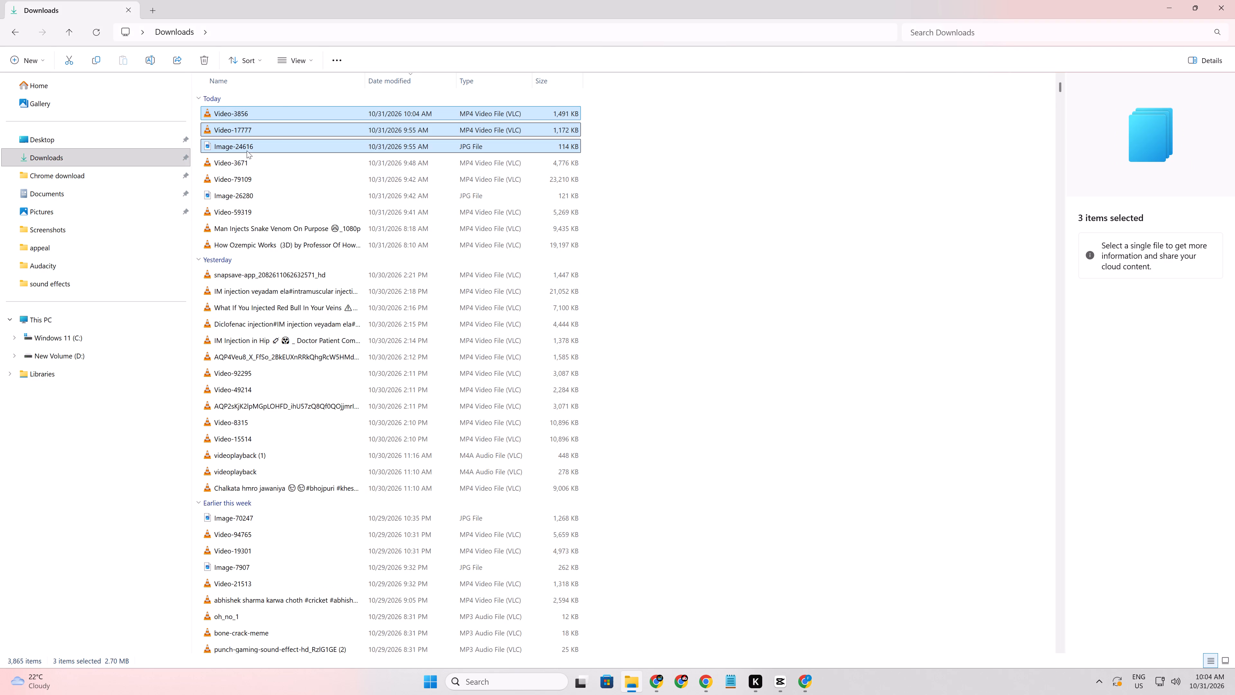
drag(247, 151, 781, 688)
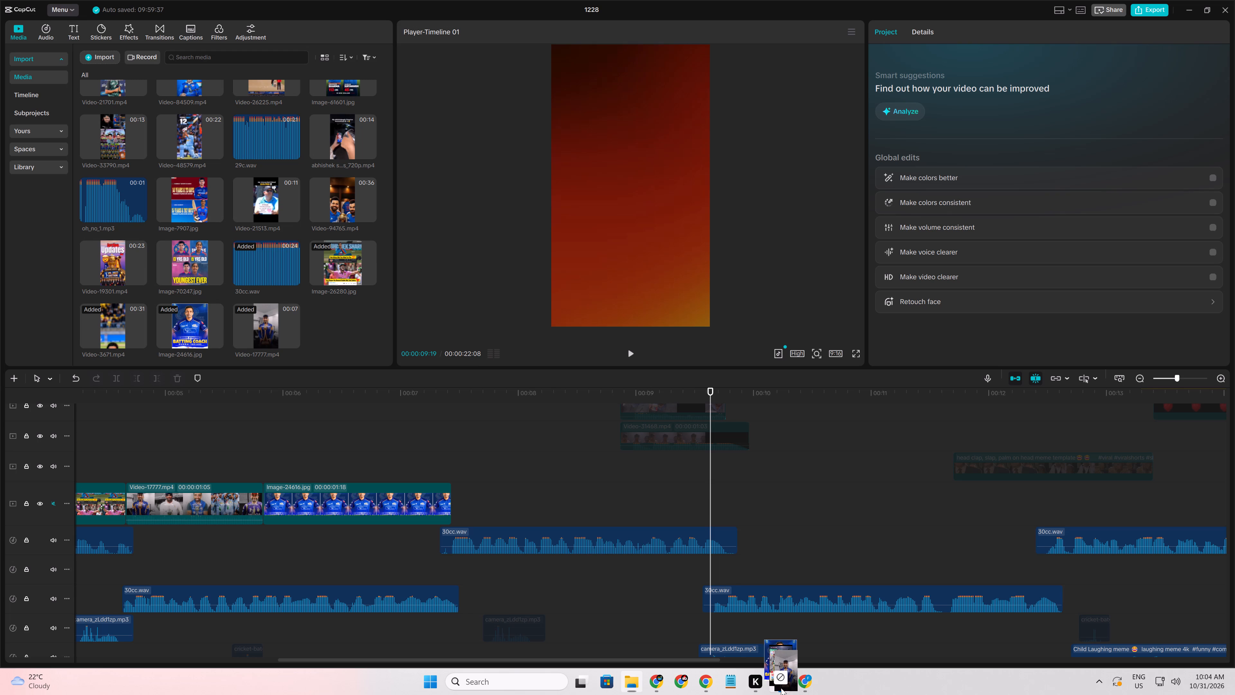
Import the downloaded Video-3856.mp4 from the file folder into the project's media library.
drag(781, 688, 223, 254)
Replay the timeline over Image-24616.jpg, and preview Video-3856.mp4 and Video-17777.mp4 in the media library to compare the footage.
click(396, 426)
key(space)
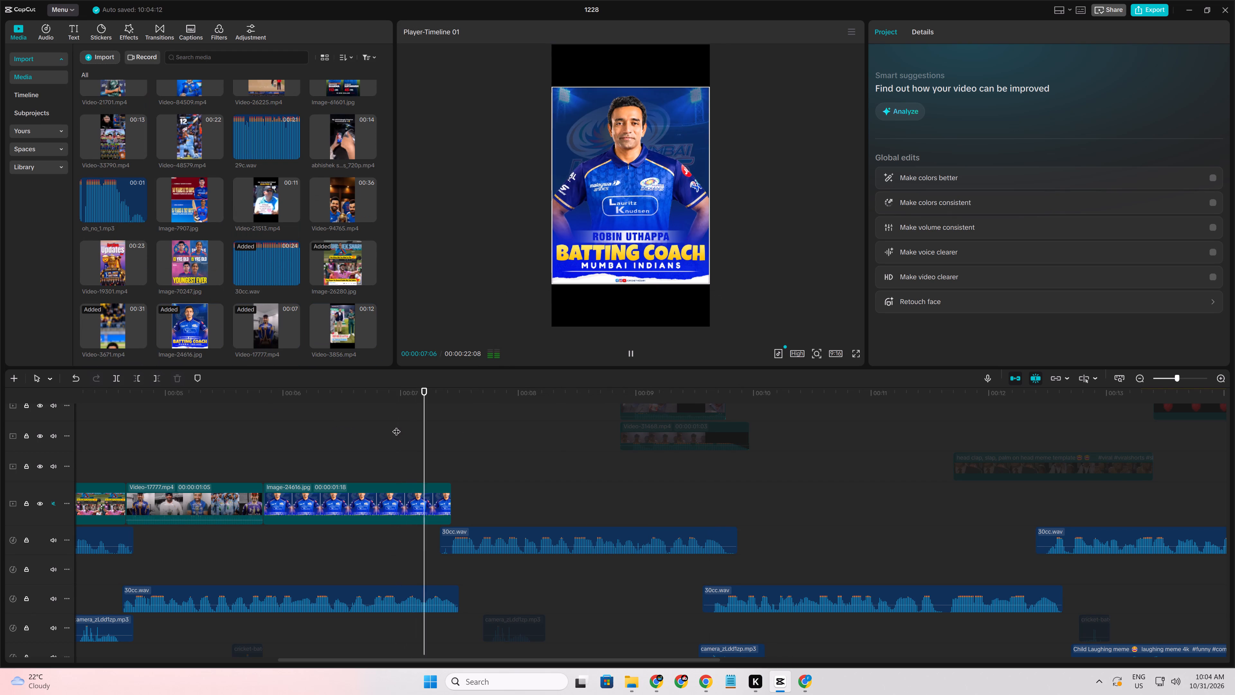
key(space)
click(341, 322)
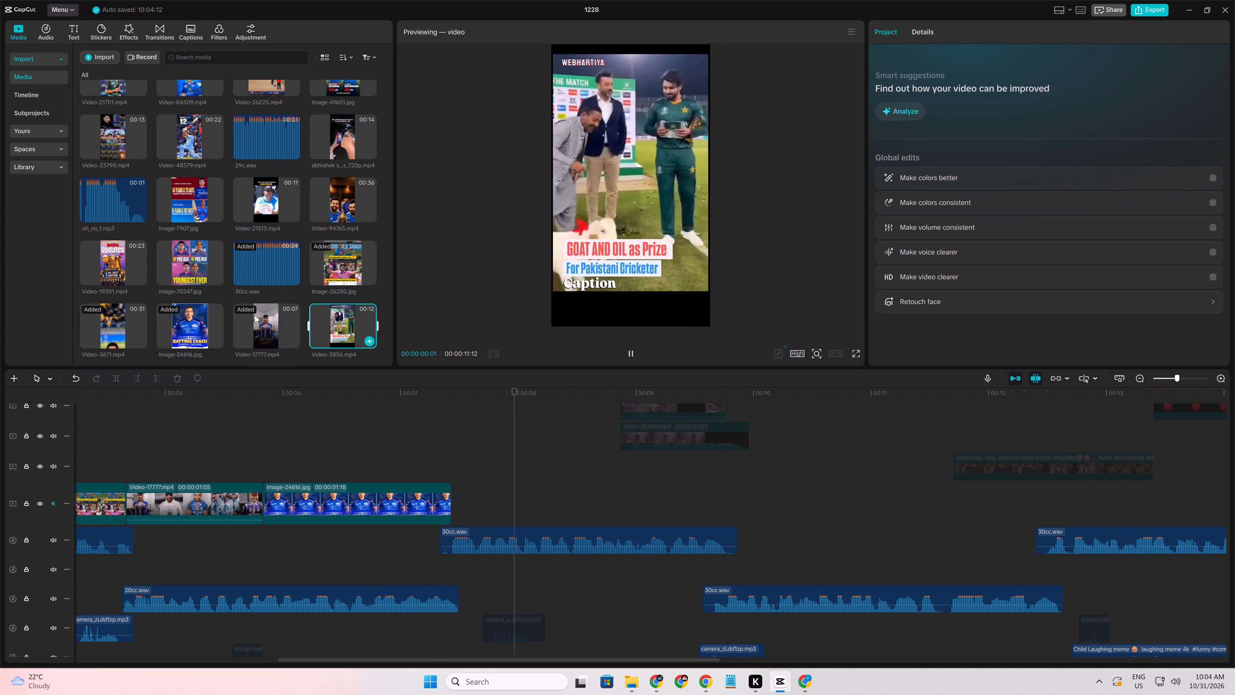
click(254, 315)
click(359, 338)
click(336, 331)
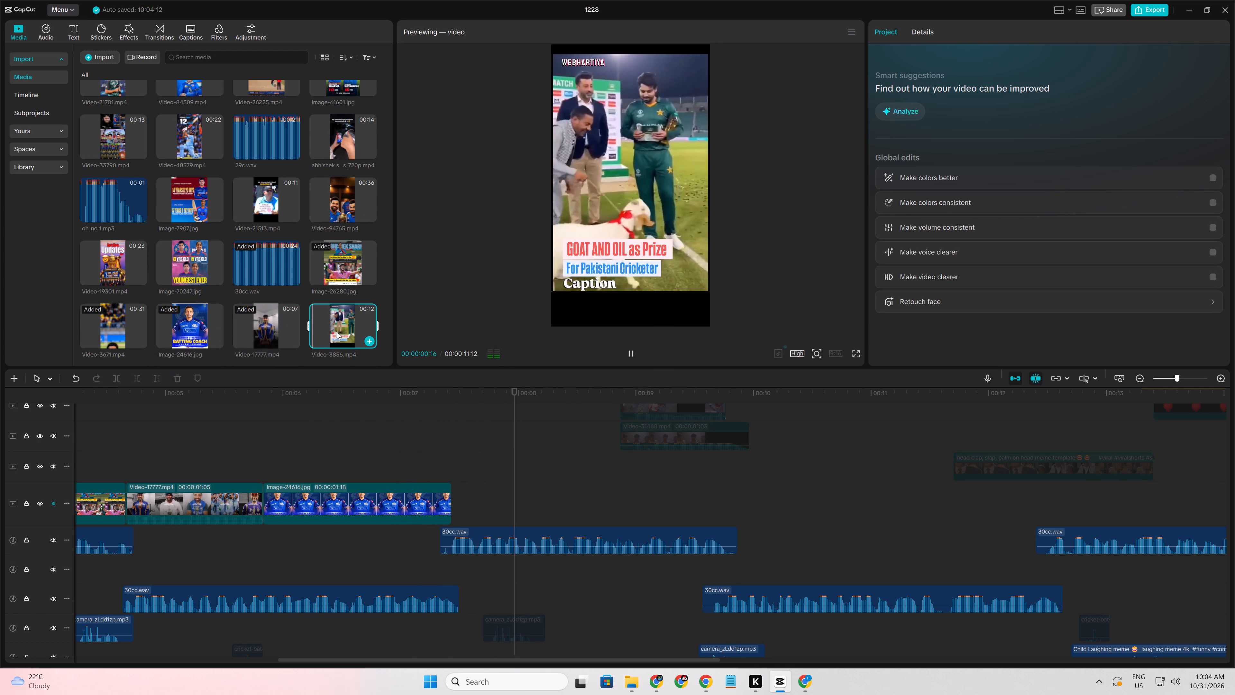
click(258, 324)
key(space)
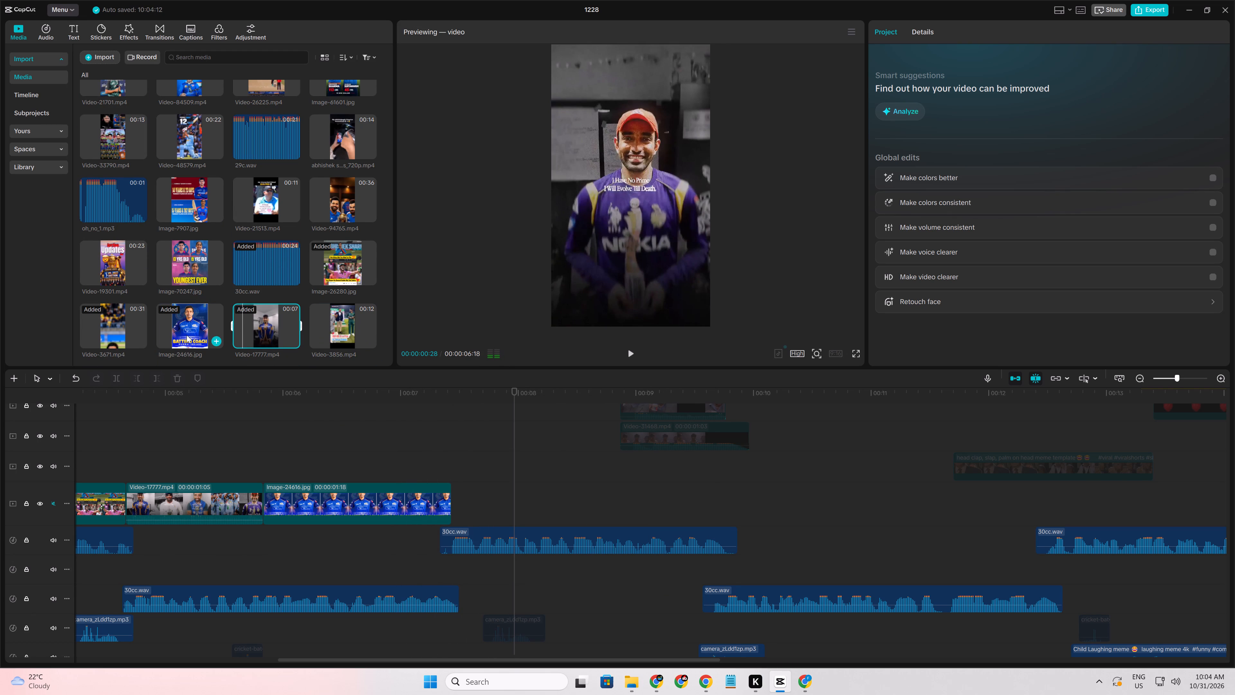
scroll(186, 334, down, 4)
Switch to the Instagram Reels downloader window in Chrome and open the downloaded Video-17777.mp4 in a new tab.
click(719, 677)
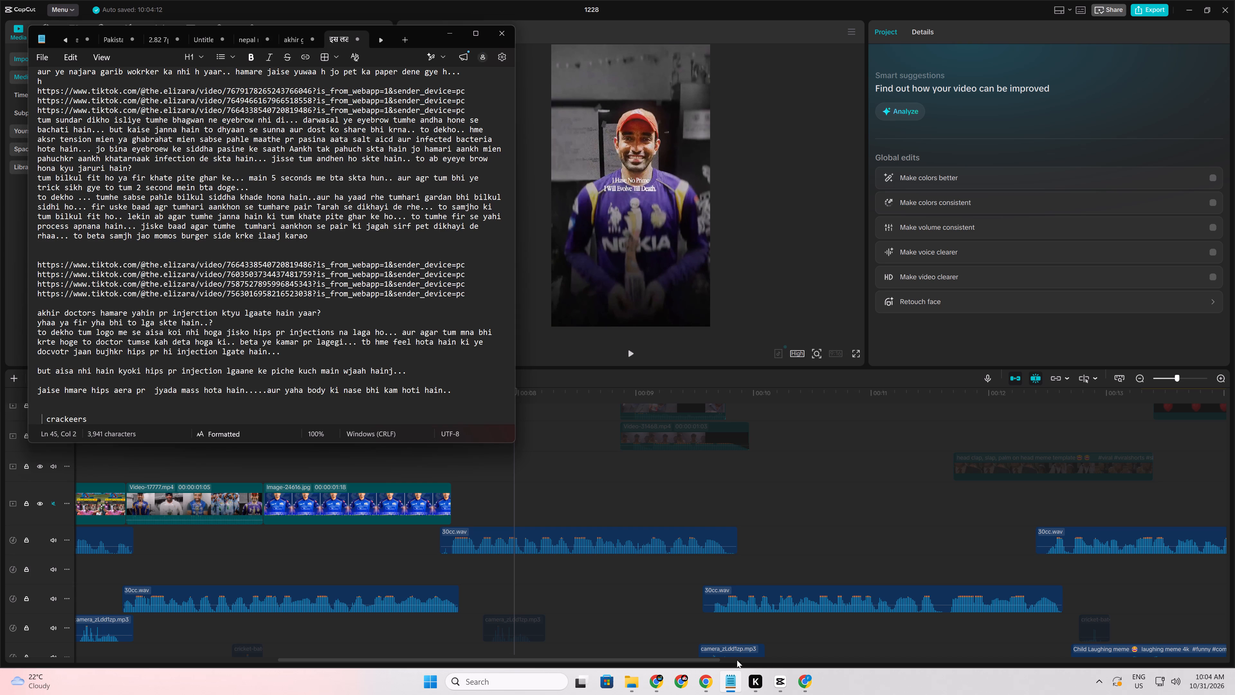
click(857, 632)
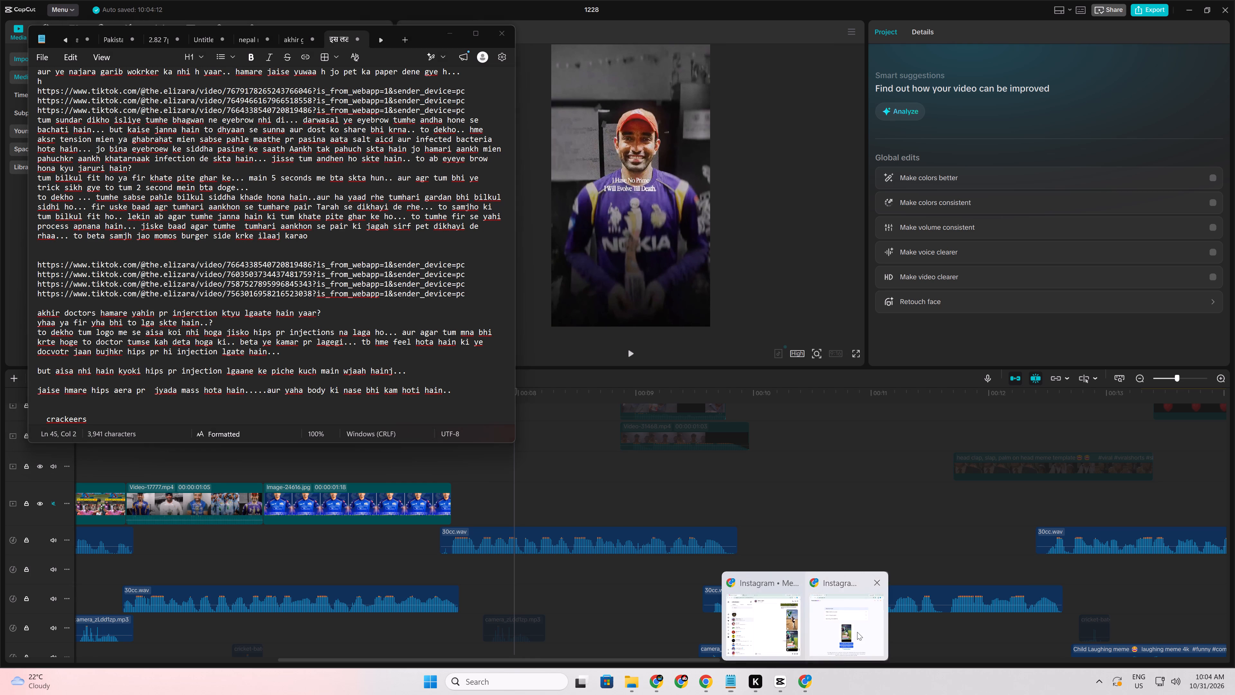
drag(1120, 146, 981, 38)
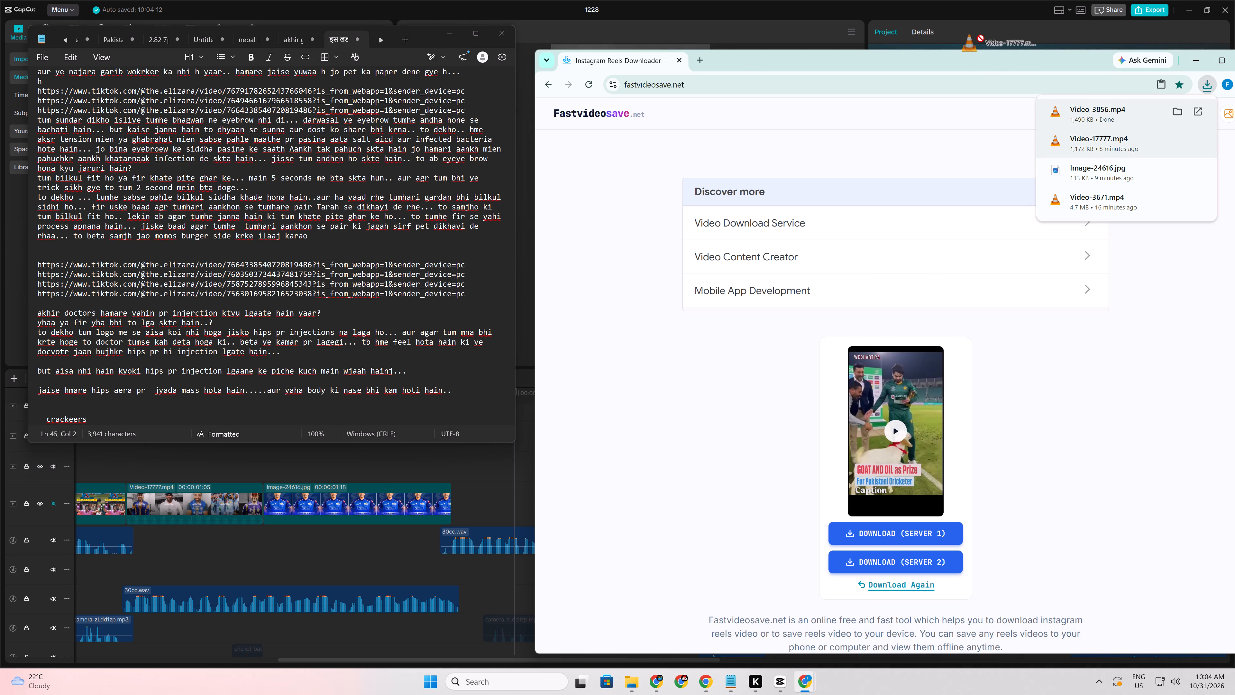
drag(981, 38, 975, 63)
click(876, 251)
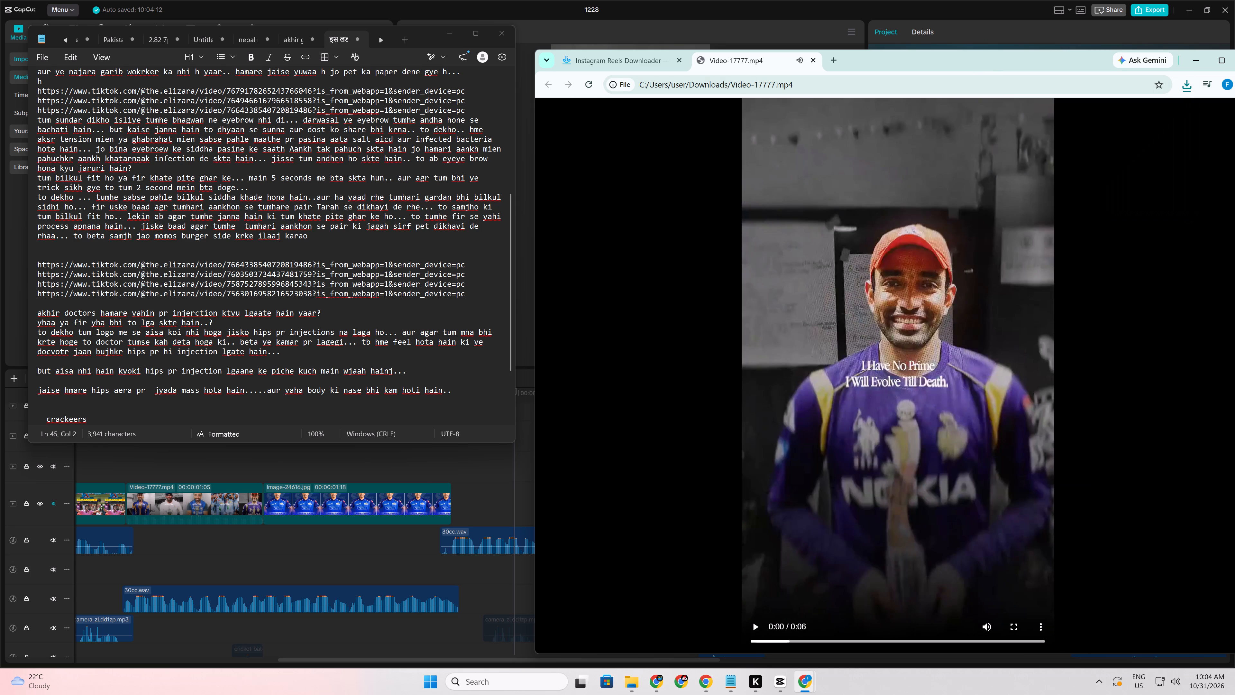
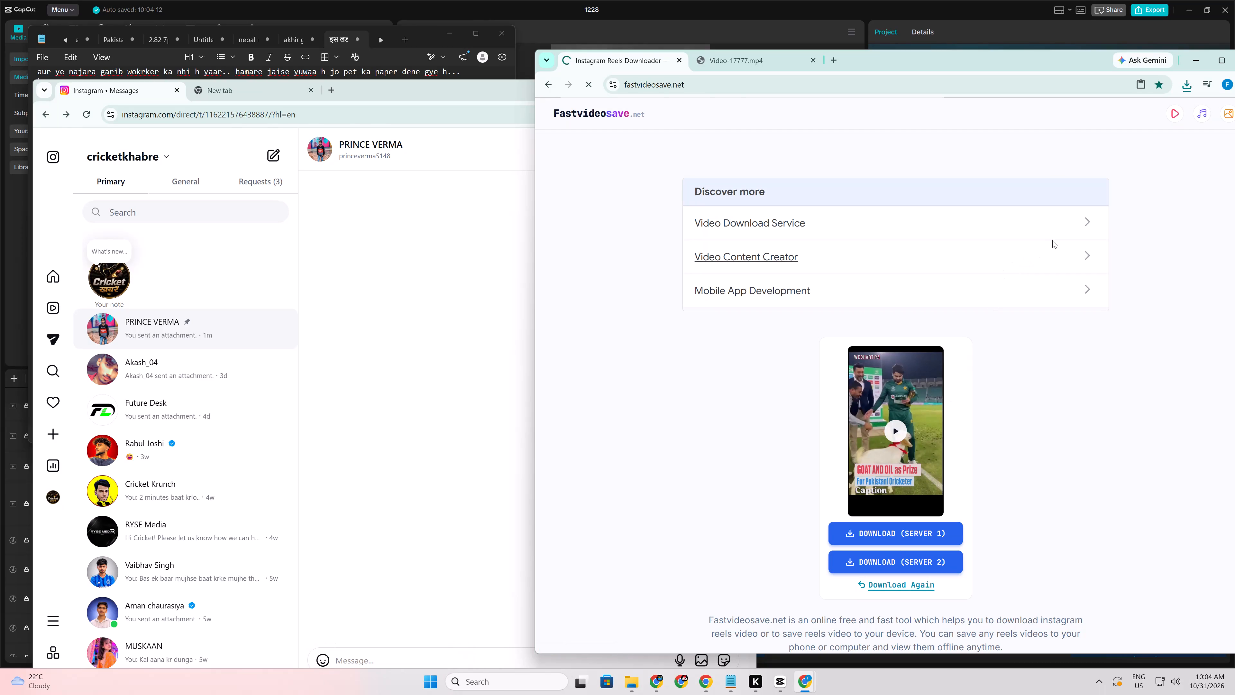
Download the next Instagram reel, the one with the Pakistan map, from fastvideosave.net via Server 1 and open the recent downloads.
click(900, 582)
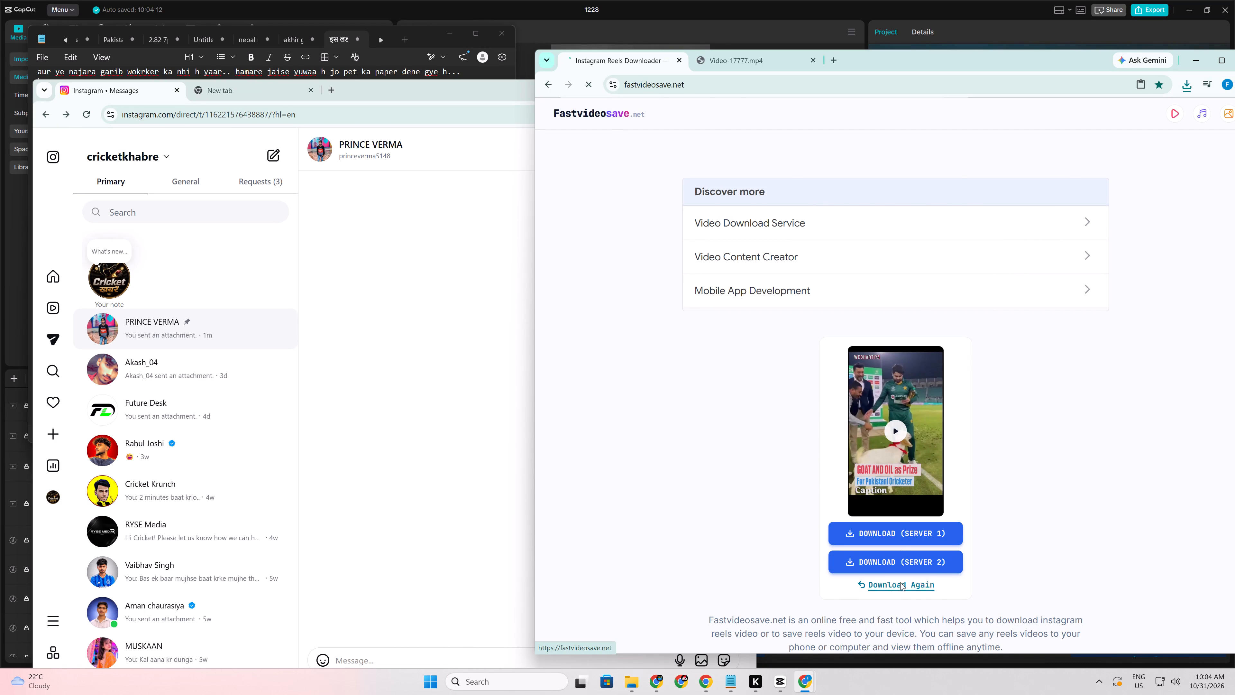
click(1074, 244)
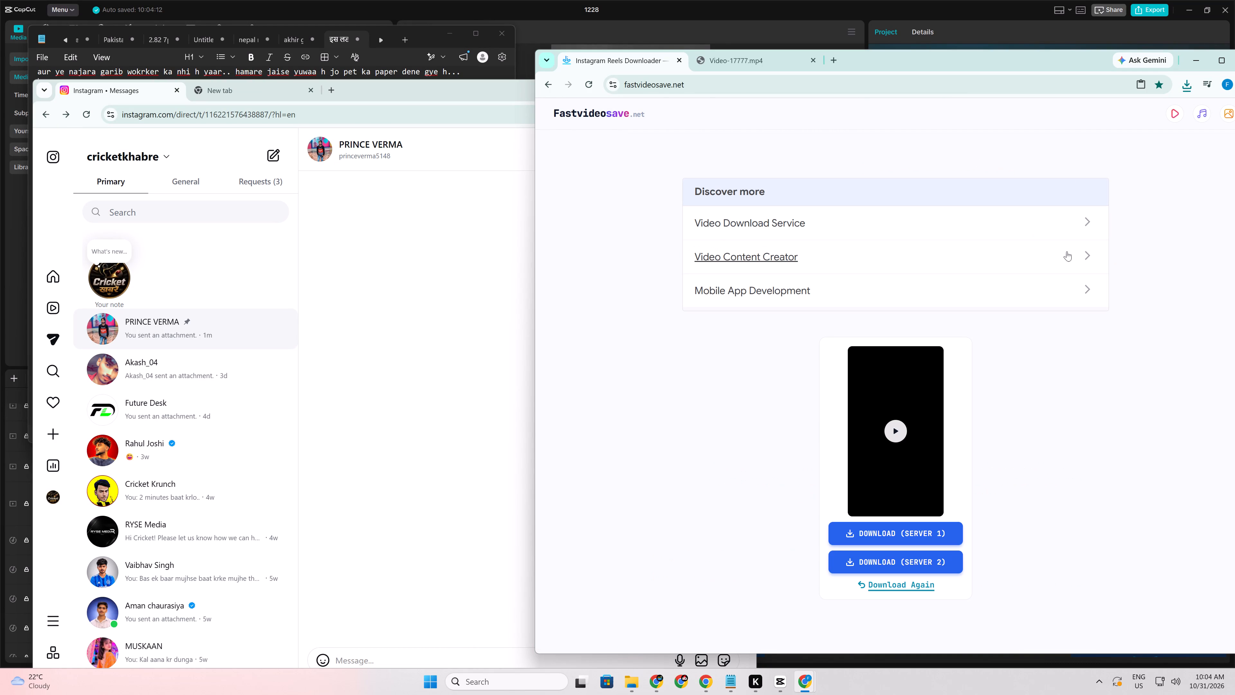
click(892, 538)
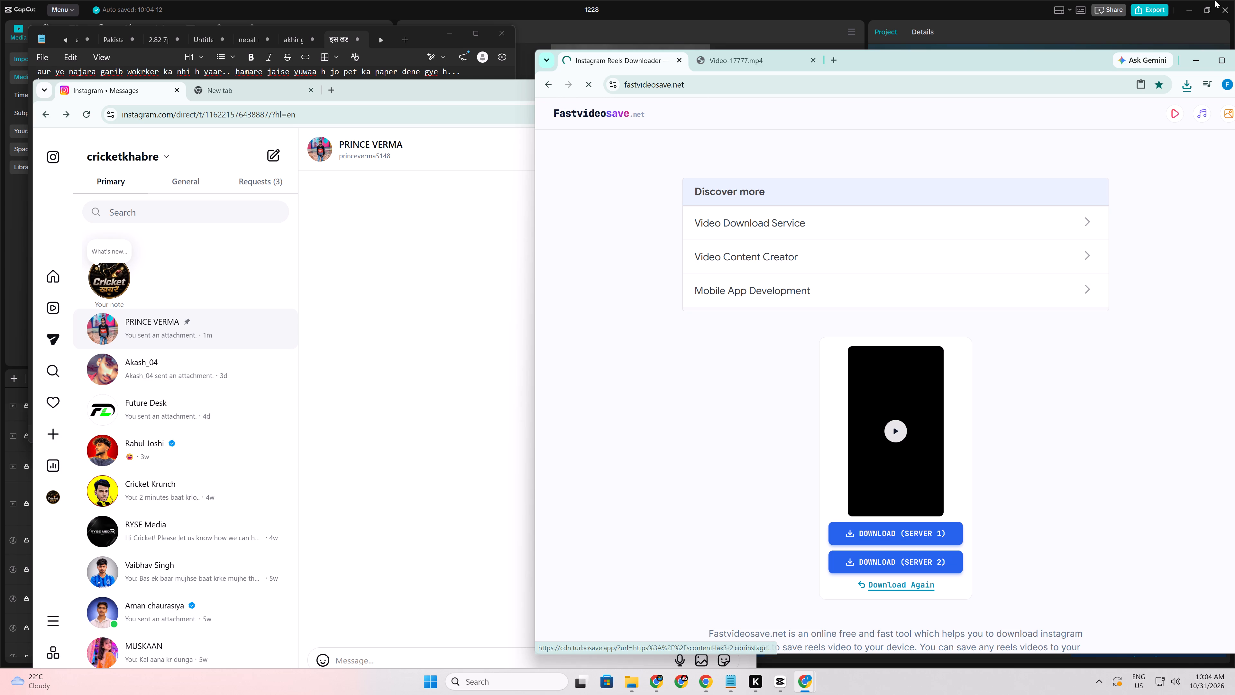
click(1189, 91)
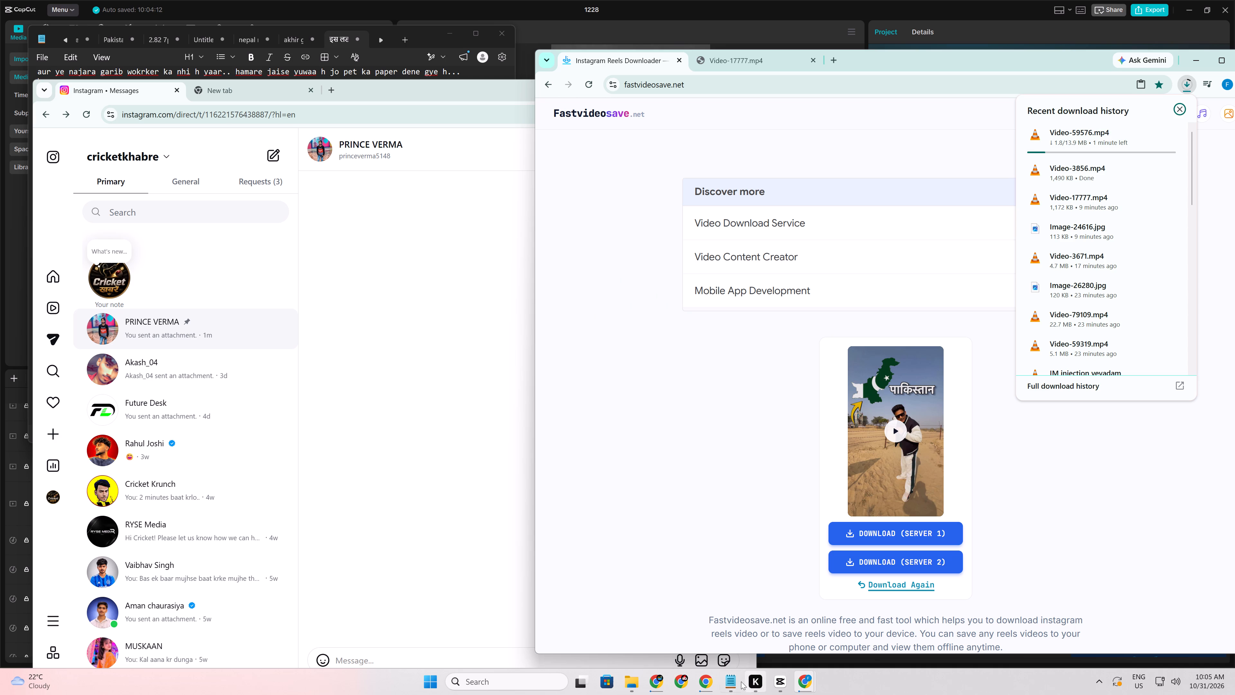
Switch to CapCut and play the timeline after Image-24616.jpg through the remaining 30cc.wav segments to examine the voice-over that lacks footage.
click(776, 678)
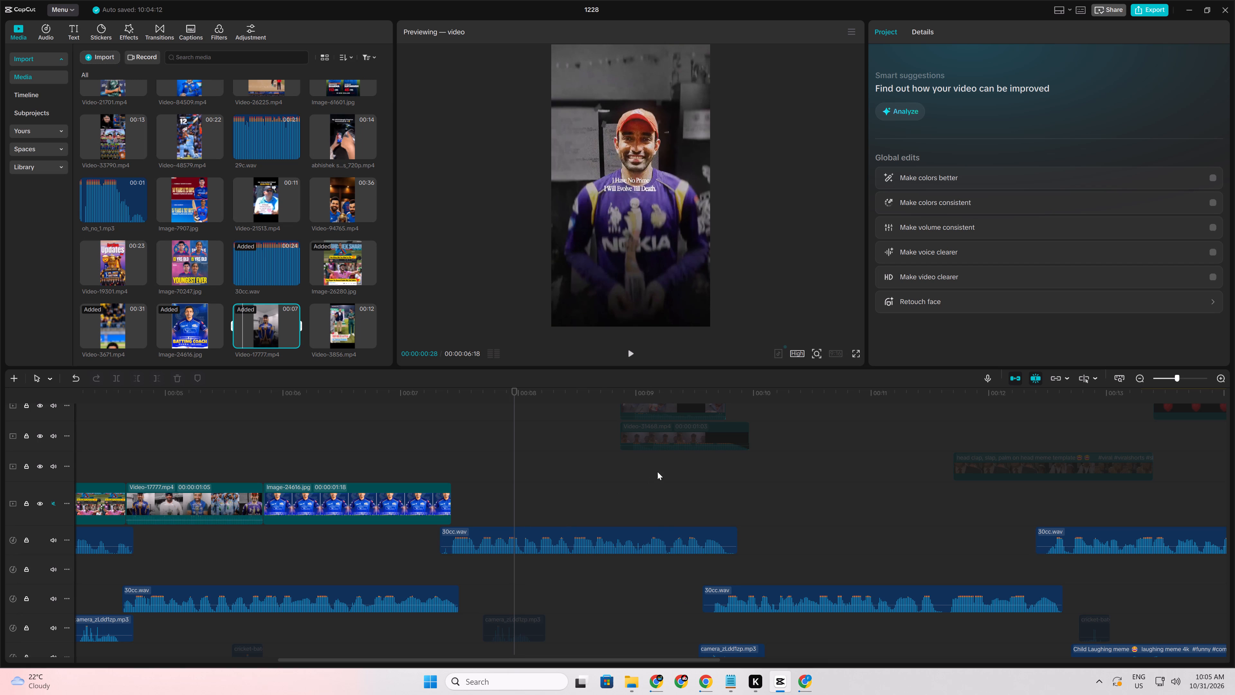
click(657, 472)
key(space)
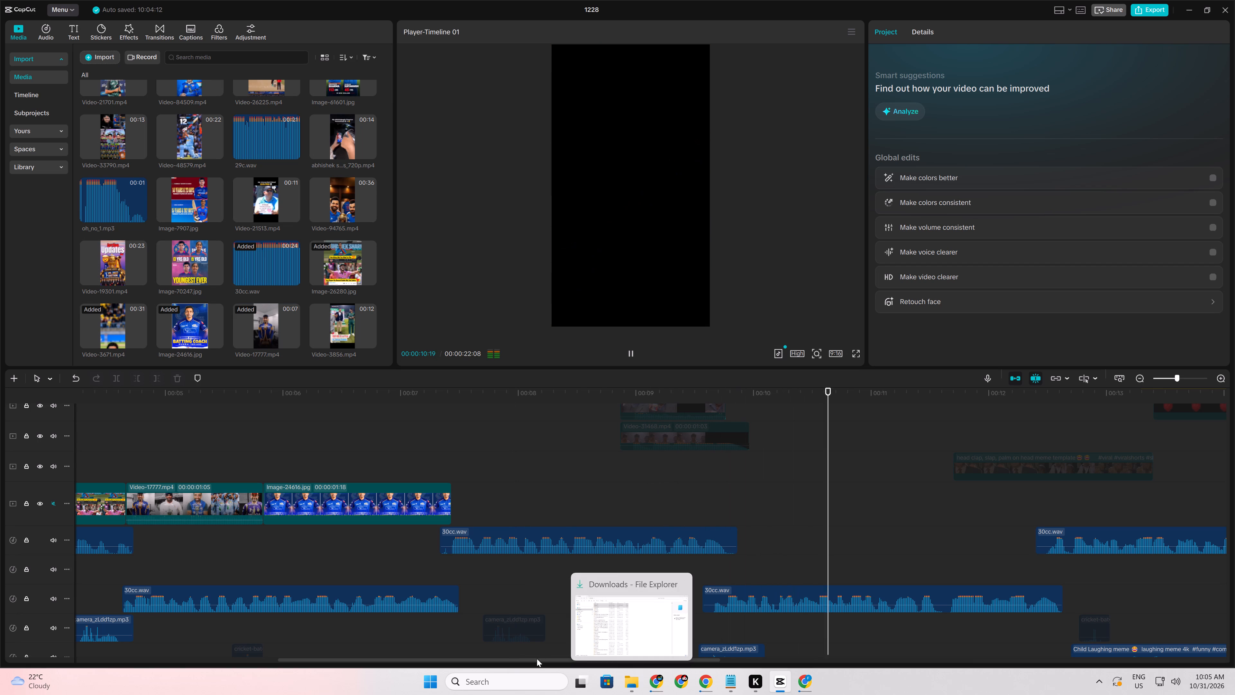
drag(534, 662, 769, 660)
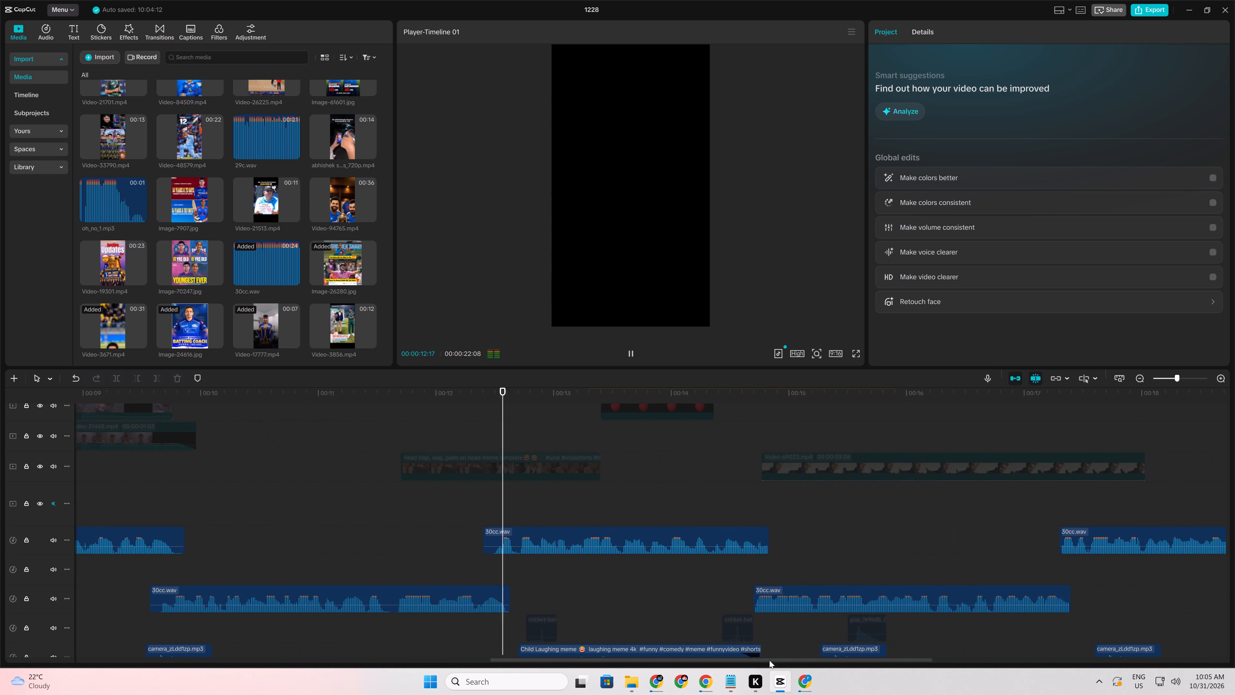
drag(769, 660, 845, 672)
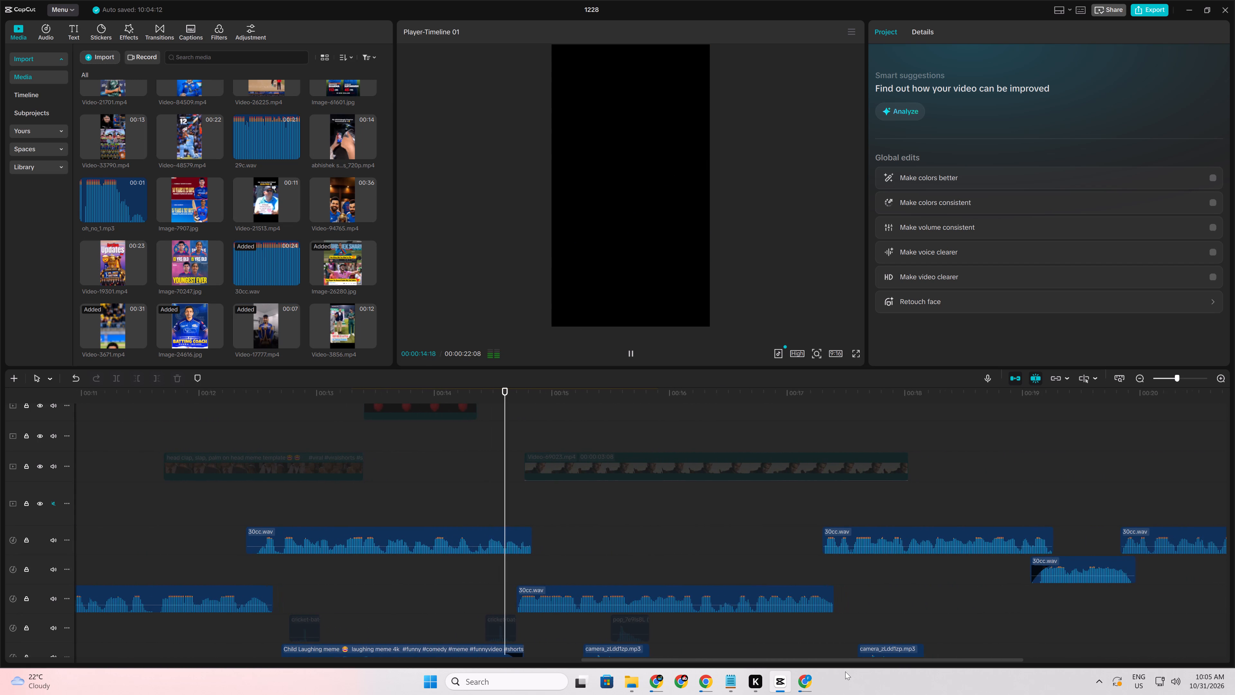
drag(845, 672, 977, 644)
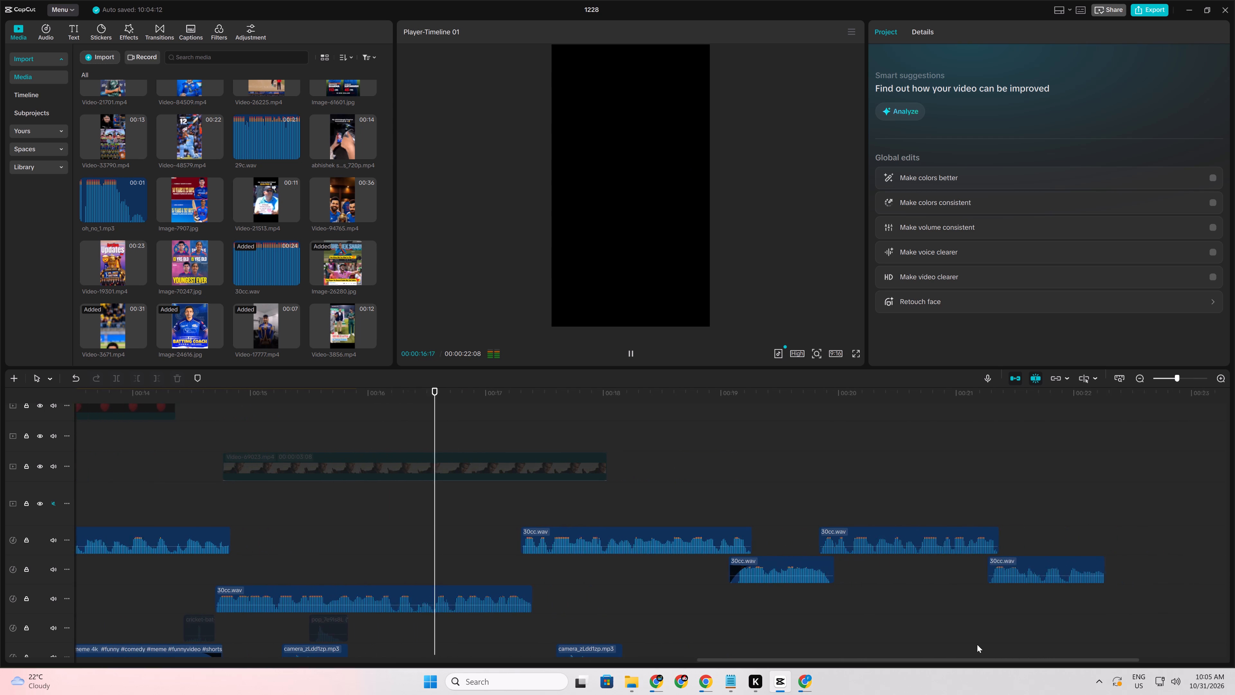
drag(977, 644, 983, 644)
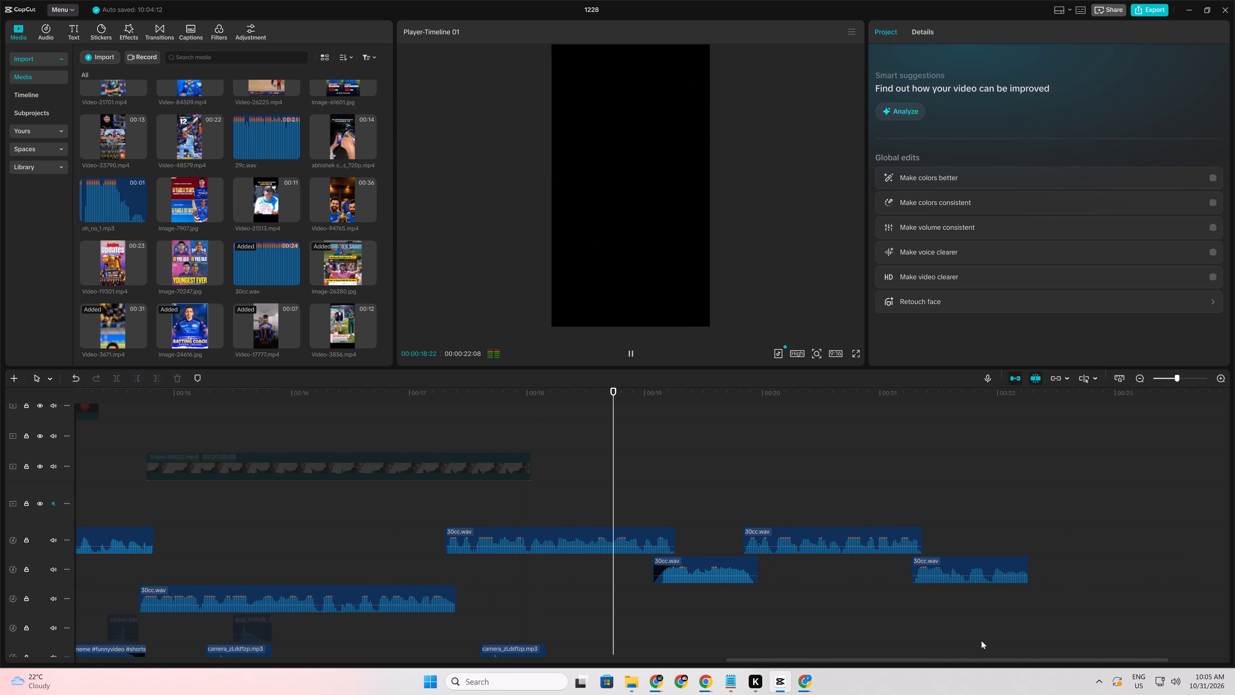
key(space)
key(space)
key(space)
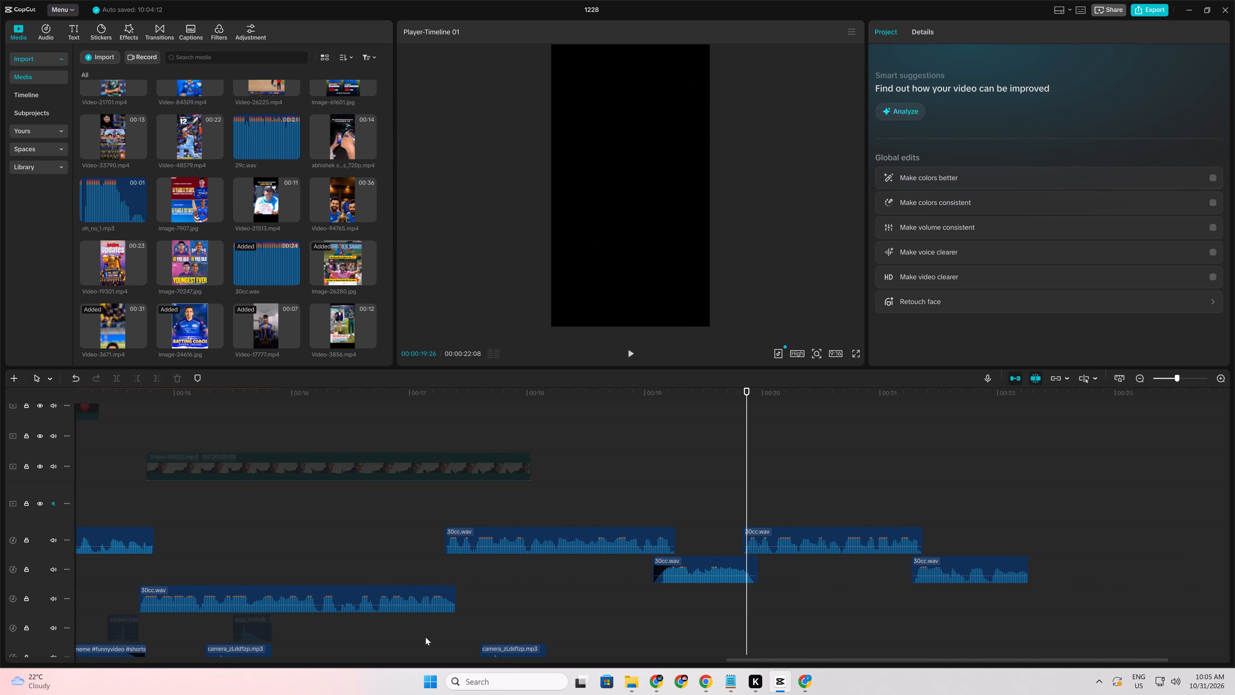
click(103, 578)
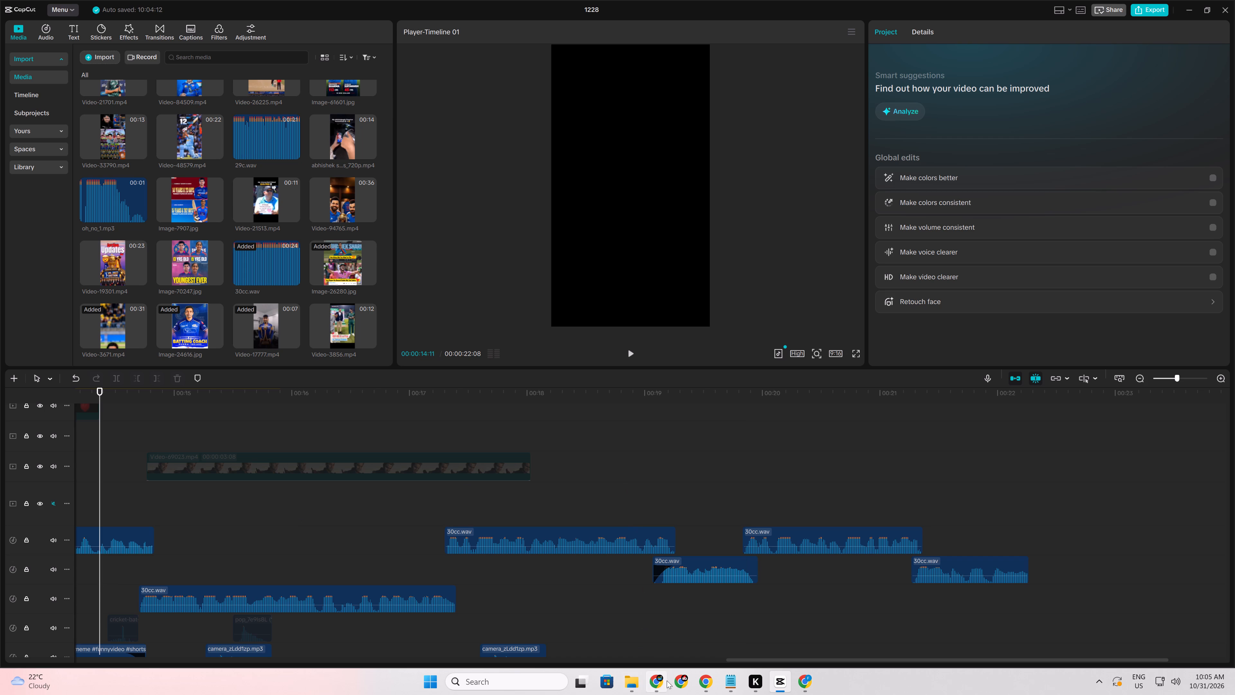
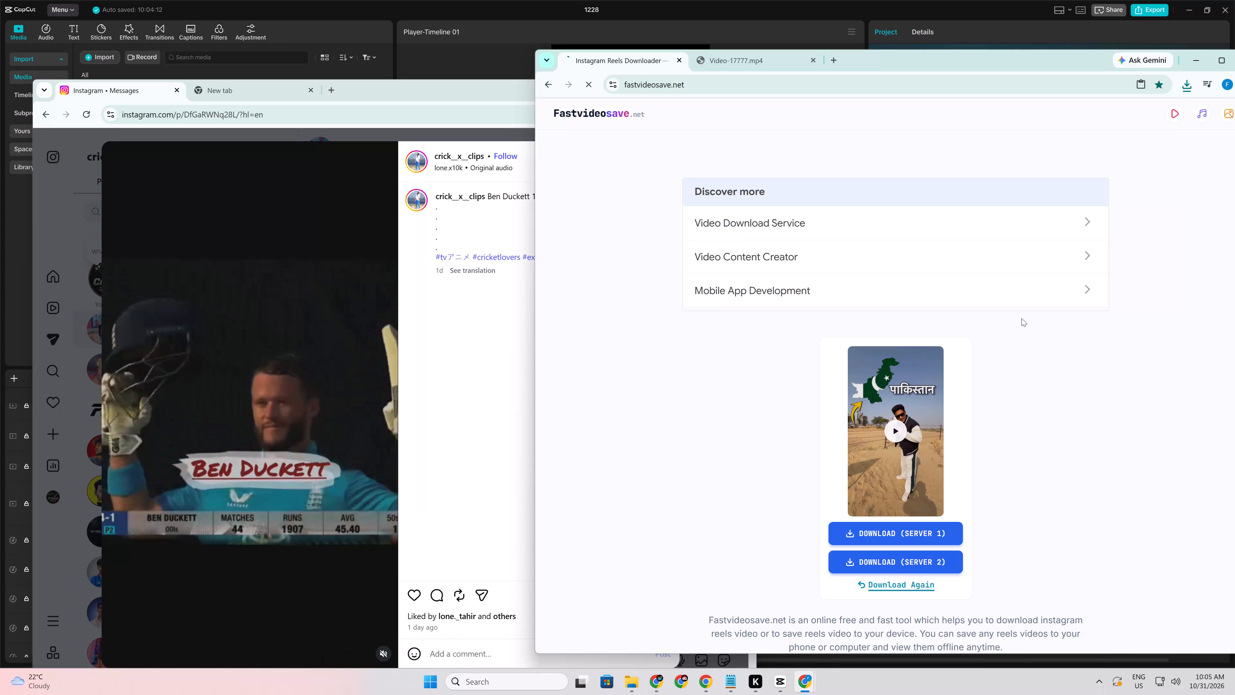
Start another download on fastvideosave.net by returning to the empty Instagram reel link form.
click(890, 585)
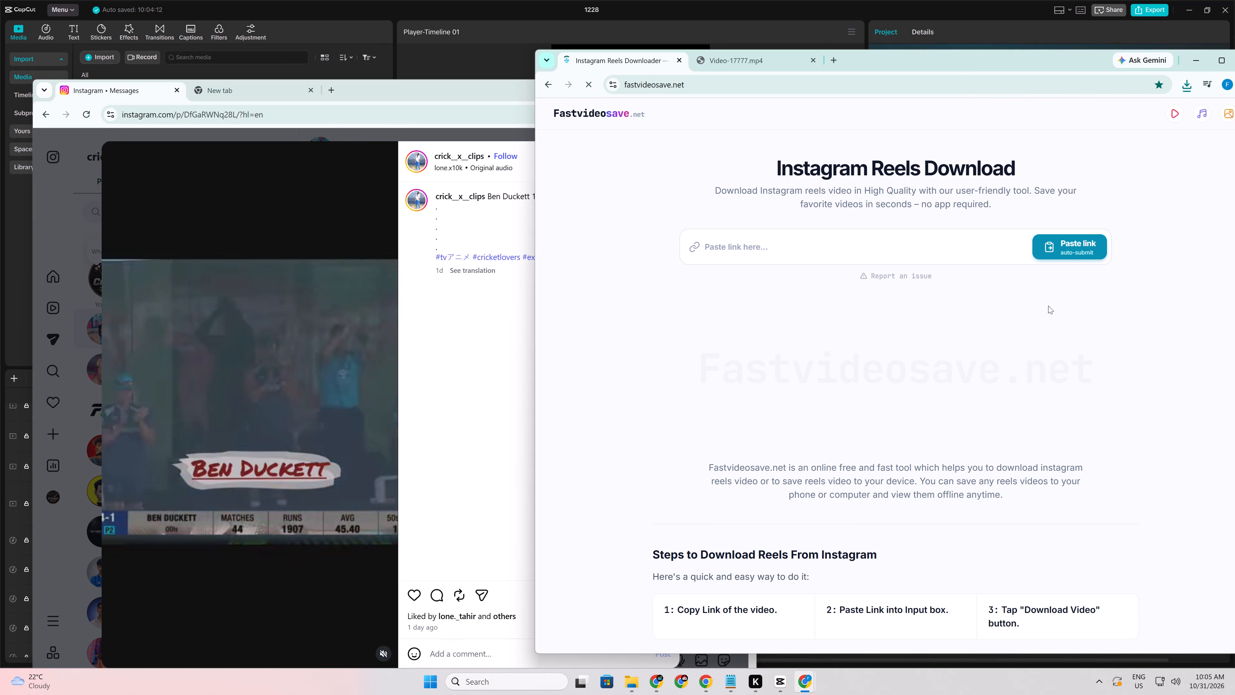
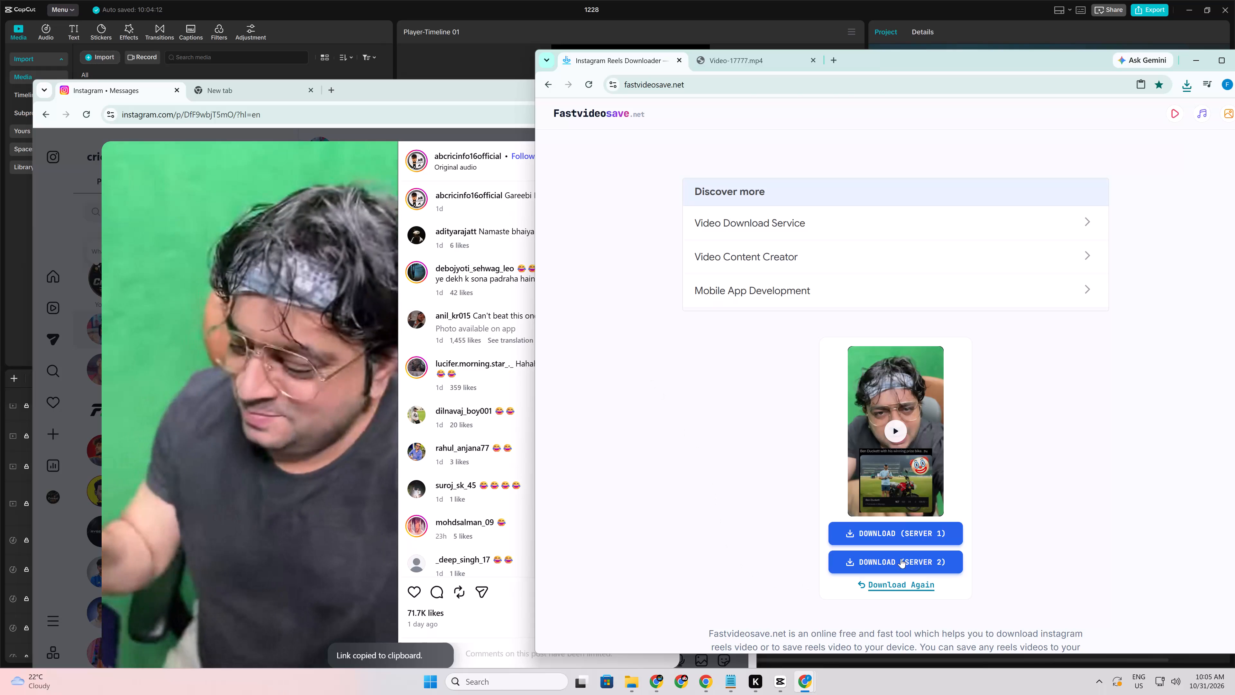
Download the fetched Instagram reel of the man in front of a green background from Server 1.
click(909, 533)
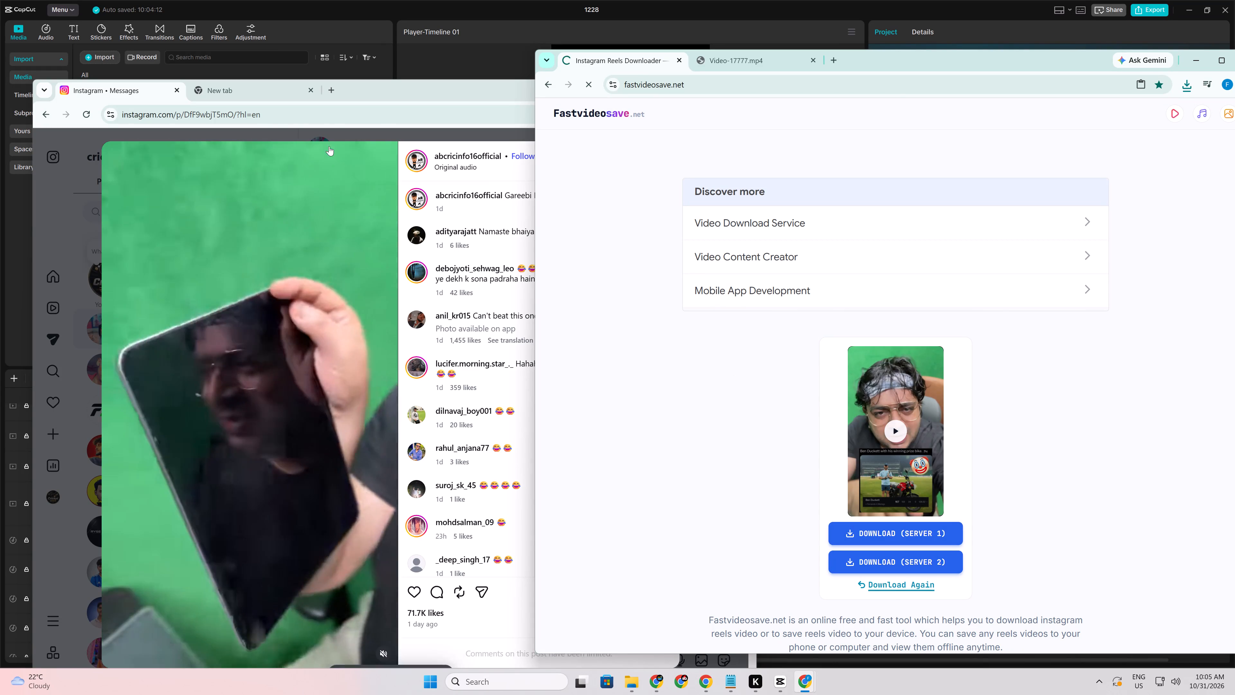
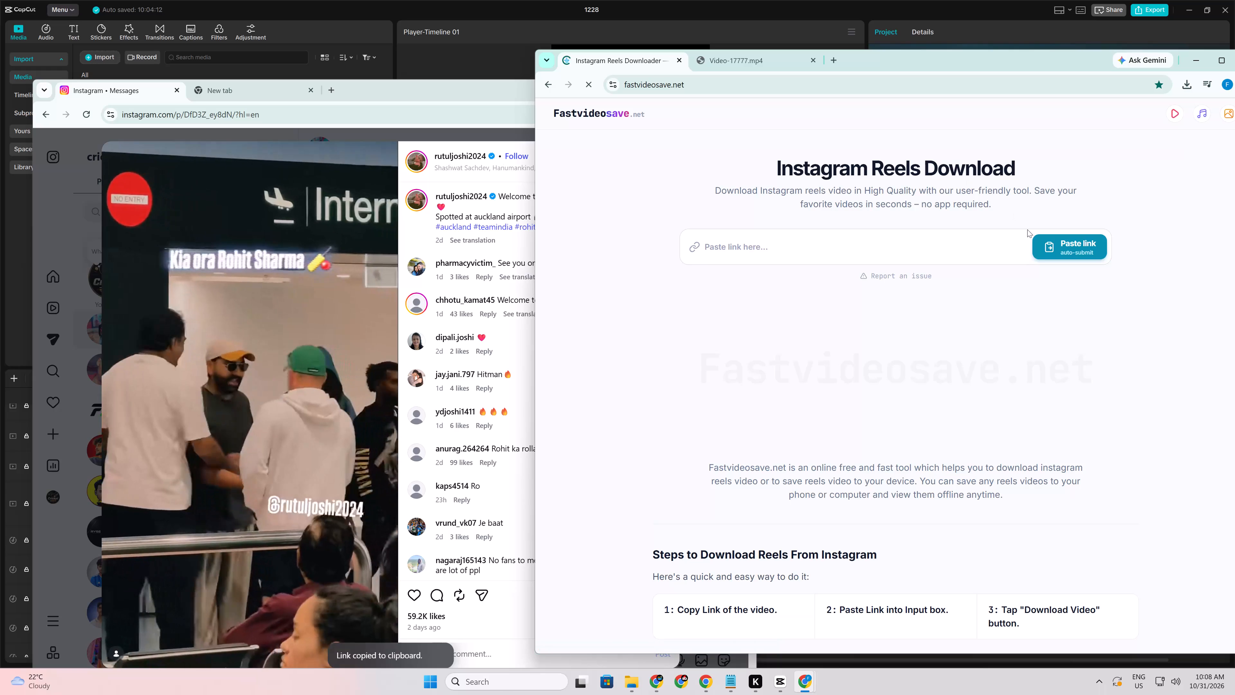
Submit the copied link of the Rohit Sharma Auckland airport reel to fastvideosave.net and download the video from Server 1.
click(1048, 247)
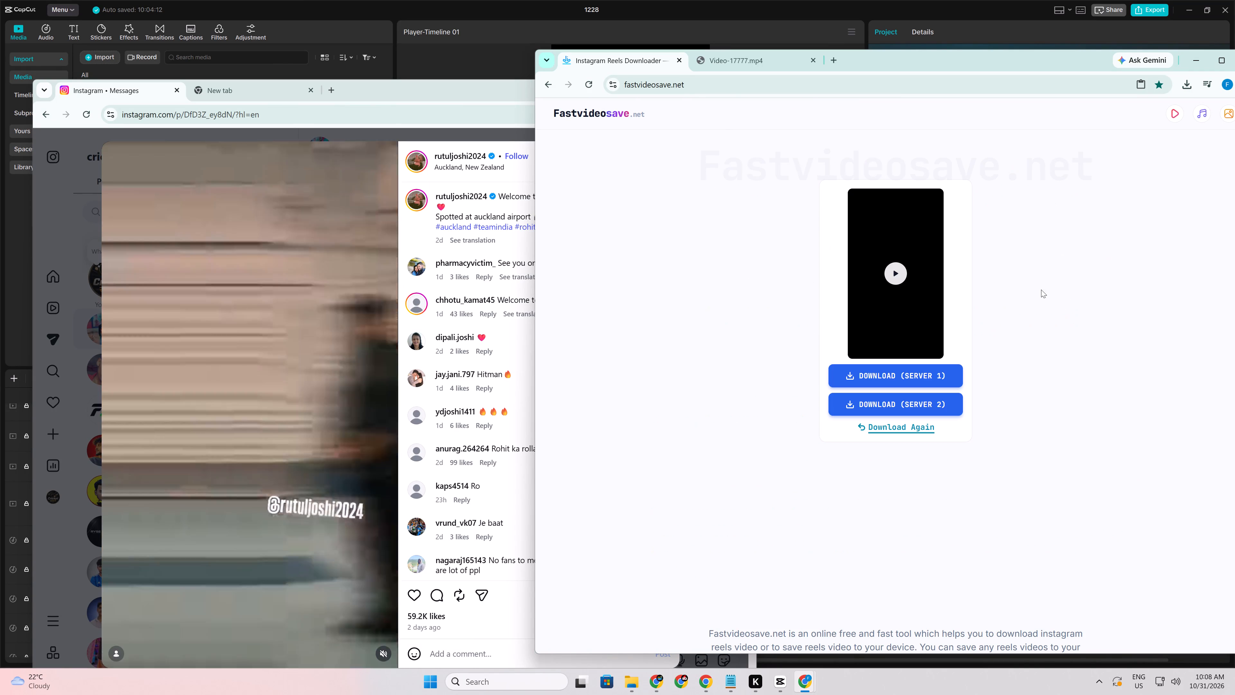
click(935, 375)
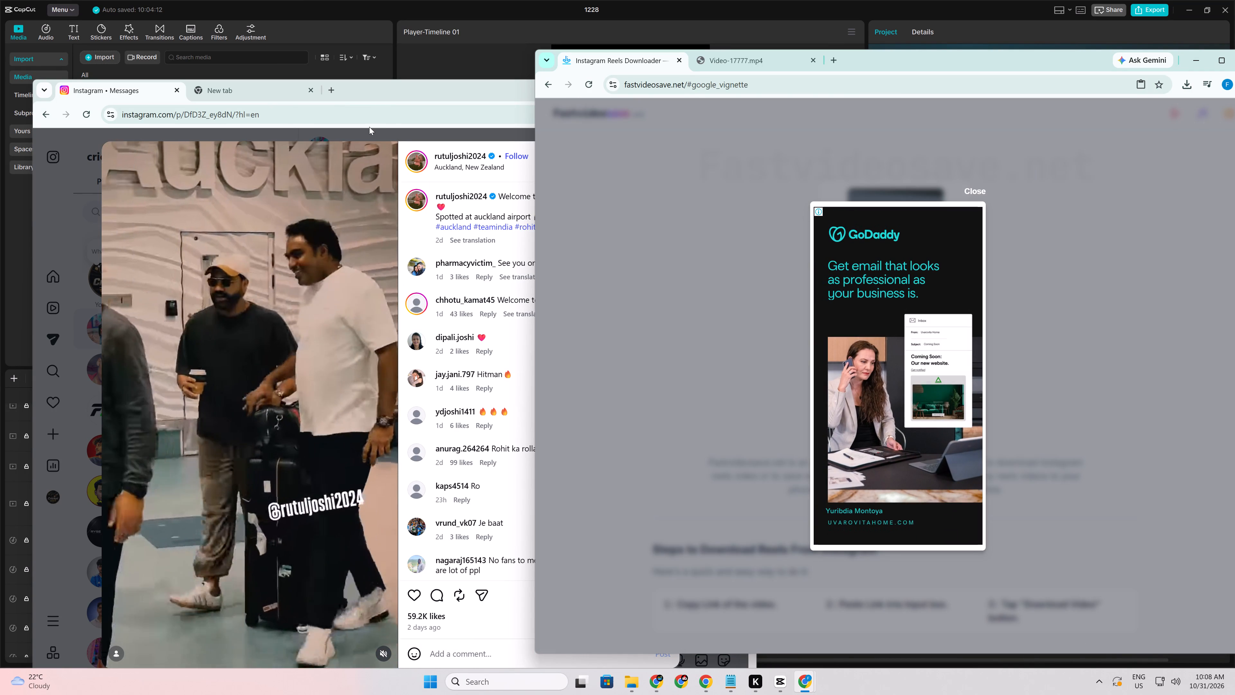
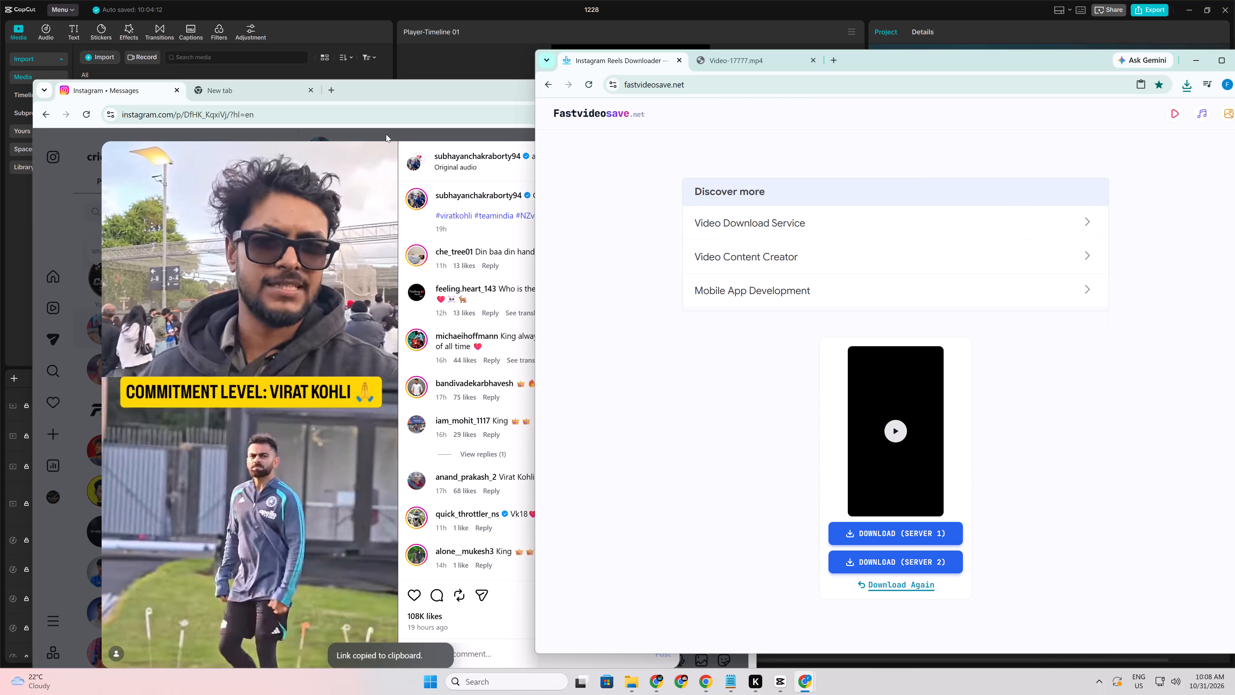
Download the fetched Virat Kohli commitment-level reel from fastvideosave.net using Server 1.
click(876, 537)
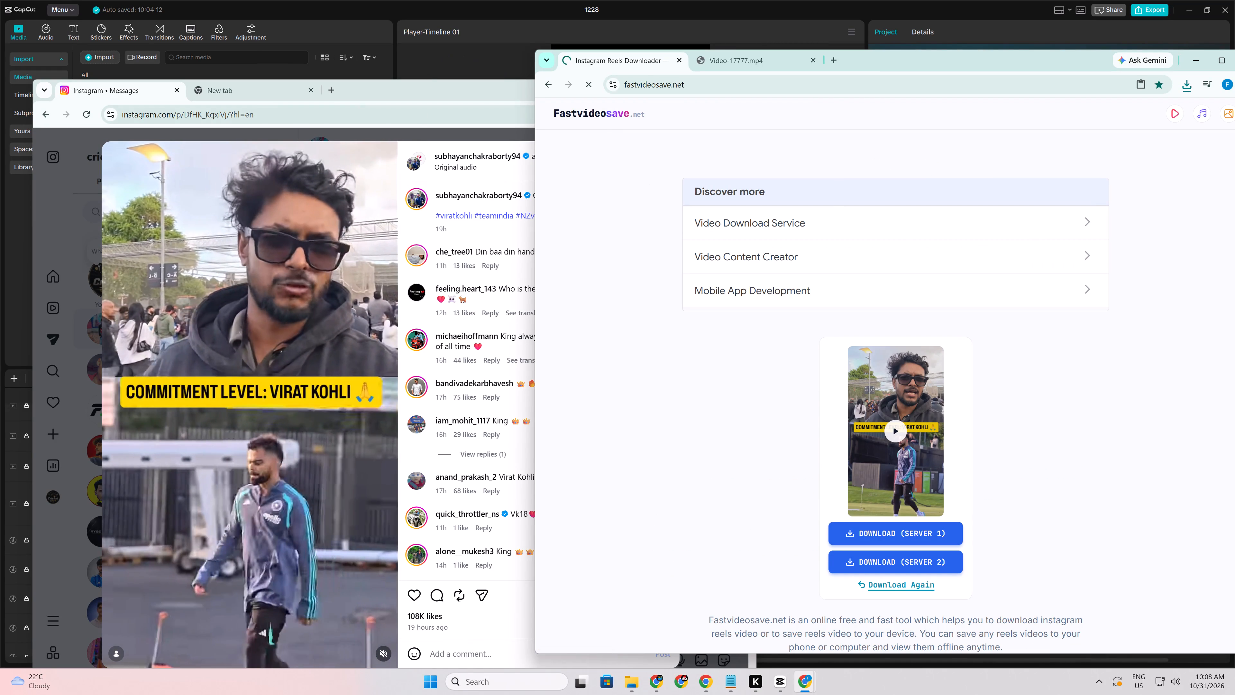
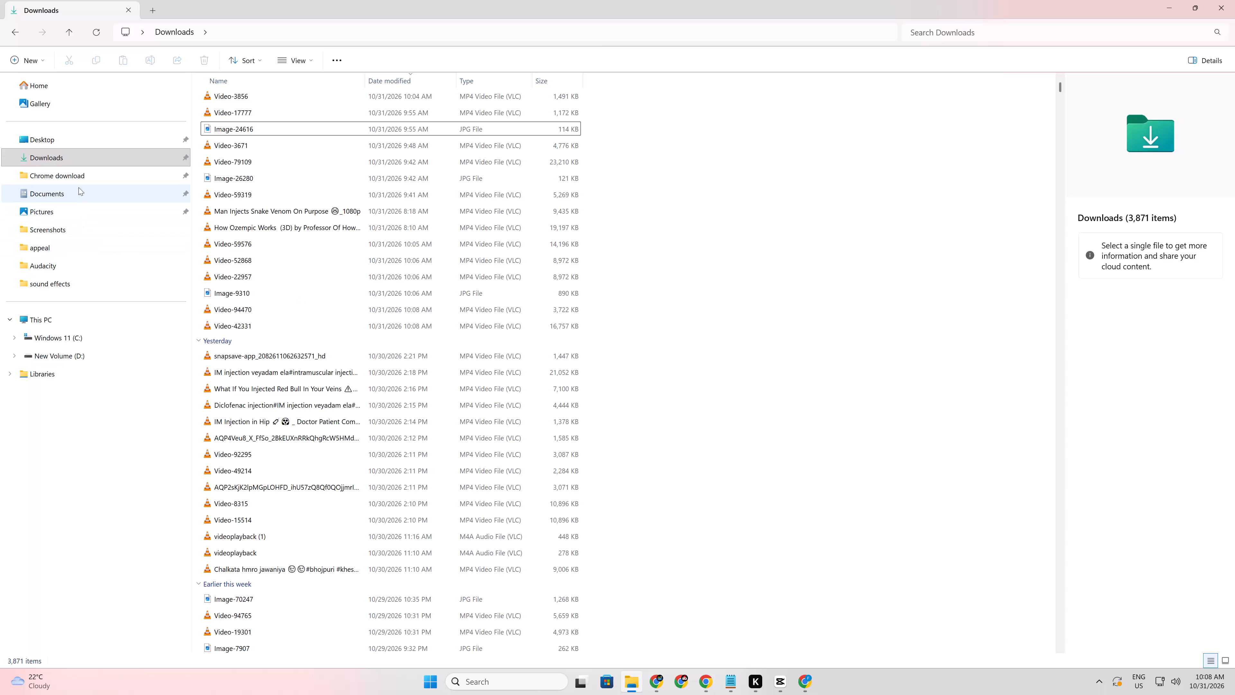
Import the ten newest Downloads files, from Video-42331 through Video-3671, into the CapCut project's media library.
click(80, 154)
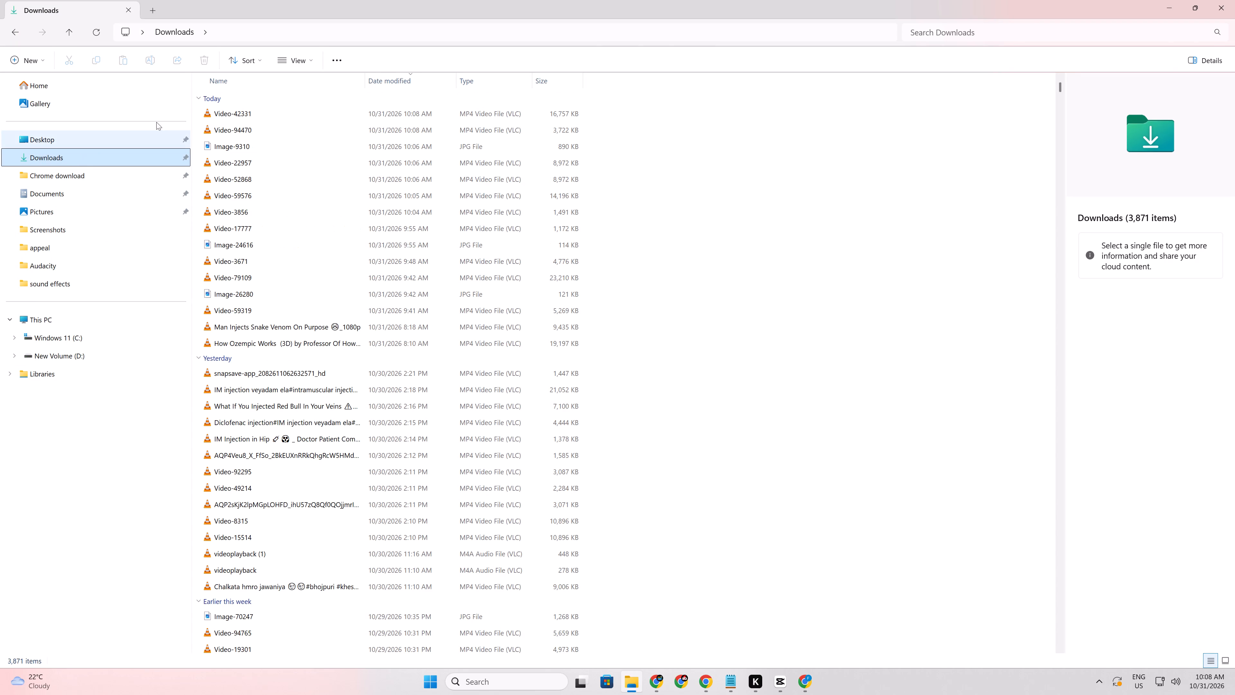
drag(196, 115, 255, 257)
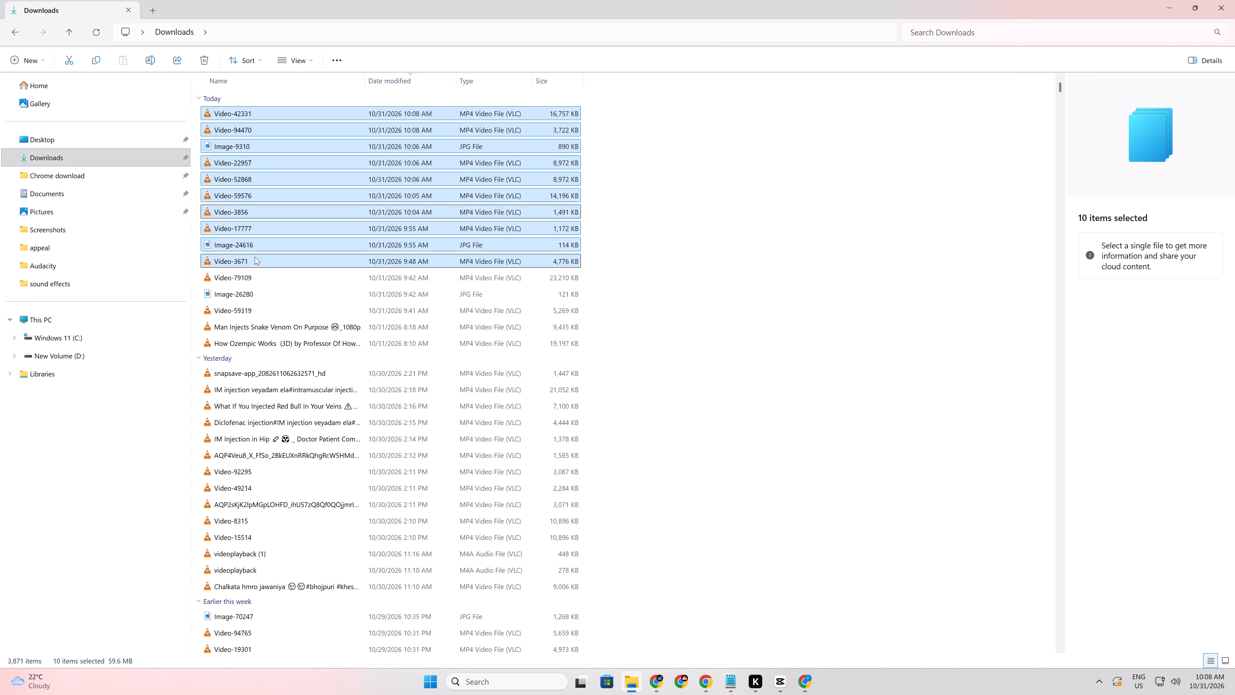
drag(257, 262, 732, 670)
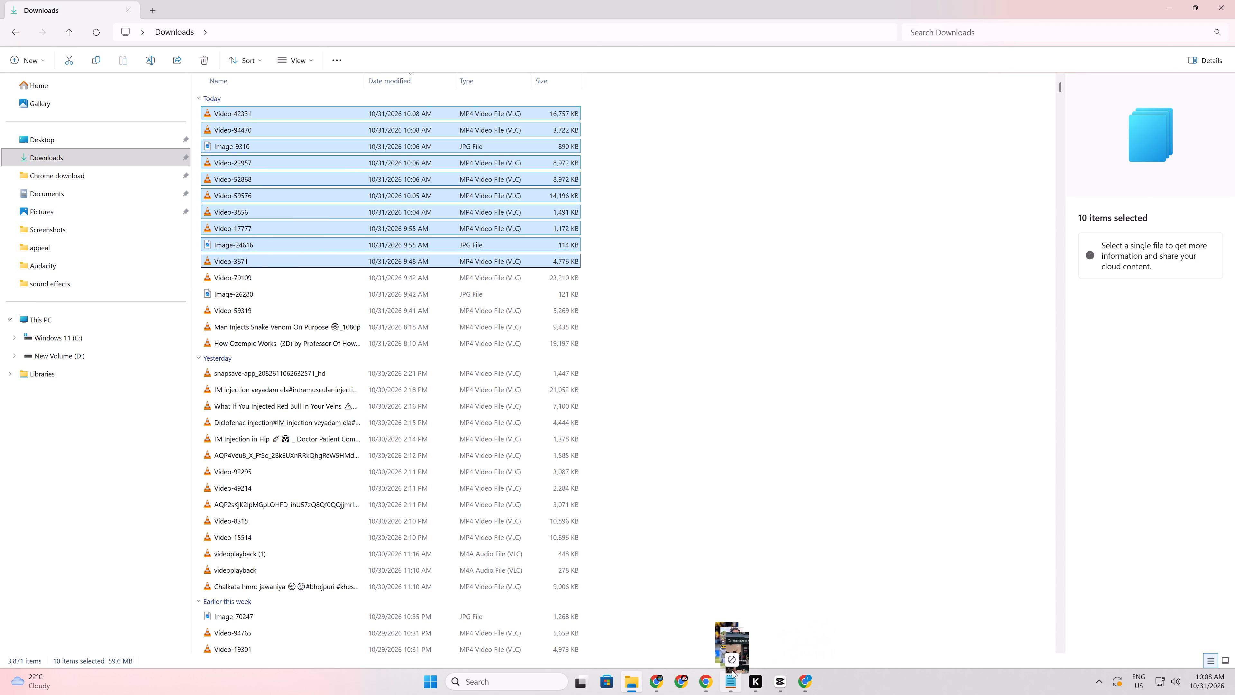
drag(732, 670, 328, 261)
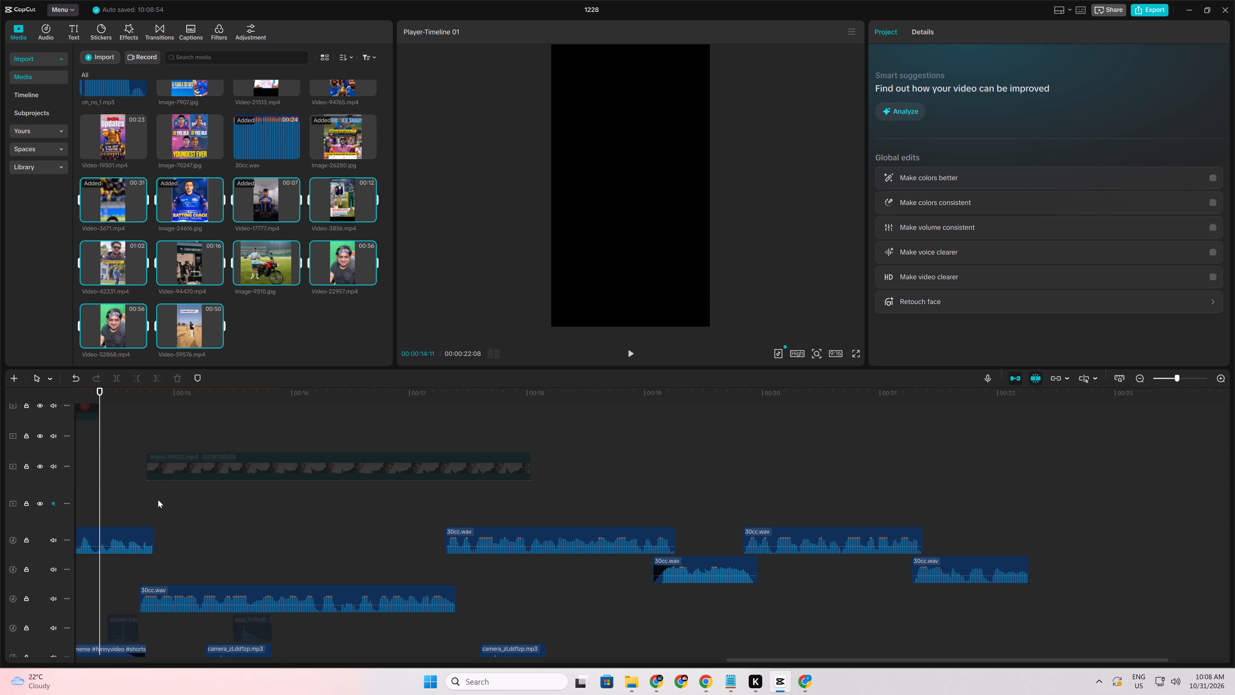
Replay the timeline from the start past Image-24616.jpg to check the placed clips against the voice.
click(160, 494)
drag(160, 494, 0, 477)
key(space)
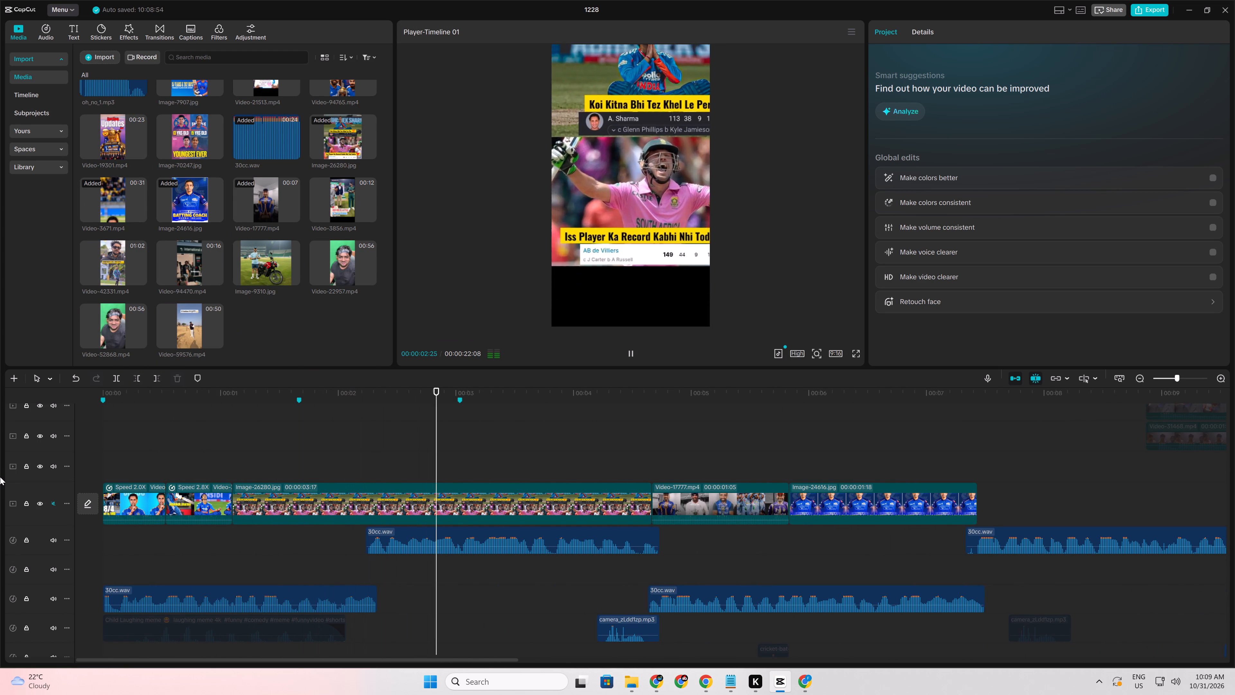
key(space)
key(space)
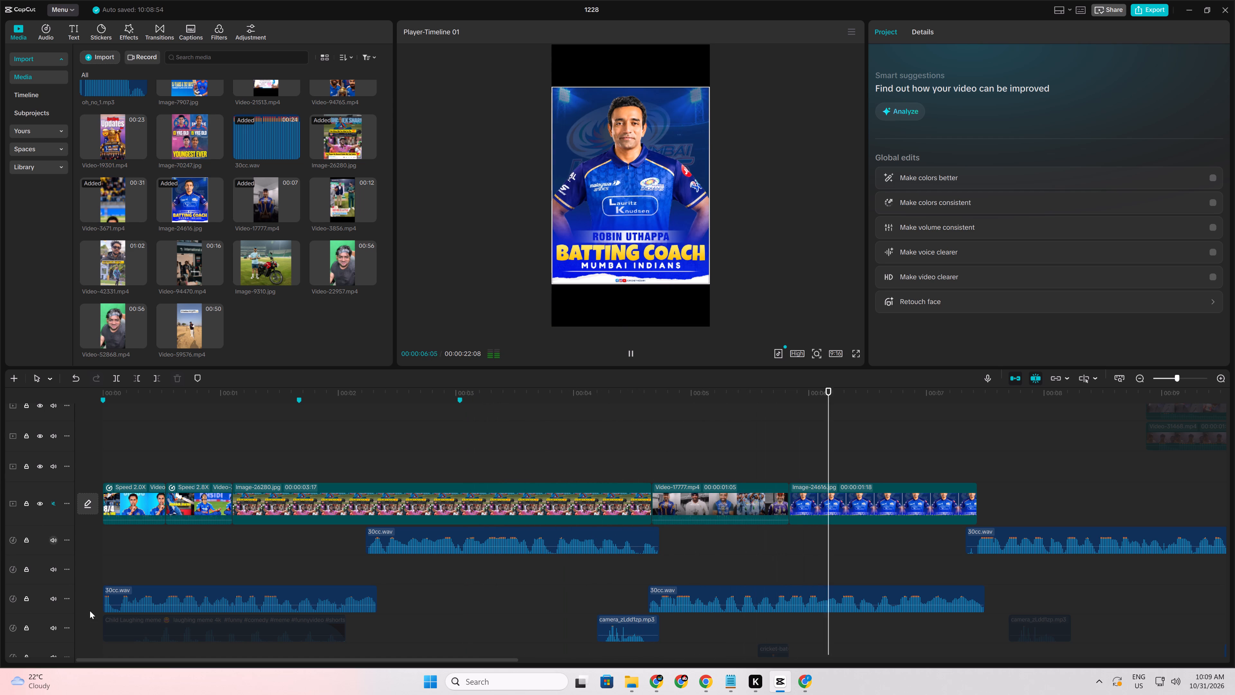
drag(317, 659, 518, 678)
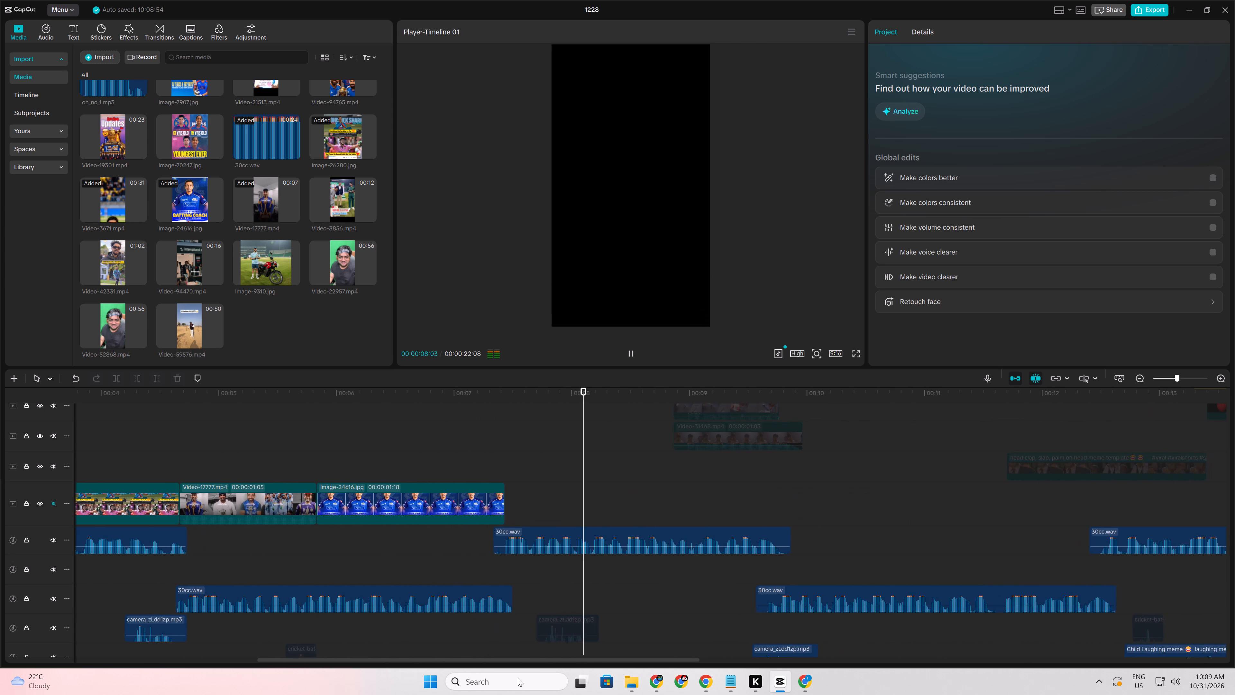
drag(518, 678, 575, 683)
click(264, 568)
key(space)
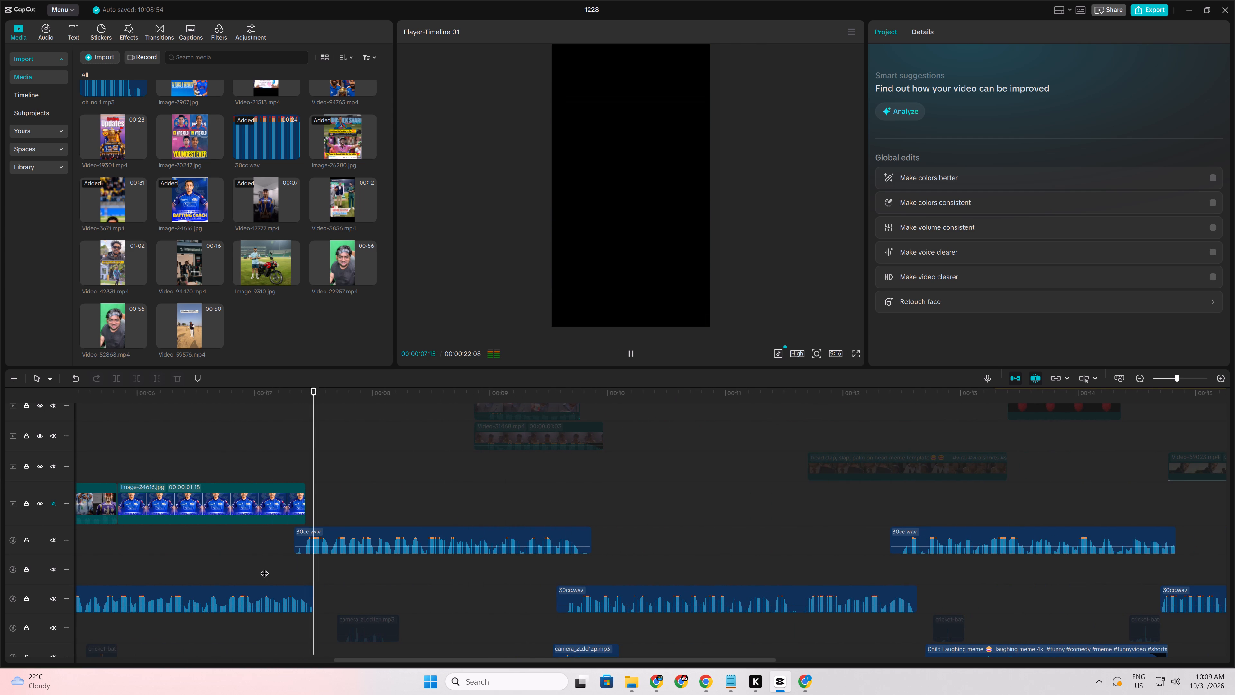
key(space)
key(space)
key(space)
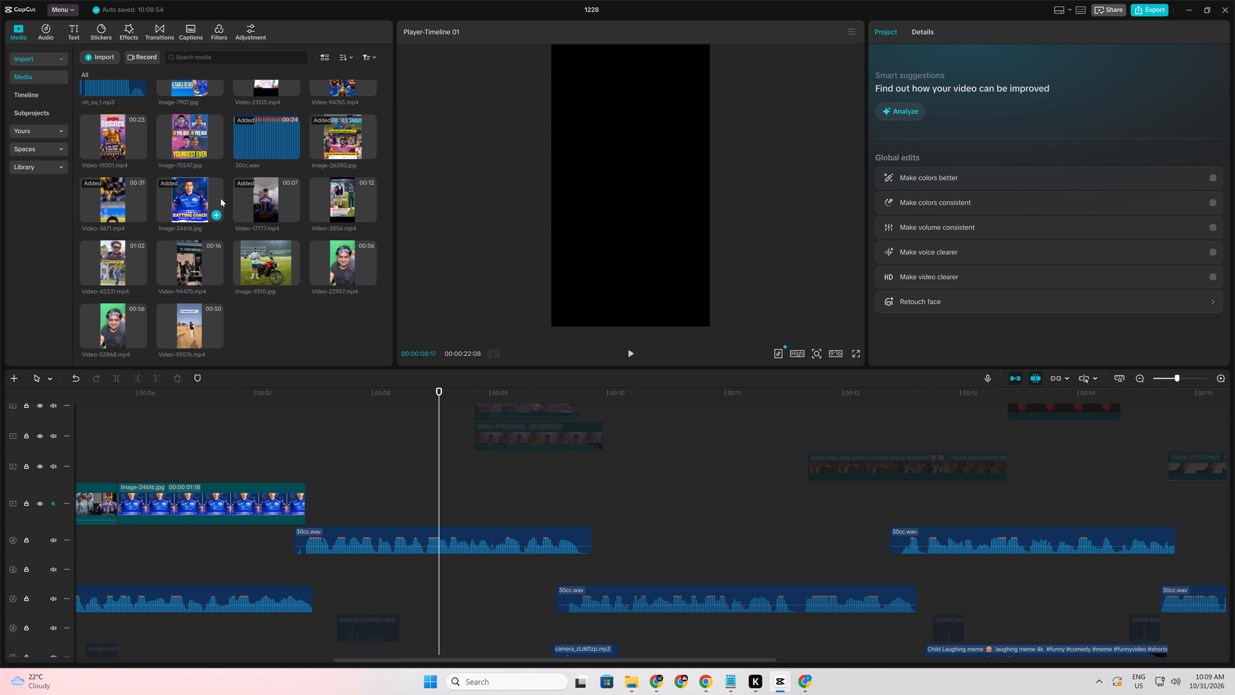
Place Video-59576.mp4 on the main track directly after Image-24616.jpg.
drag(193, 316, 317, 483)
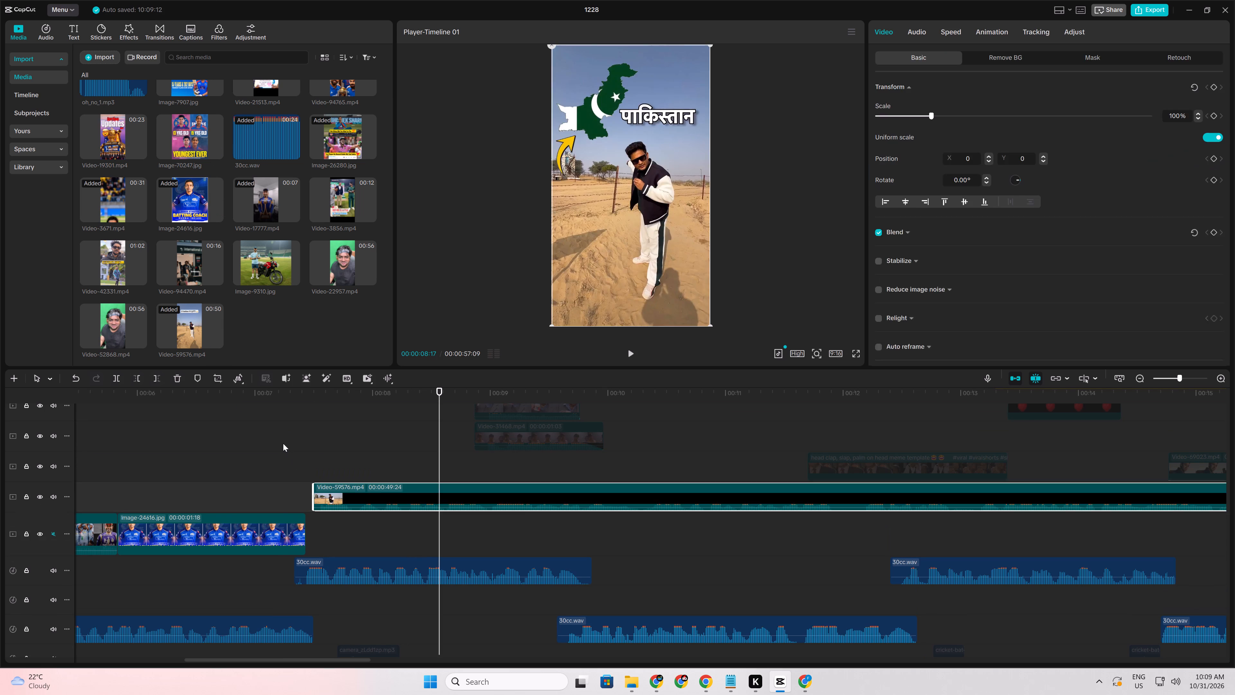
click(283, 443)
drag(330, 500, 333, 537)
click(290, 455)
Trim the end of Video-59576.mp4 at about 00:00:08:20, leaving it 00:00:01:07 long.
key(space)
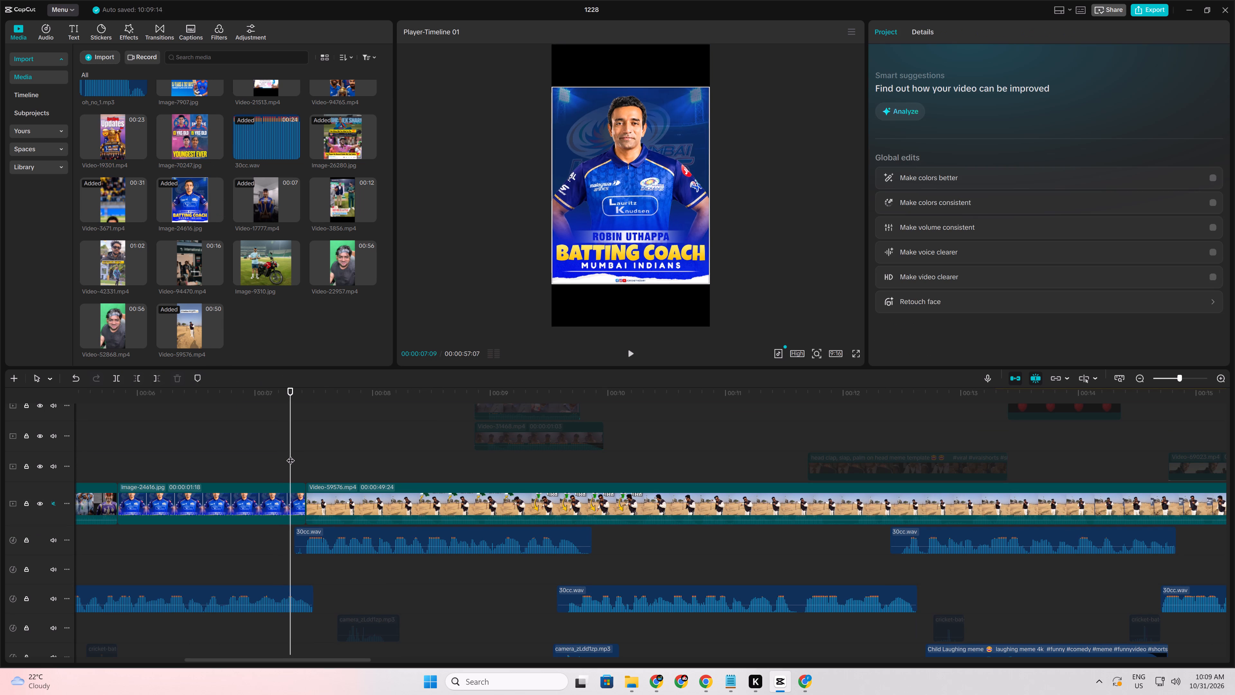
key(space)
key(space)
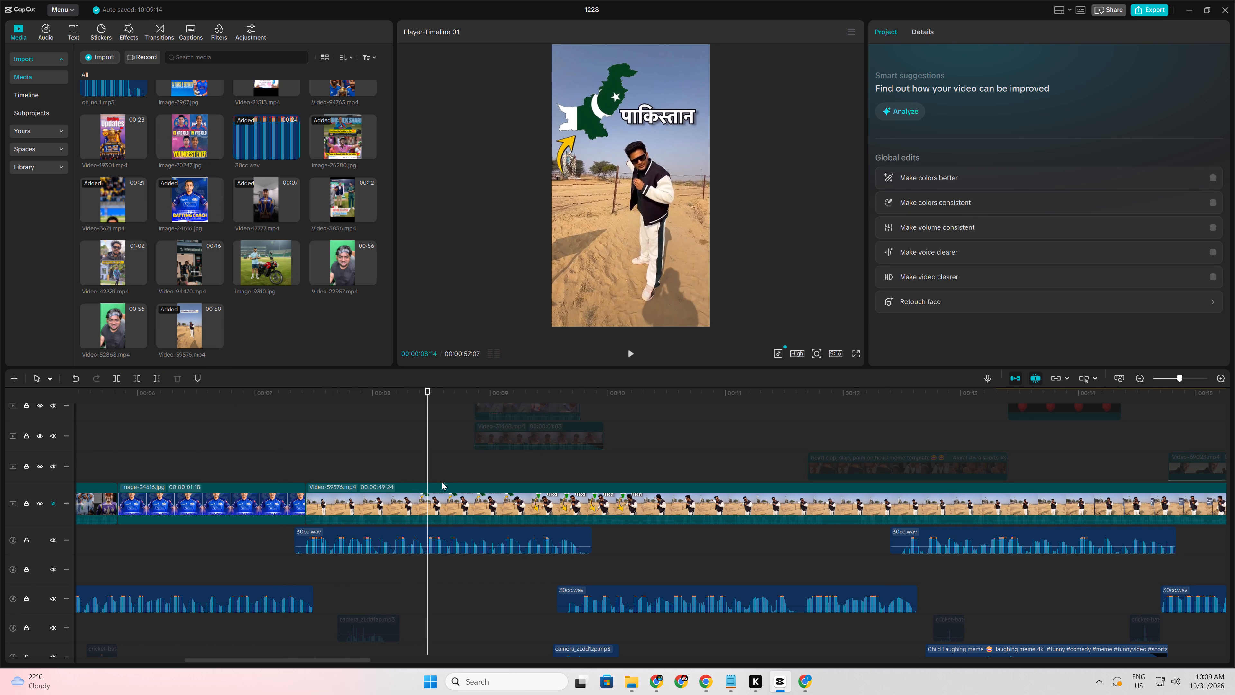
key(space)
click(447, 469)
drag(447, 469, 453, 469)
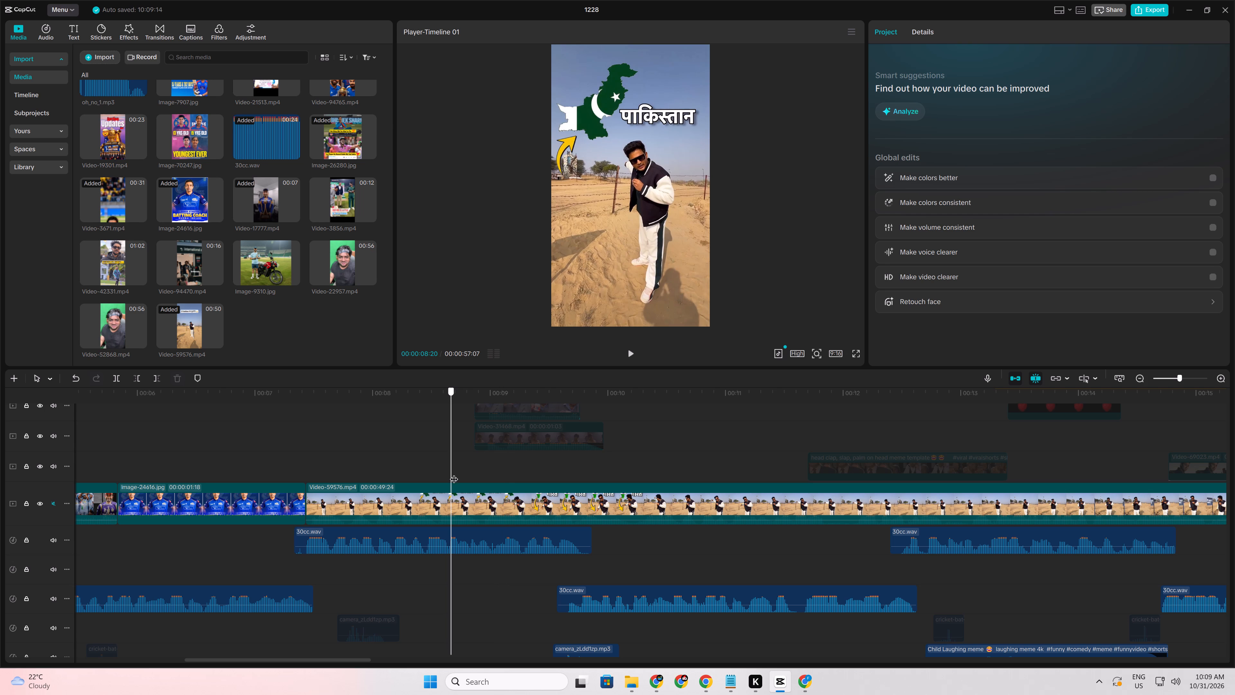
click(462, 504)
key(w)
Replay the timeline over the trimmed Video-59576.mp4 and the voice following it to check the timing.
click(290, 451)
key(space)
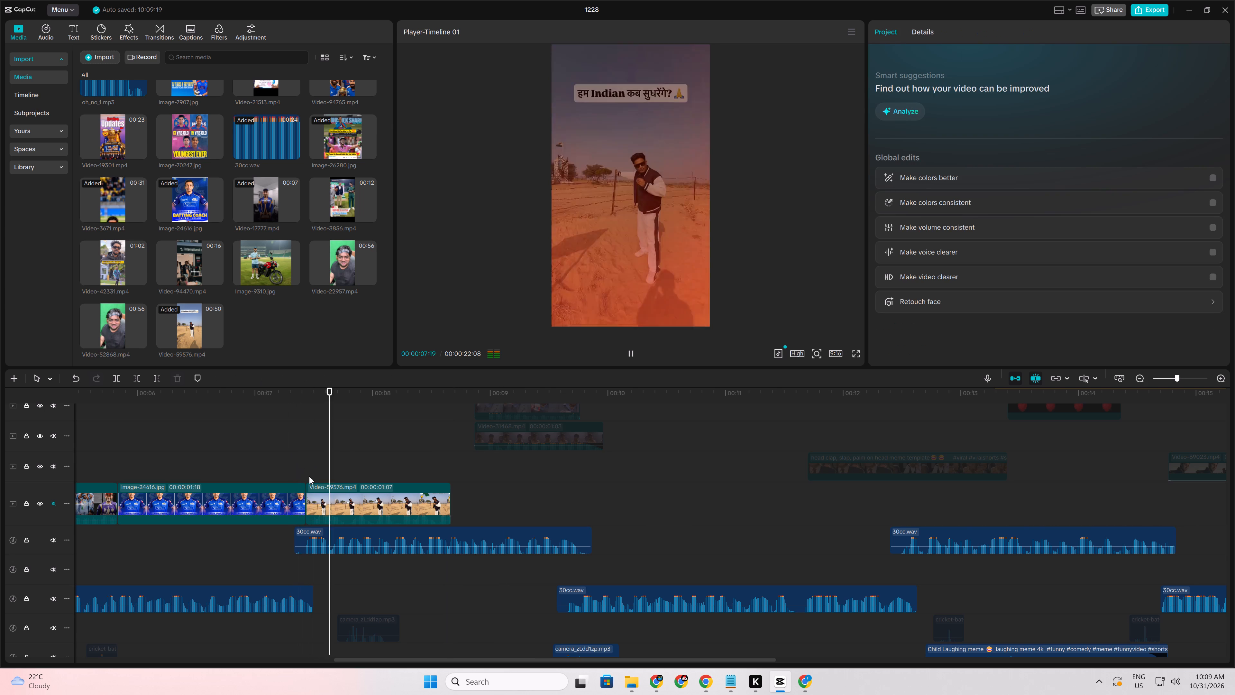
key(space)
key(space)
key(space)
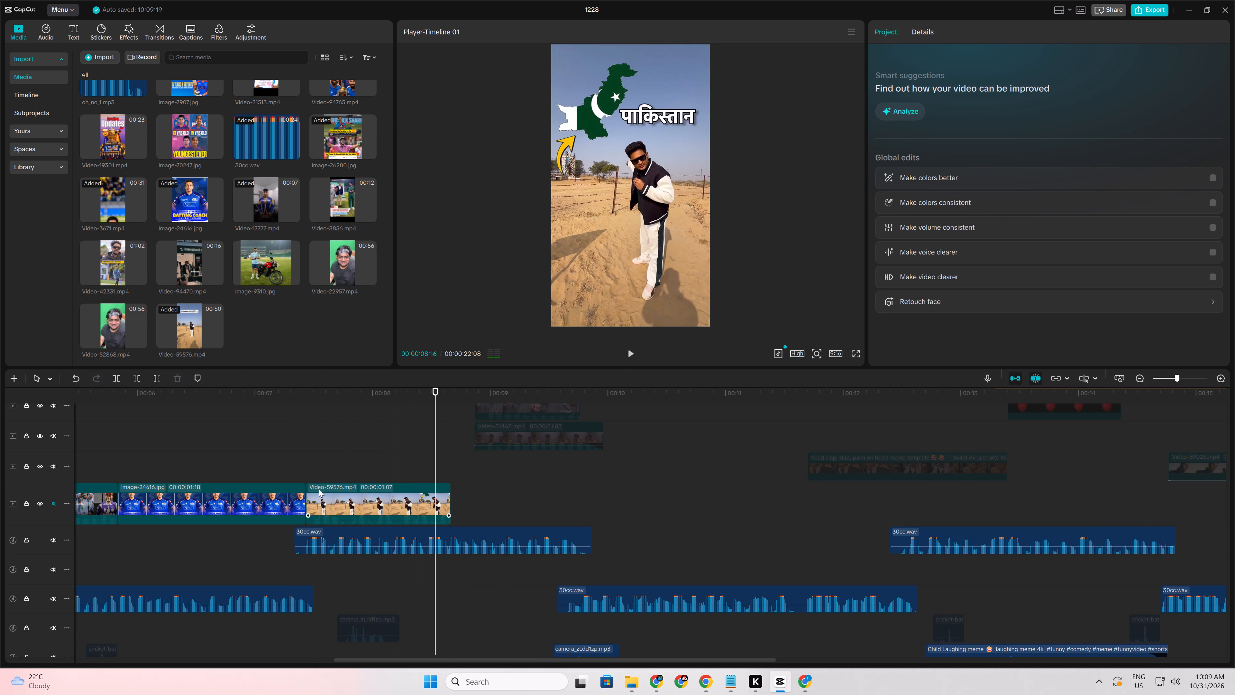
key(space)
key(space)
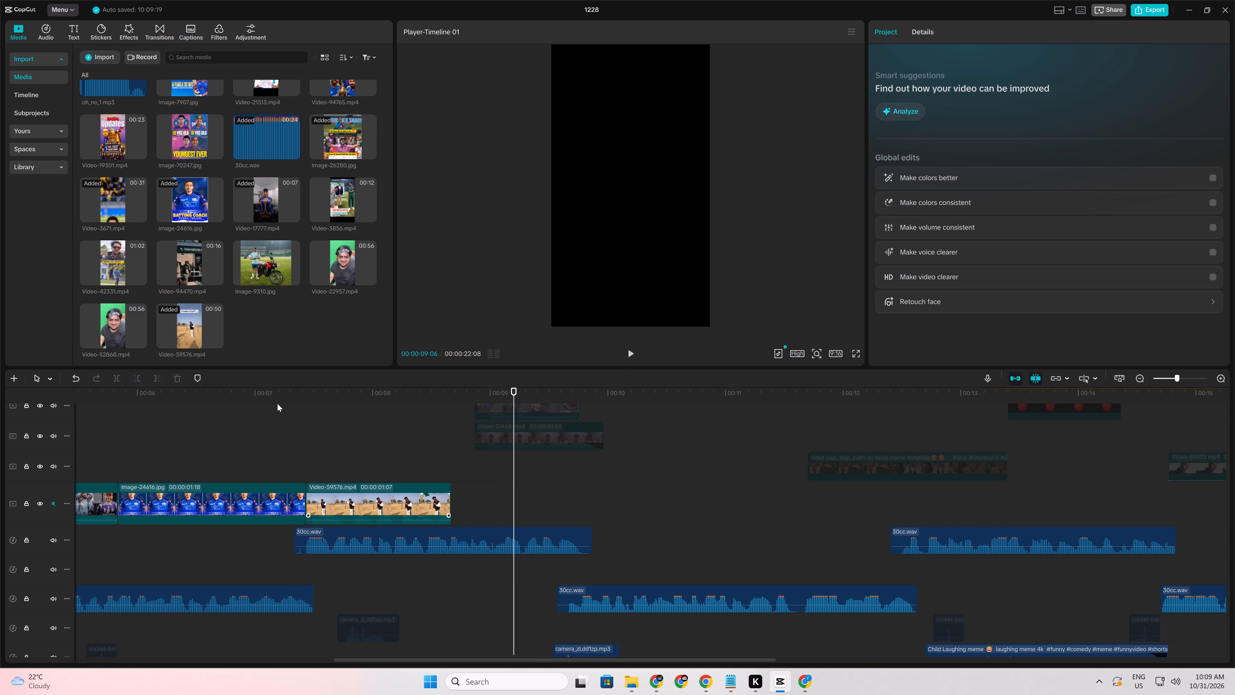
Place Video-22957.mp4 on the main track directly after Video-59576.mp4 and trim off its opening moments.
drag(332, 270, 451, 514)
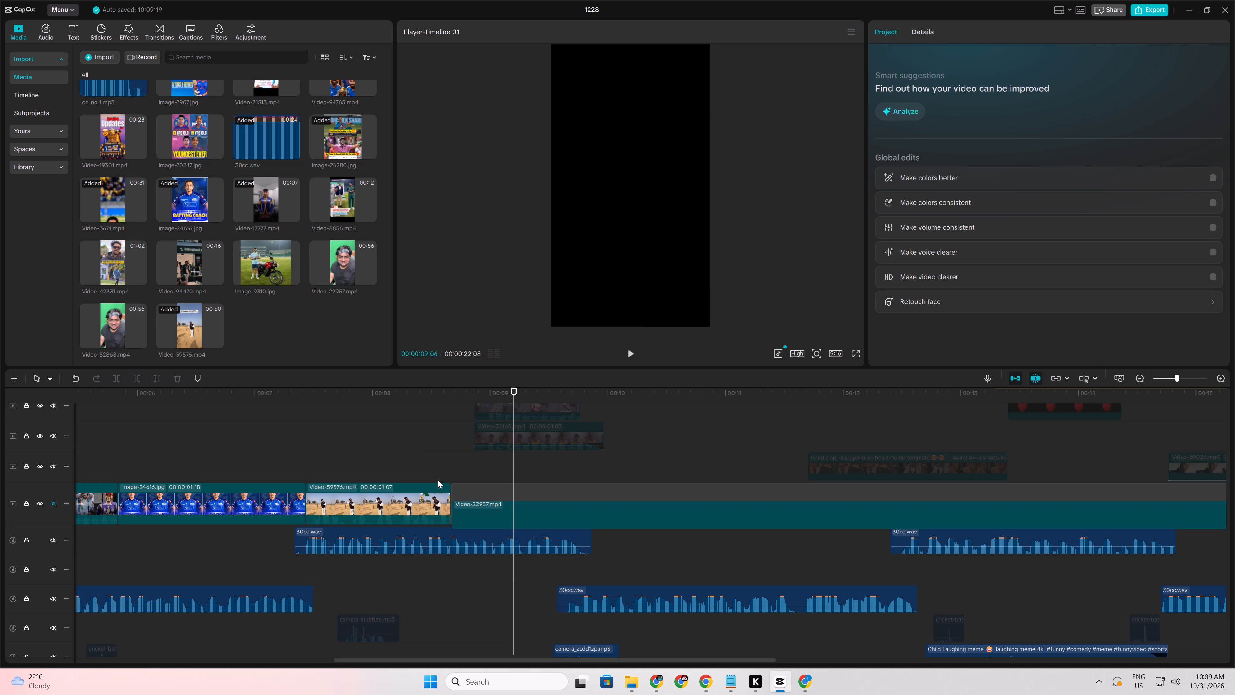
click(424, 453)
drag(424, 453, 691, 498)
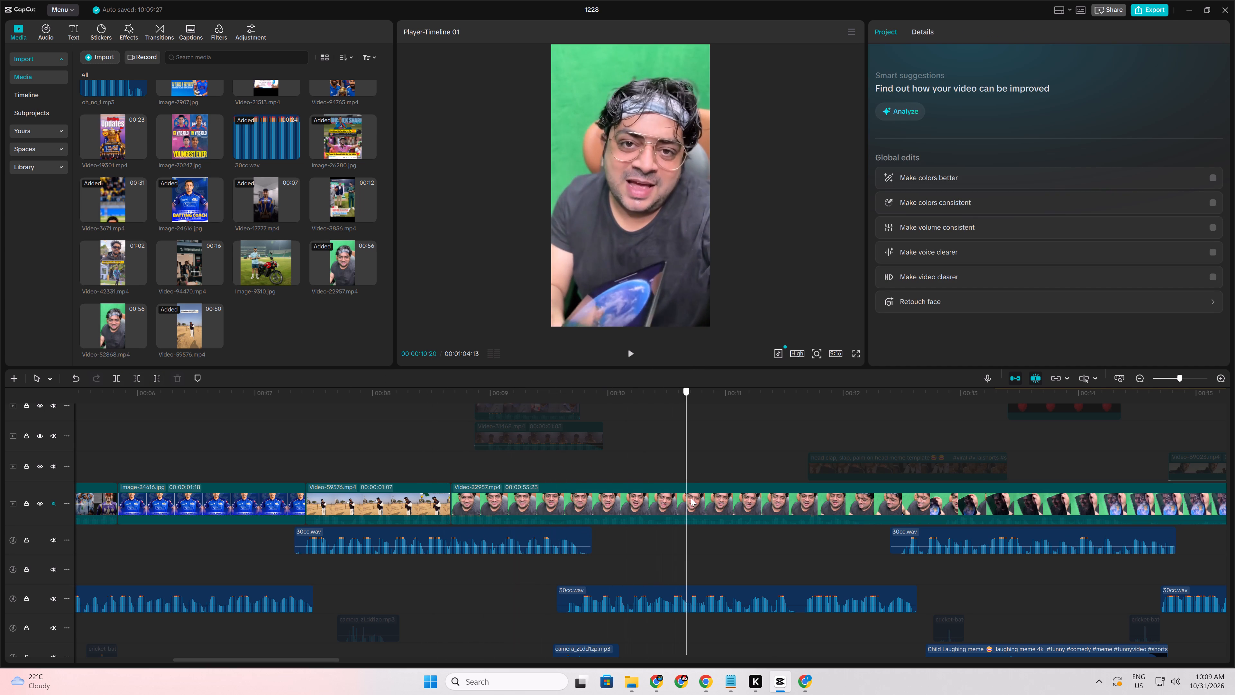
drag(691, 498, 525, 502)
click(525, 502)
key(q)
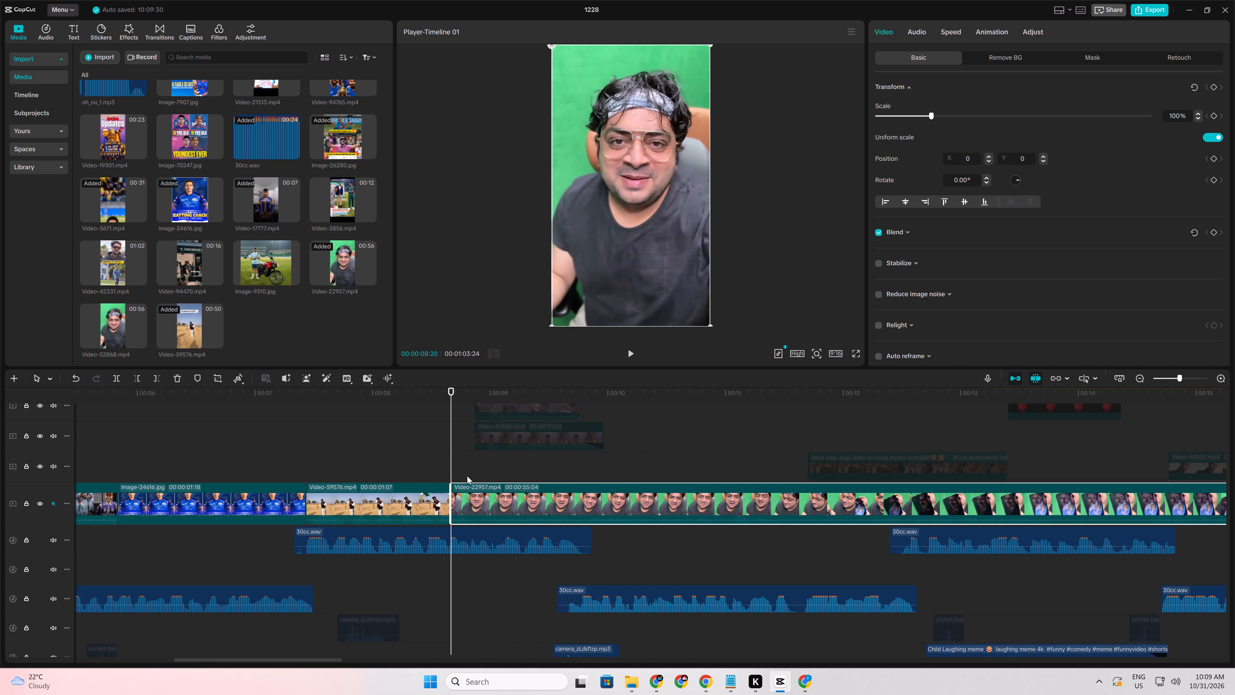
Split Video-22957.mp4 at about 00:00:10:11.
click(450, 472)
drag(450, 472, 652, 468)
click(645, 495)
key(ctrl+b)
Set the speed of the first Video-22957.mp4 piece to 1.60x and replay it against the voice.
click(627, 503)
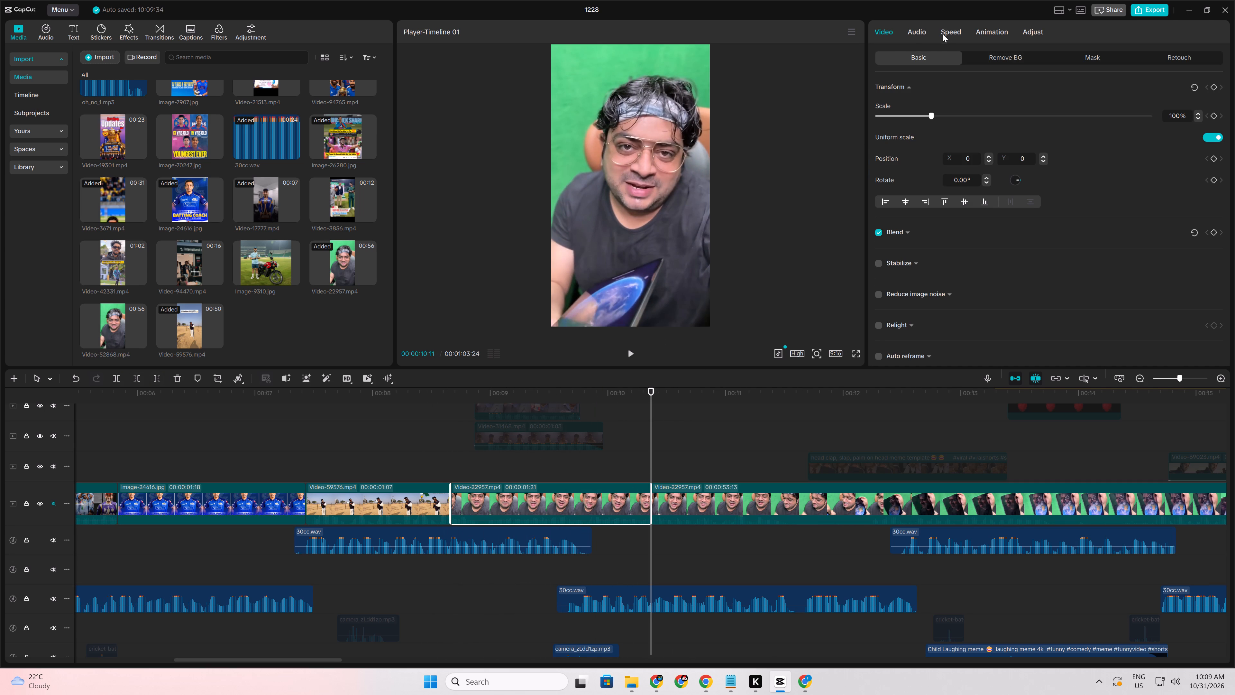
click(956, 31)
click(970, 101)
drag(426, 599, 422, 599)
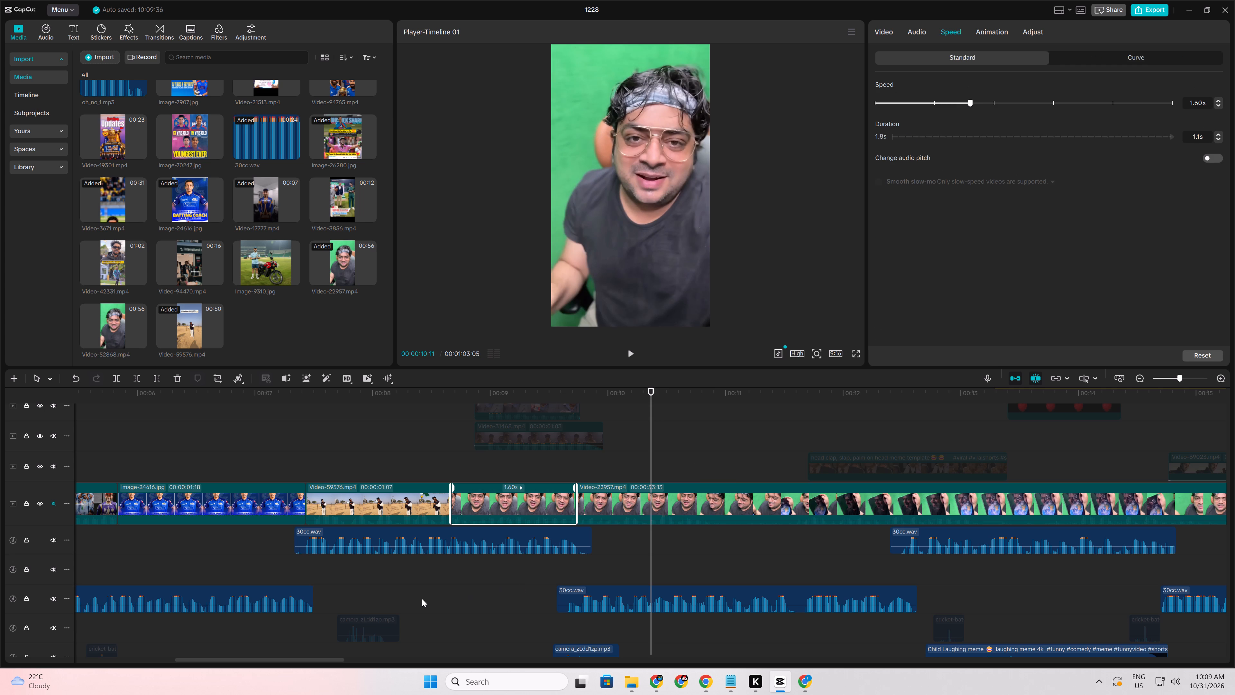
drag(422, 599, 421, 599)
key(space)
key(space)
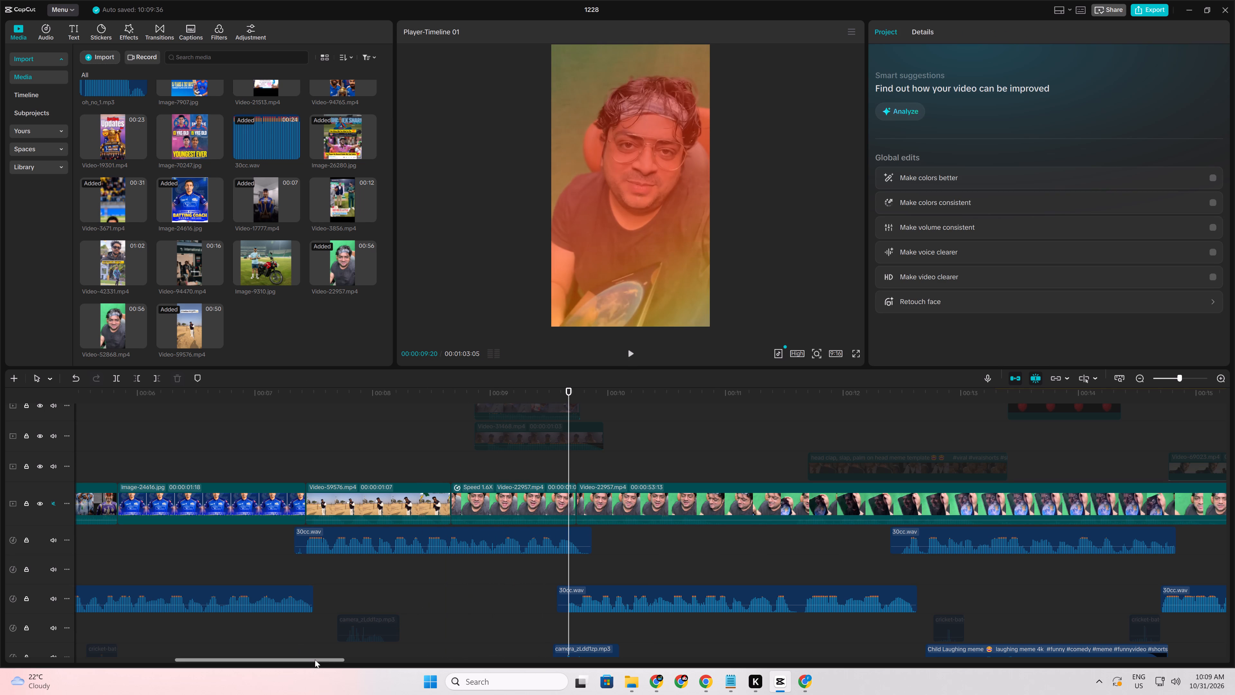
Trim the start of the second Video-22957.mp4 piece to the part showing the Ben Duckett prize bike overlay, leaving it 00:00:40:00 long.
drag(315, 660, 362, 661)
ctrl+scroll(306, 521, down, 4)
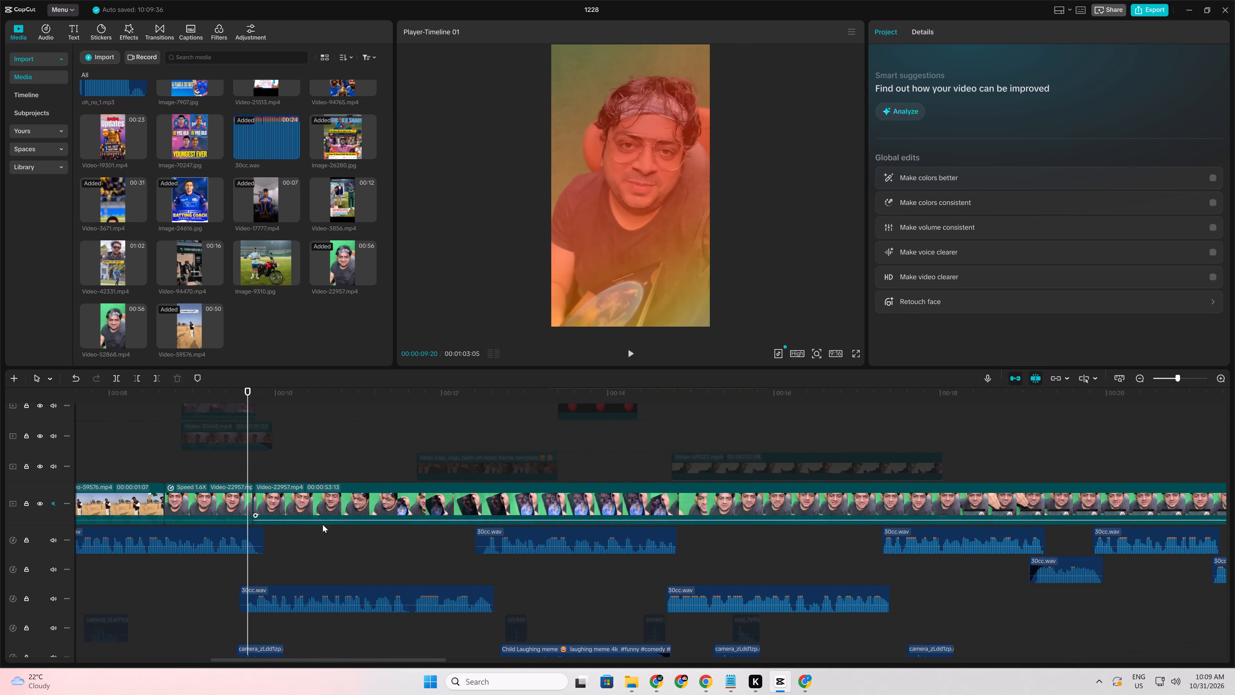
ctrl+scroll(323, 524, down, 11)
ctrl+scroll(570, 550, down, 6)
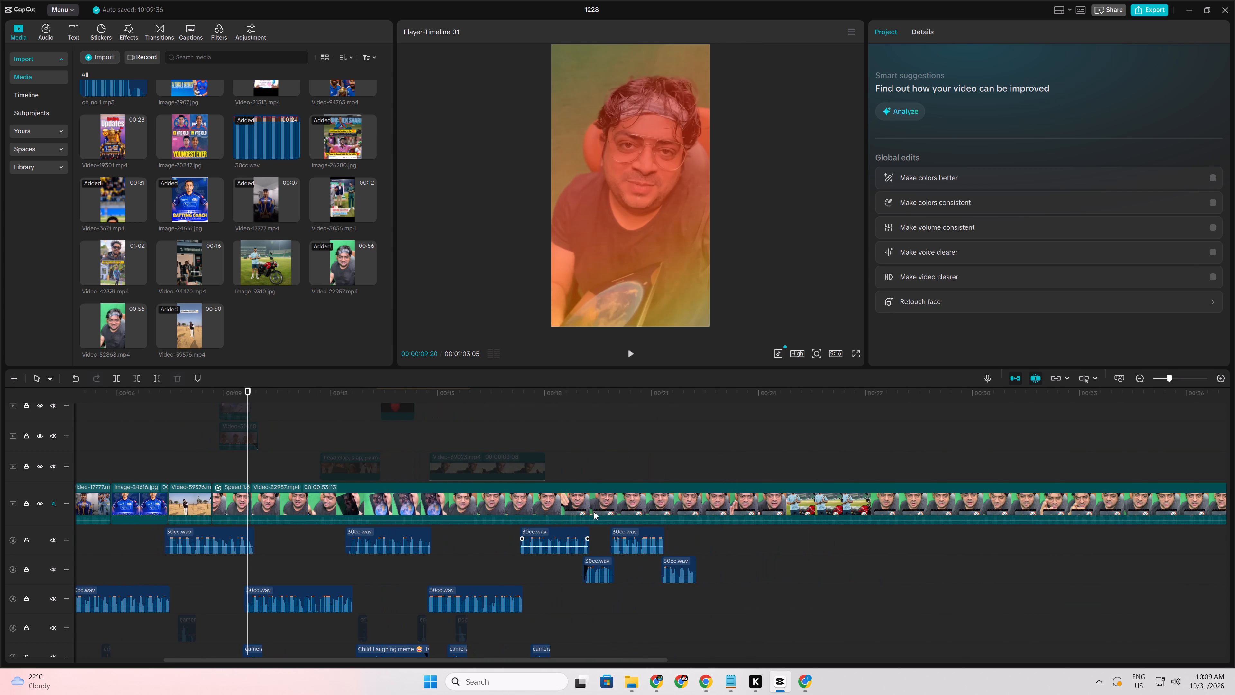
click(732, 413)
drag(732, 413, 709, 430)
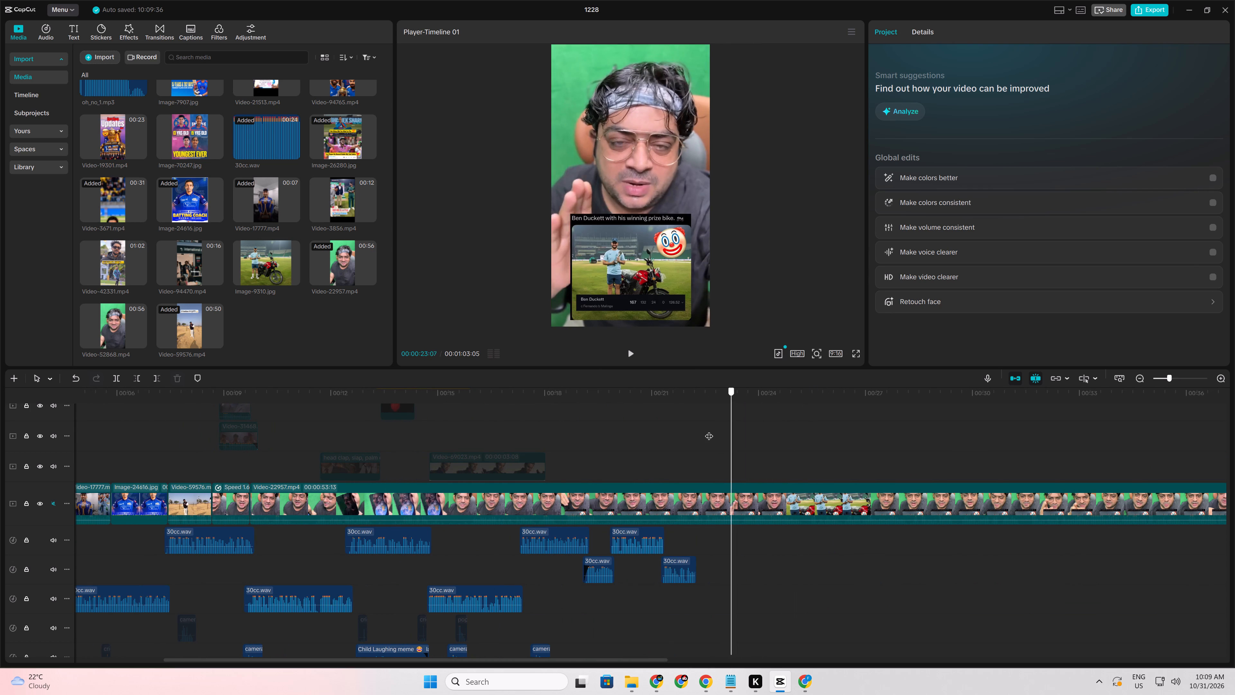
drag(709, 430, 887, 478)
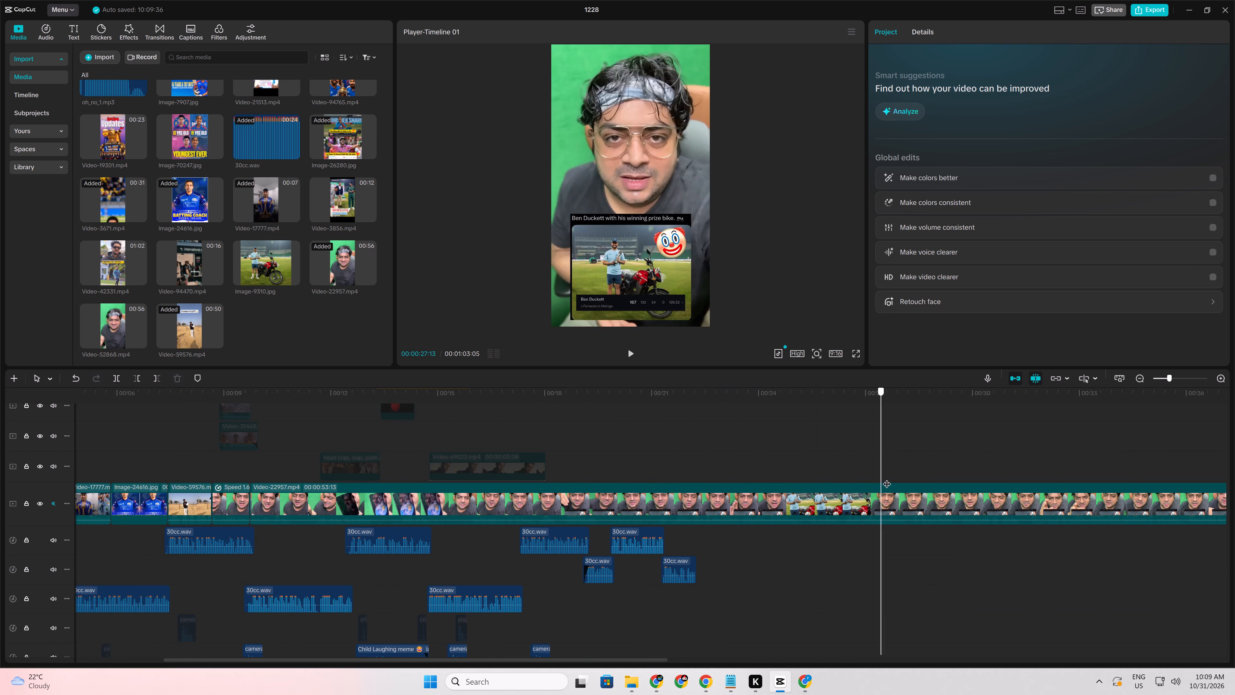
drag(887, 478, 688, 486)
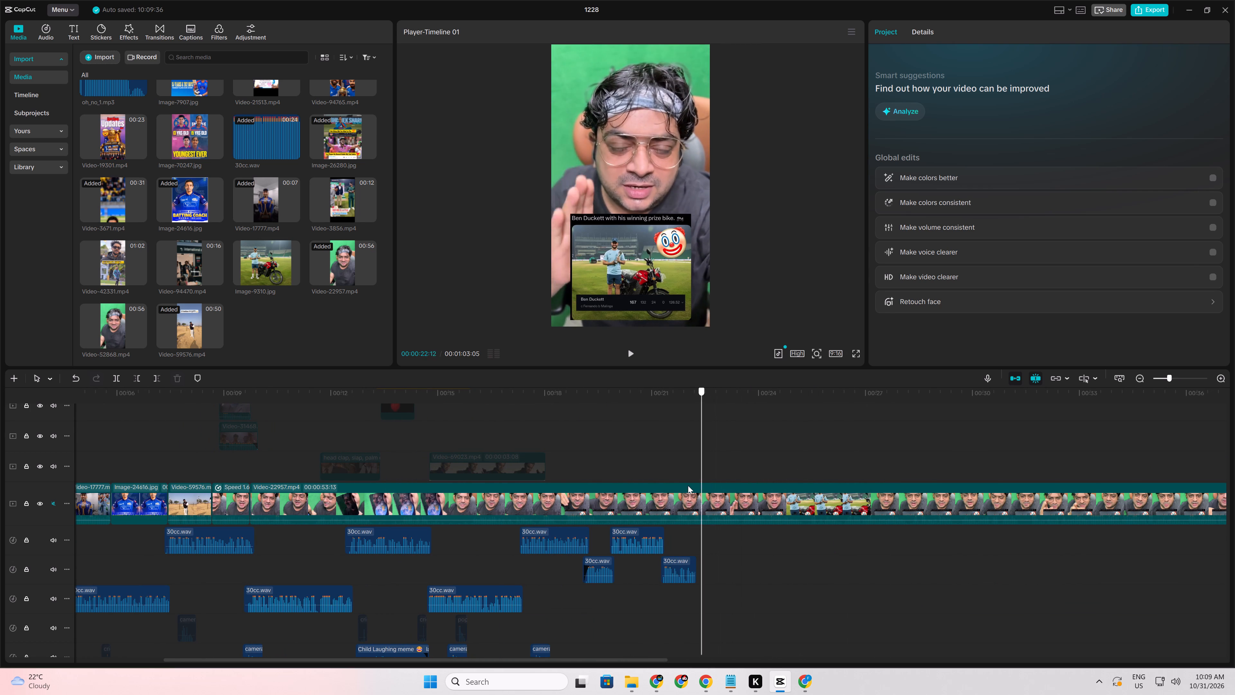
drag(688, 486, 734, 497)
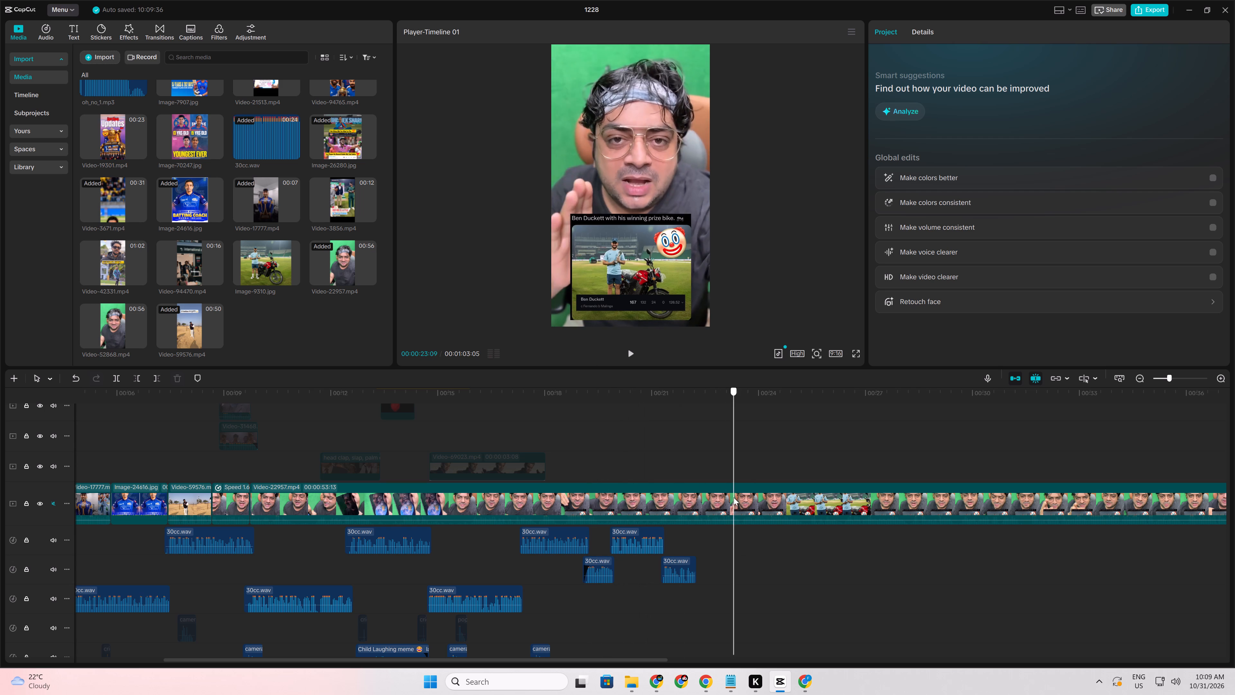
drag(734, 497, 729, 480)
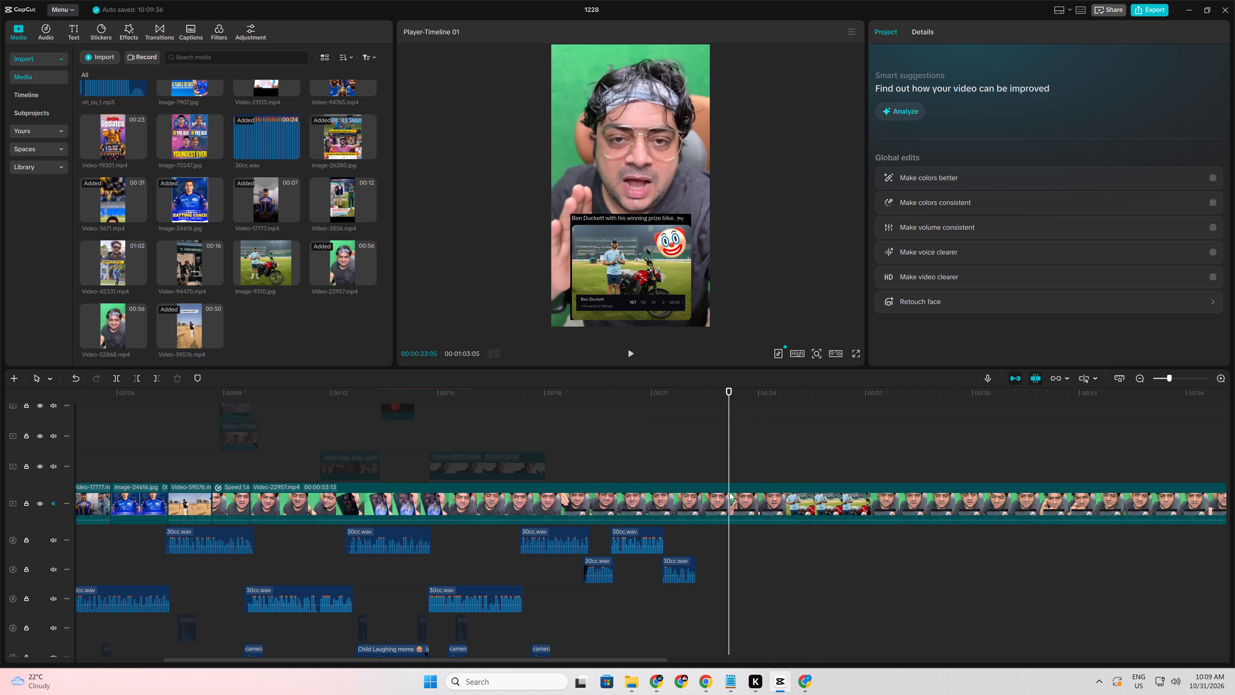
click(733, 497)
key(q)
Trim the end of the second Video-22957.mp4 piece to the voice at about 00:00:12:15, leaving it 00:00:02:23 long.
ctrl+scroll(263, 596, up, 10)
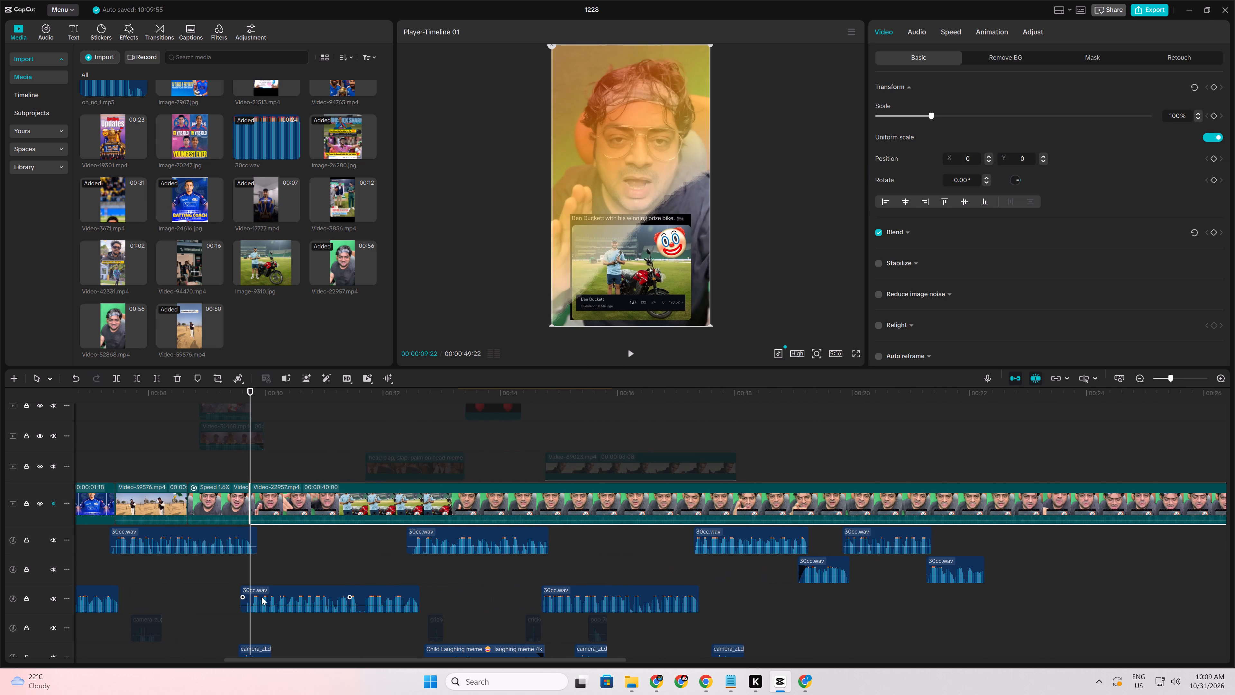
click(223, 581)
key(space)
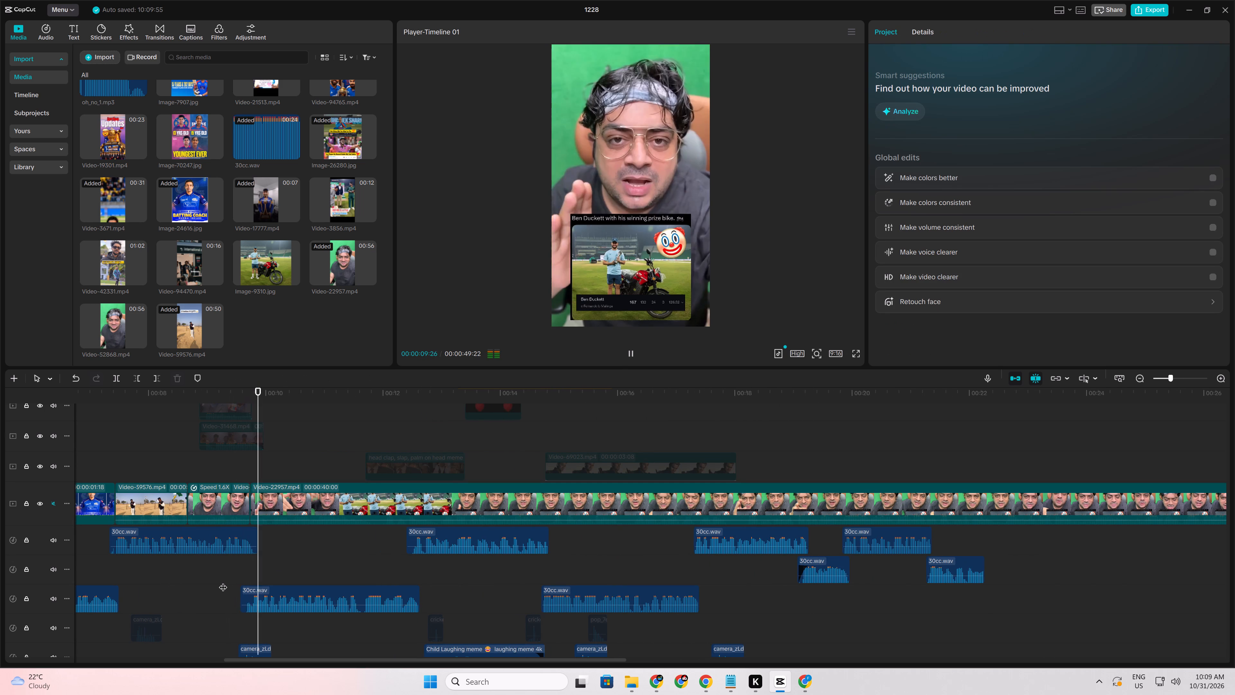
ctrl+scroll(223, 581, up, 4)
key(space)
key(space)
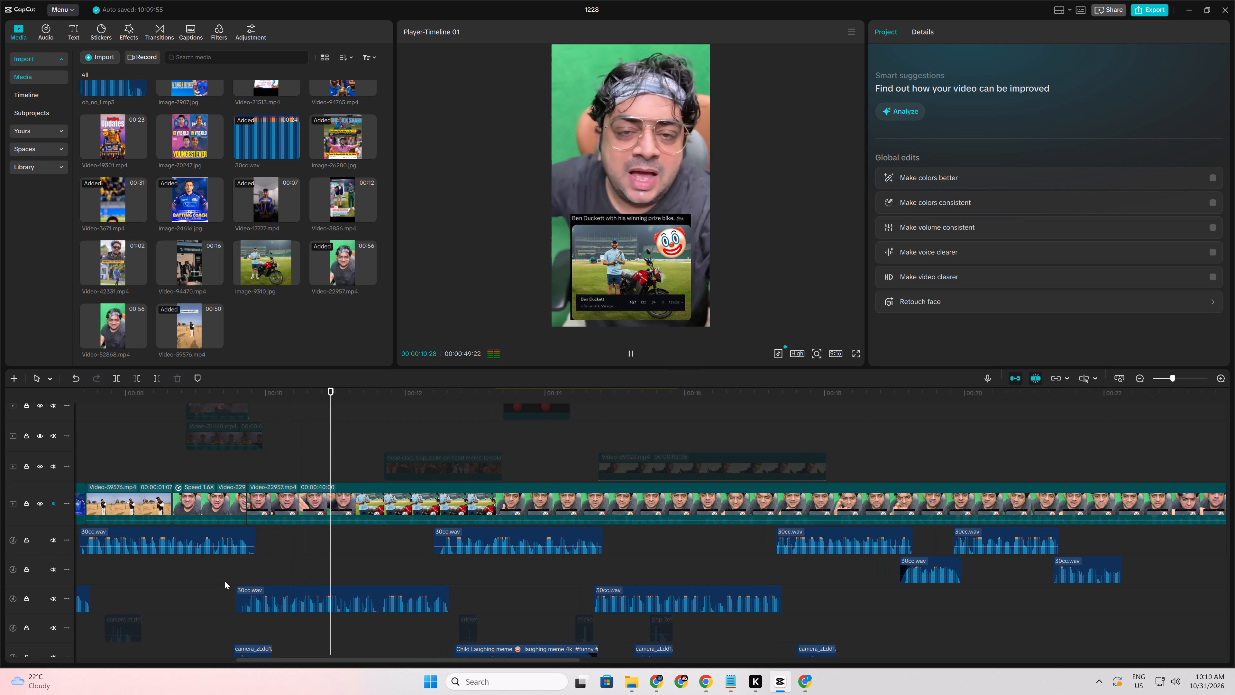
ctrl+scroll(323, 580, up, 7)
key(space)
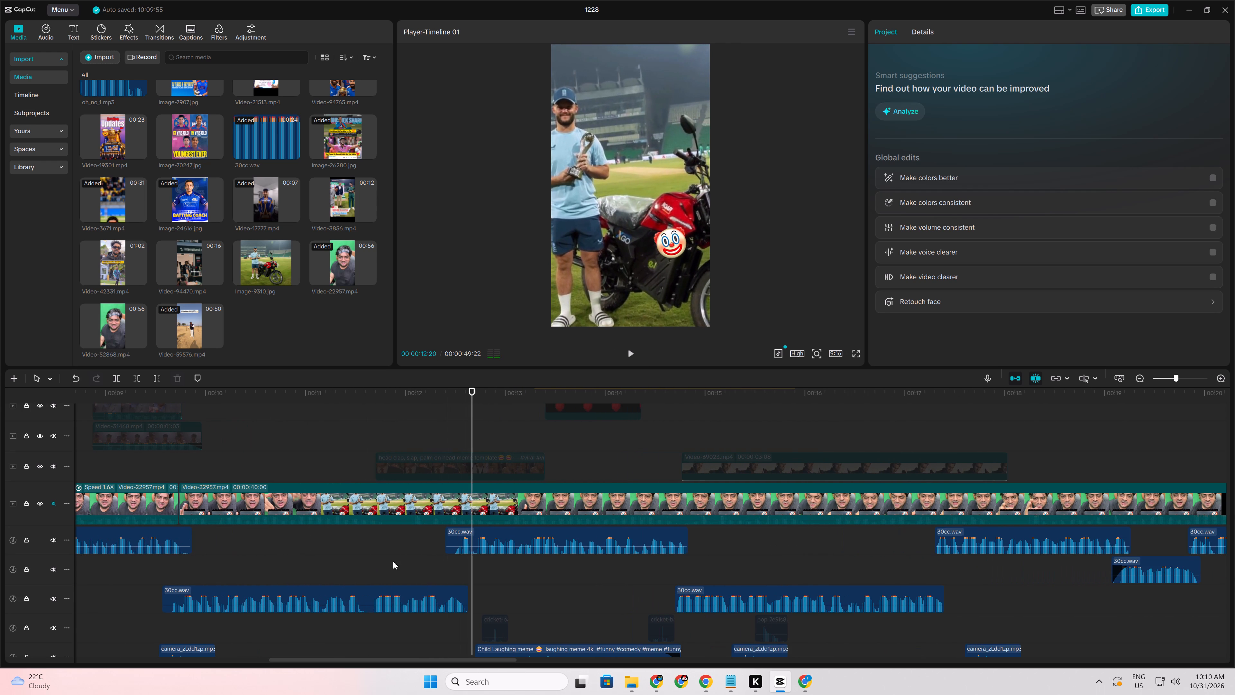
click(432, 561)
drag(432, 561, 457, 566)
click(470, 500)
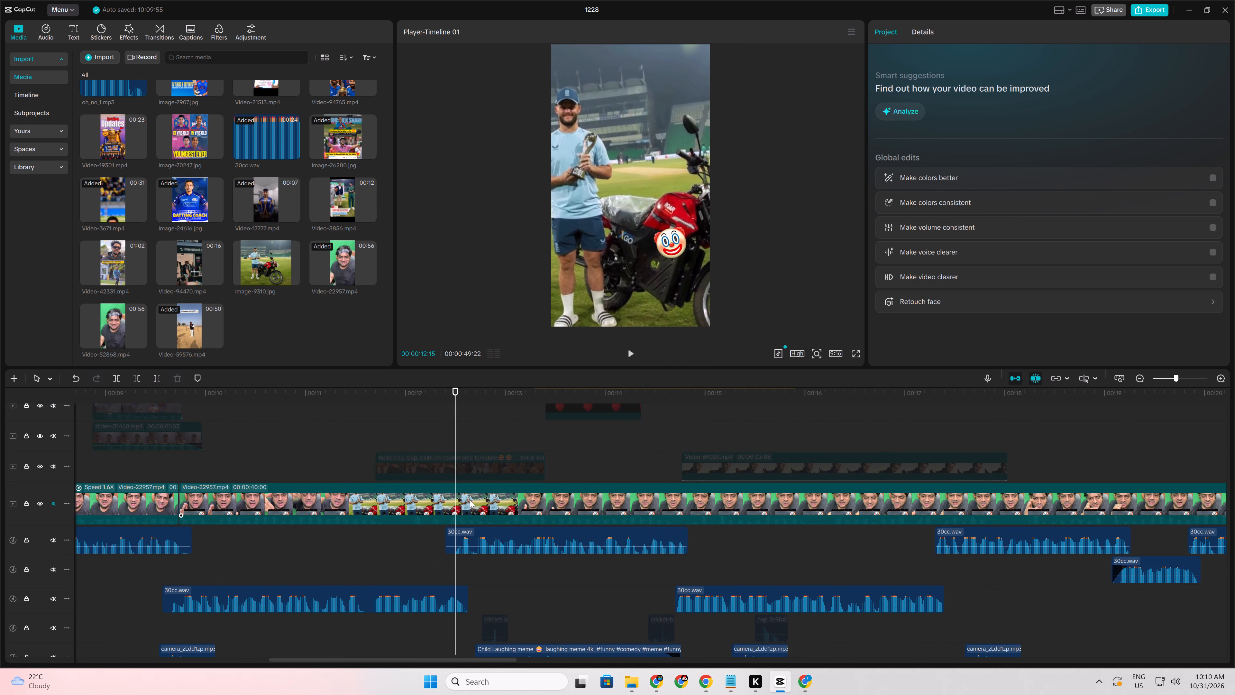
text(w)
Place Image-9310.jpg directly after the last Video-22957.mp4 piece and trim its end to a length of 00:00:02:08.
key(space)
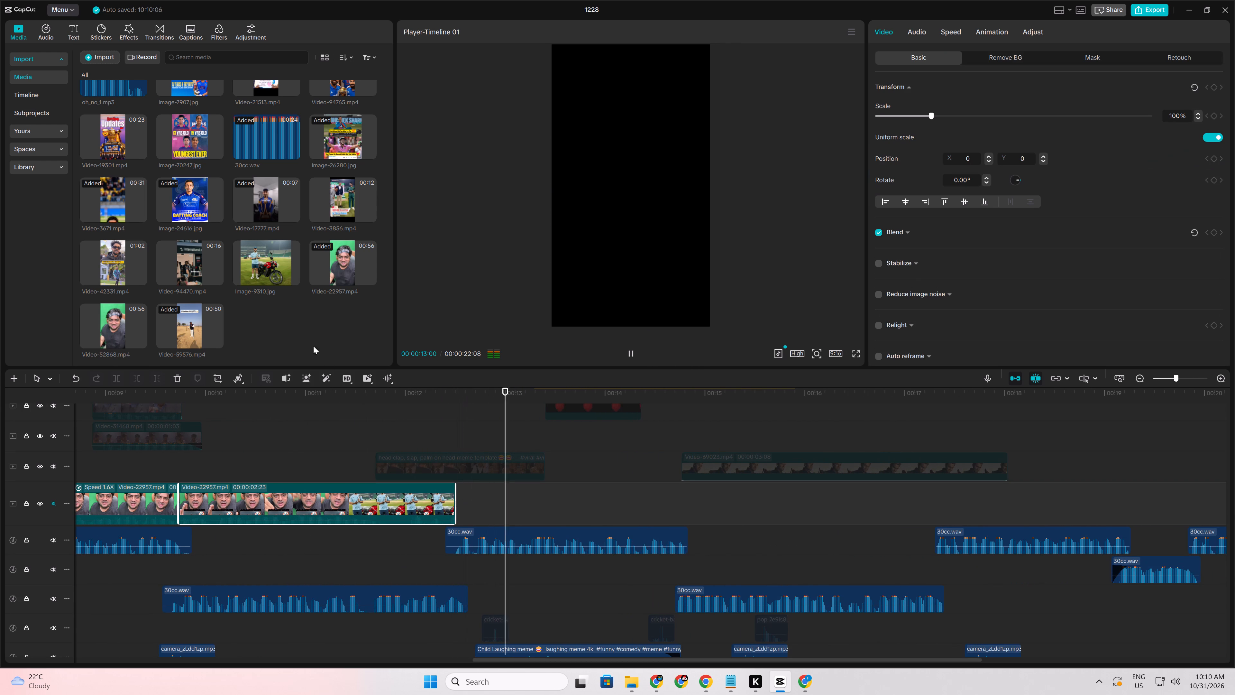
key(space)
drag(261, 255, 468, 506)
click(429, 537)
drag(429, 537, 458, 544)
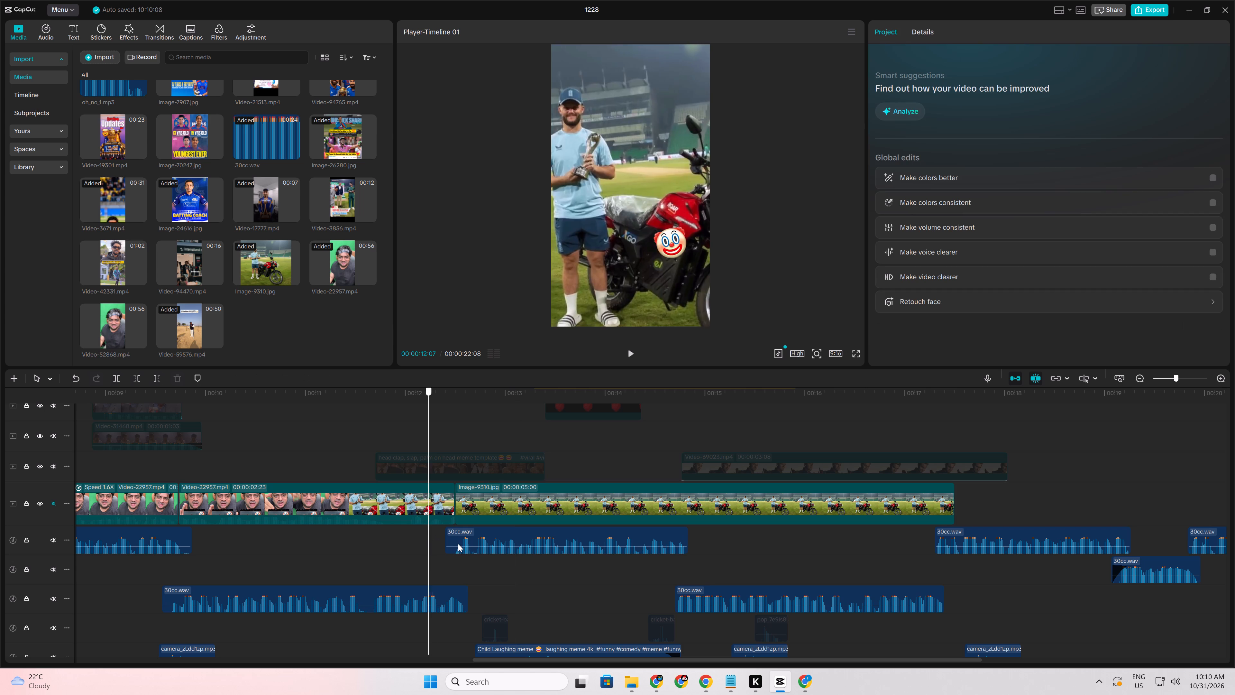
drag(458, 544, 676, 575)
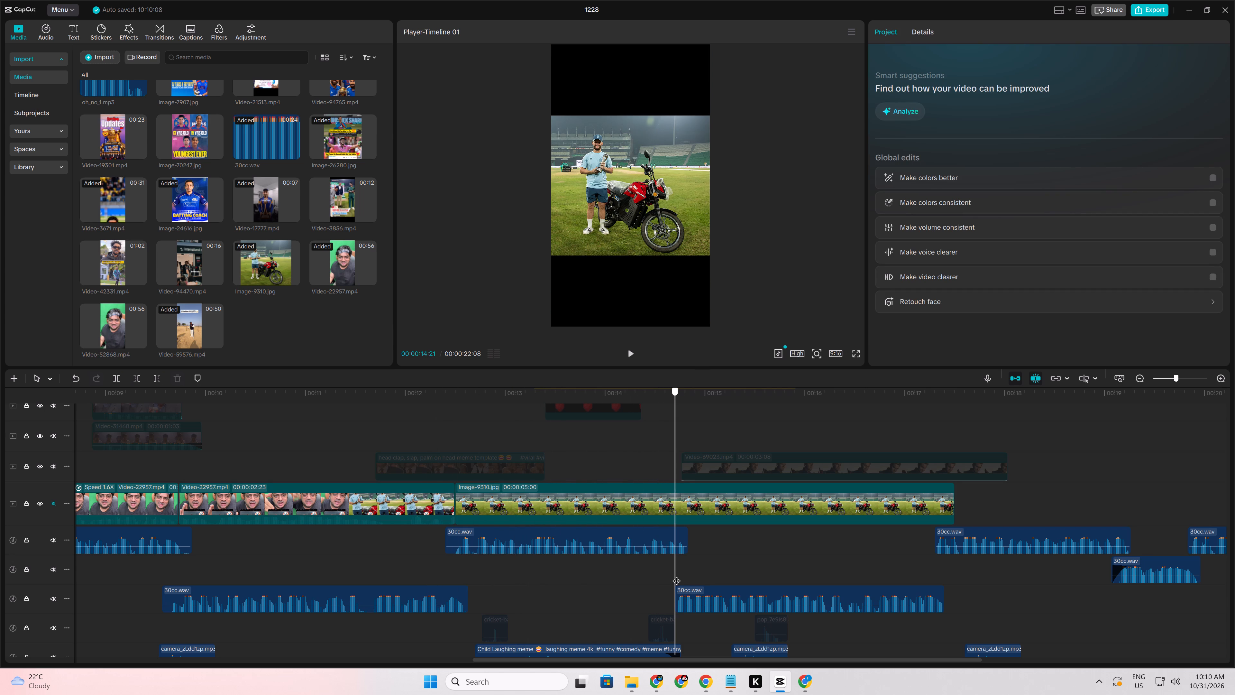
drag(676, 575, 679, 577)
click(689, 505)
key(w)
Play the voice beyond the end of Image-9310.jpg to about 00:00:17:09 and return to the image's end at 00:00:14:23.
key(space)
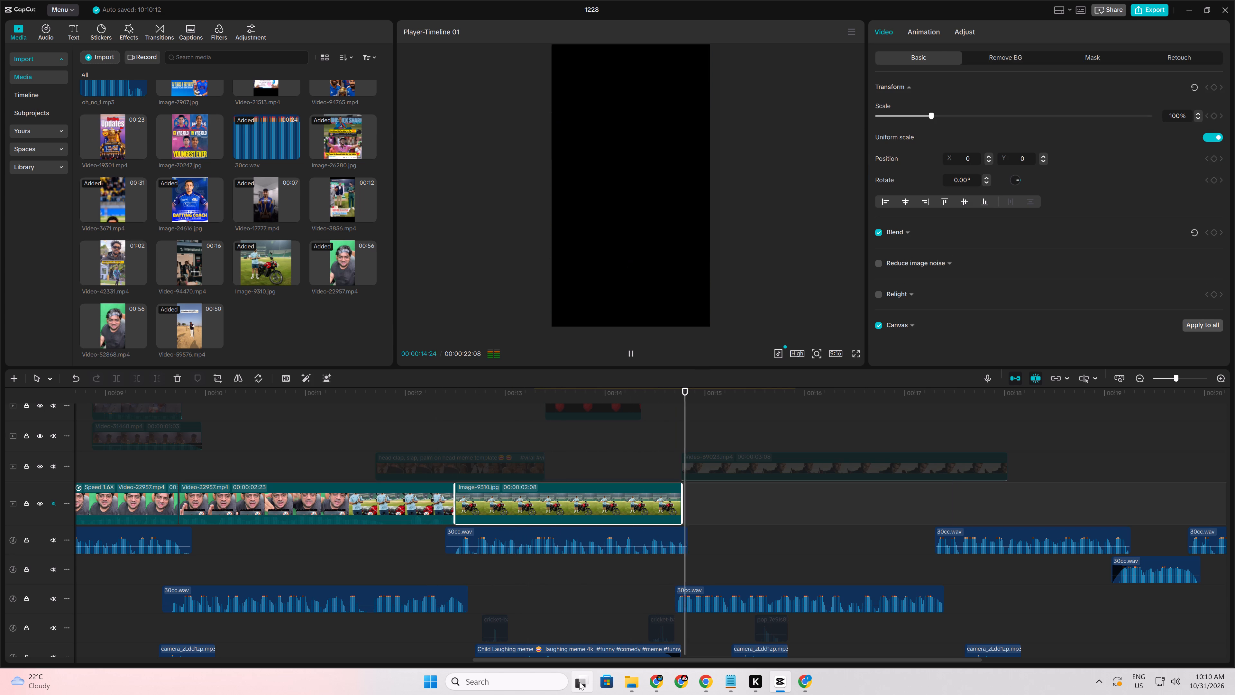
drag(799, 659, 984, 670)
key(space)
scroll(151, 372, down, 2)
key(space)
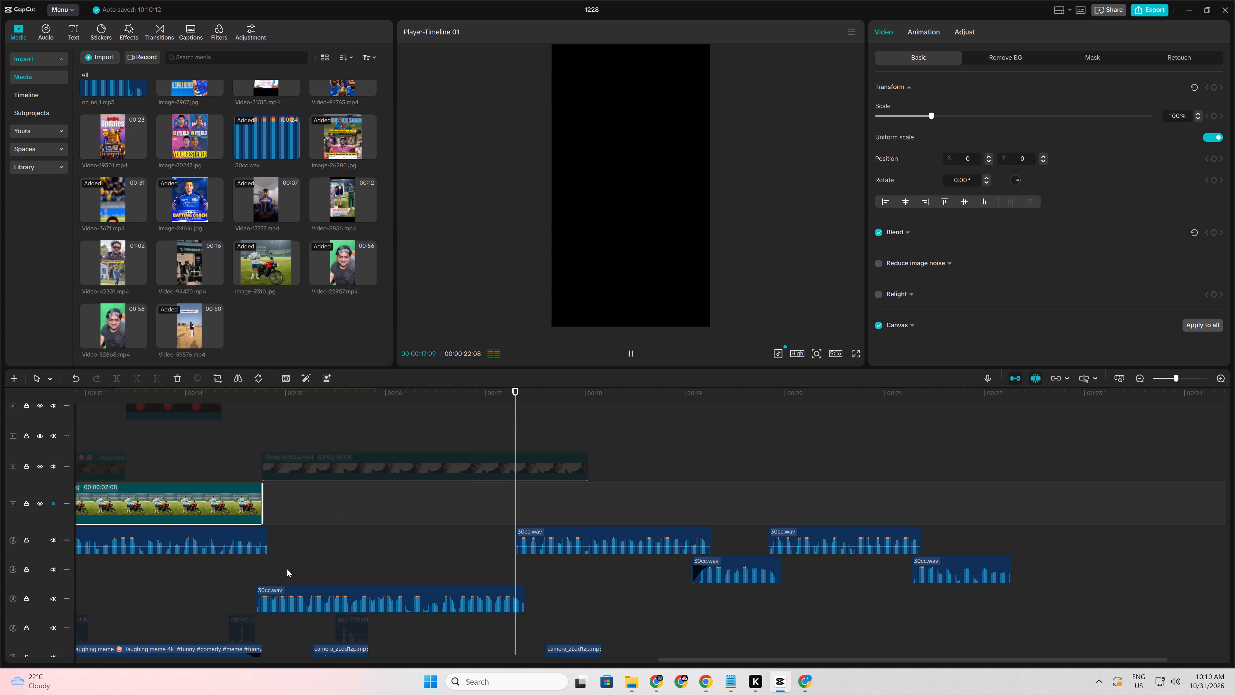
key(space)
click(258, 573)
drag(258, 573, 262, 573)
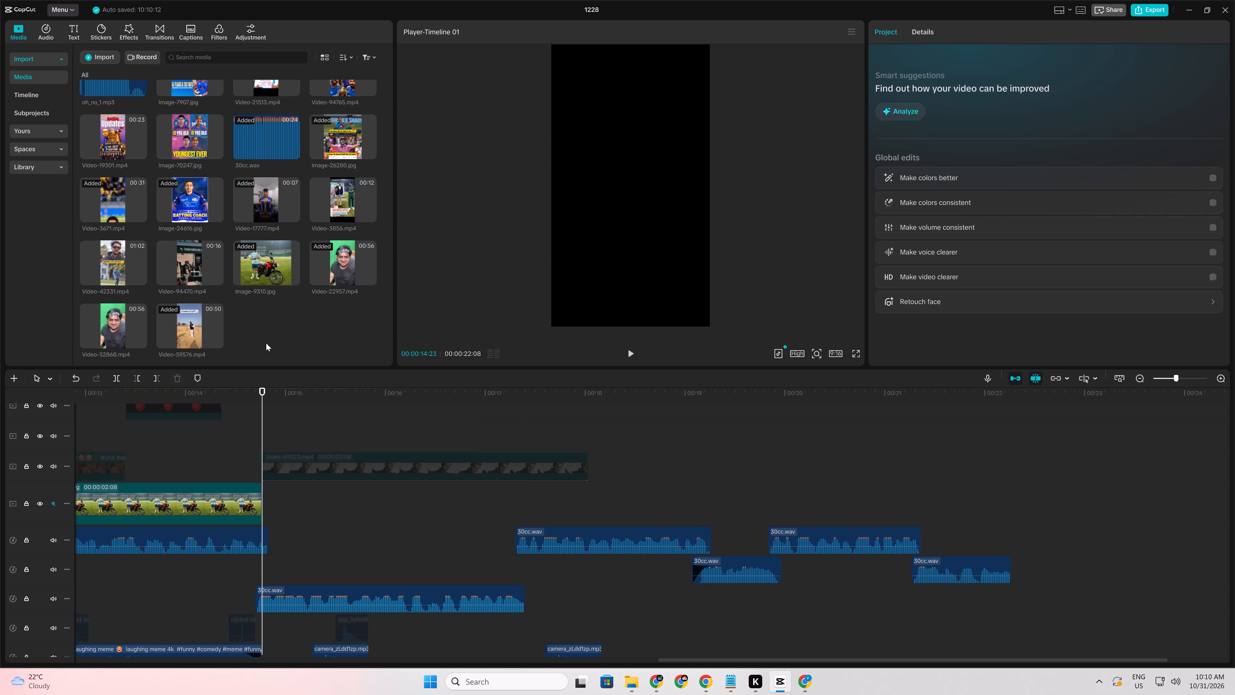
Preview the candidate clips in the imported media and place Video-42331.mp4 directly after Image-9310.jpg on the main track.
click(182, 324)
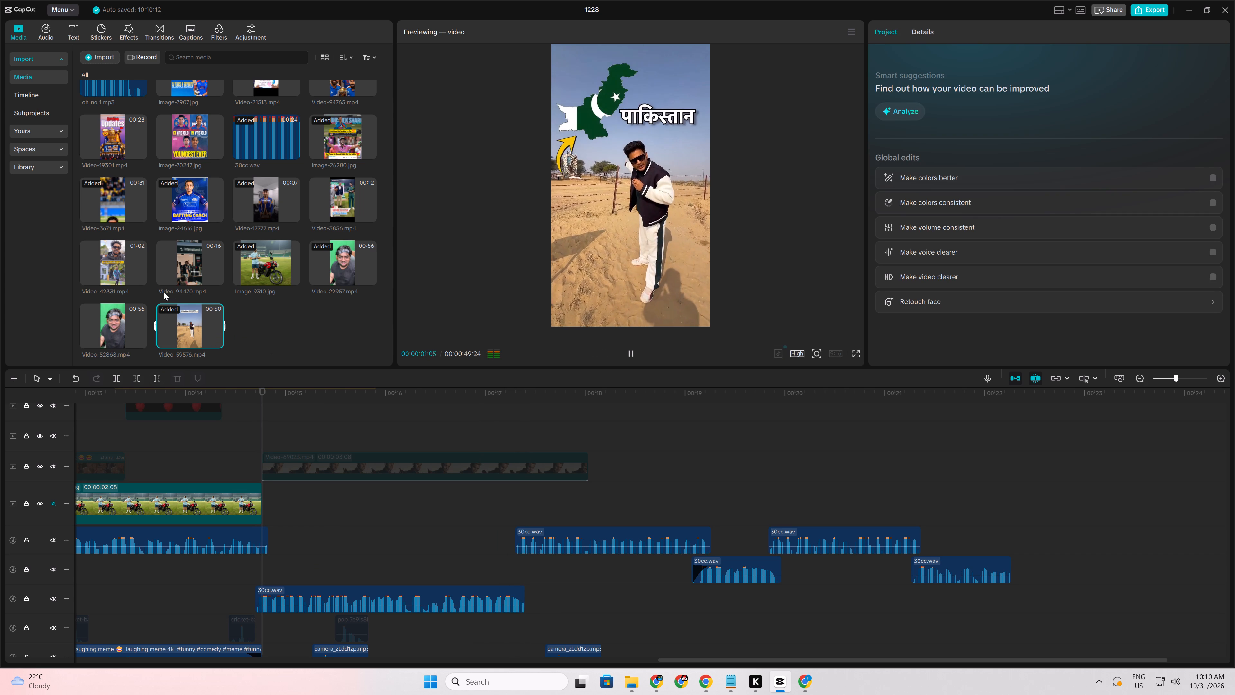
click(196, 253)
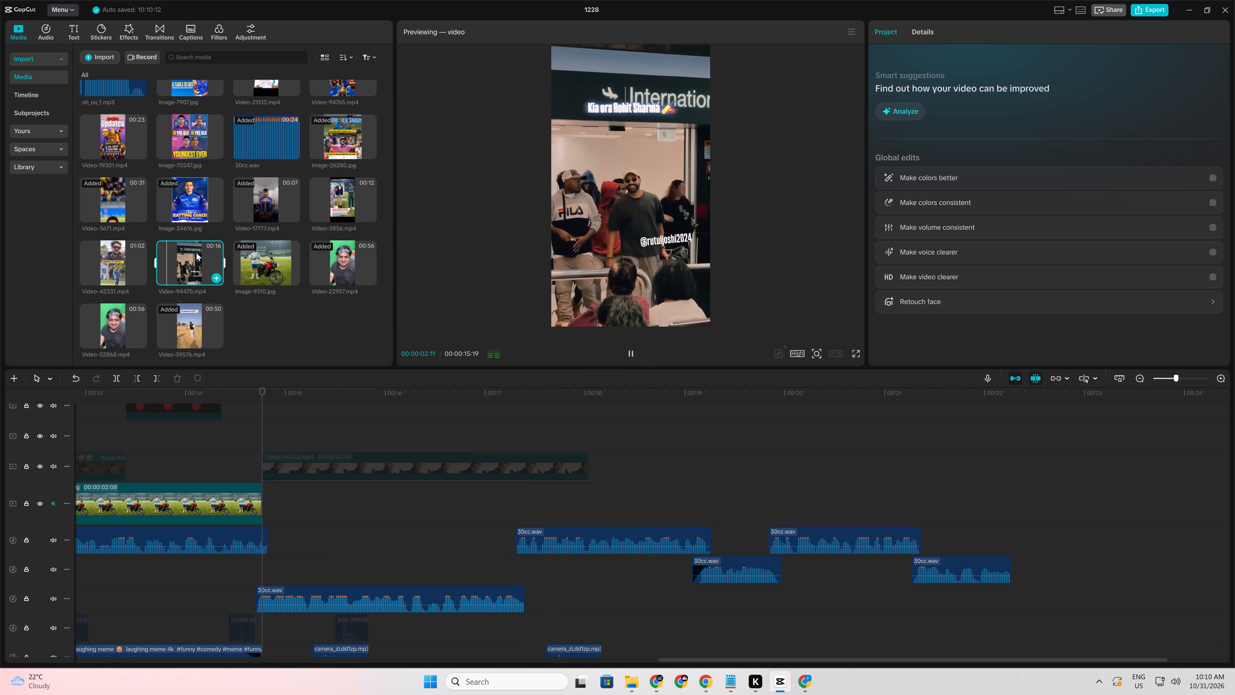
click(105, 246)
drag(103, 253, 269, 512)
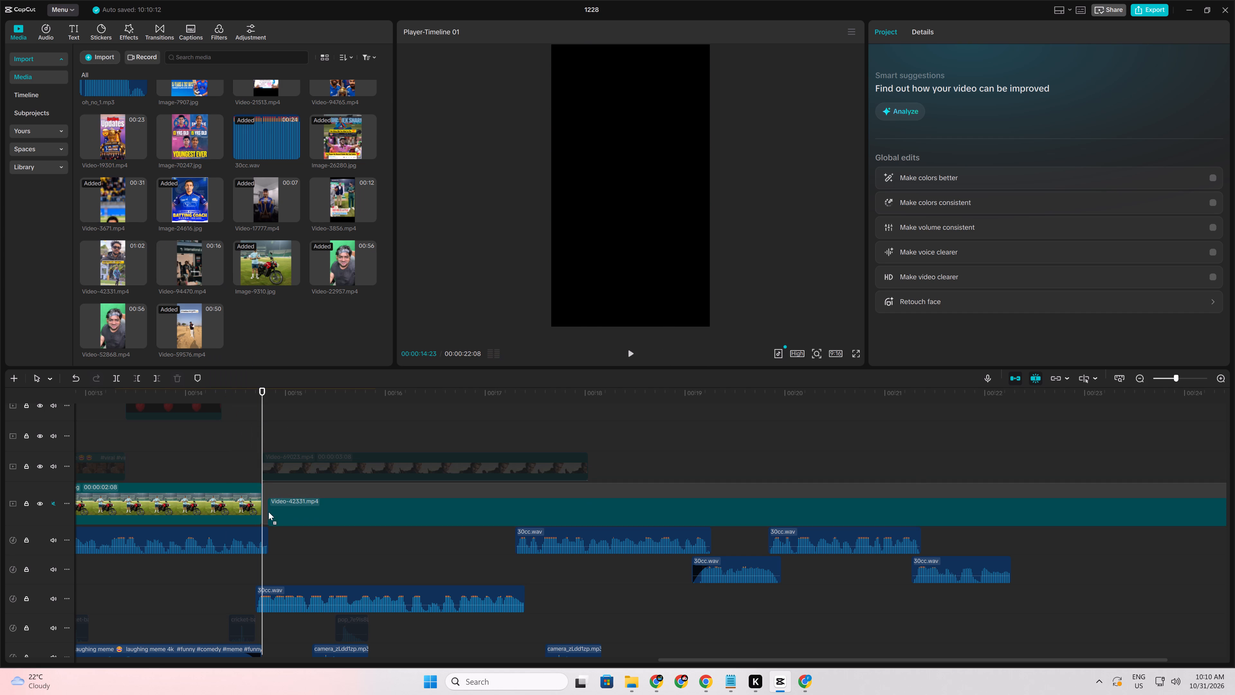
drag(269, 512, 269, 512)
Crop Video-42331.mp4 to its lower half, cutting away the commentator and the yellow Commitment Level caption.
click(302, 503)
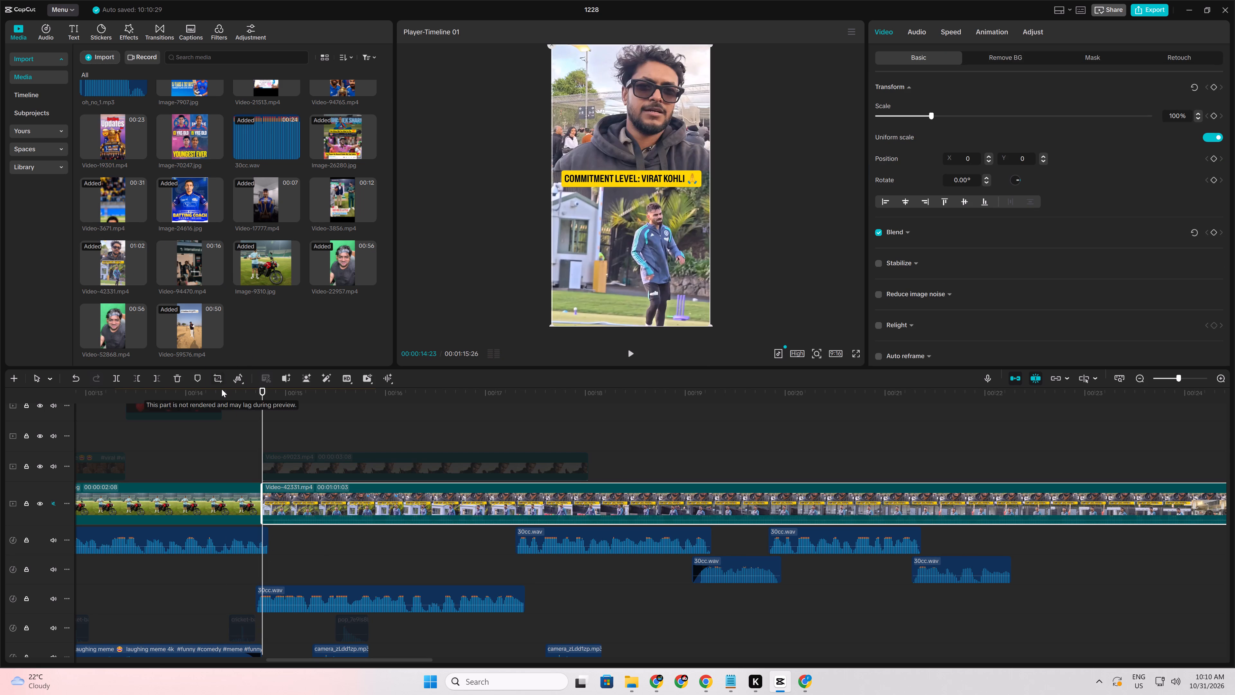
click(216, 383)
drag(626, 192, 655, 287)
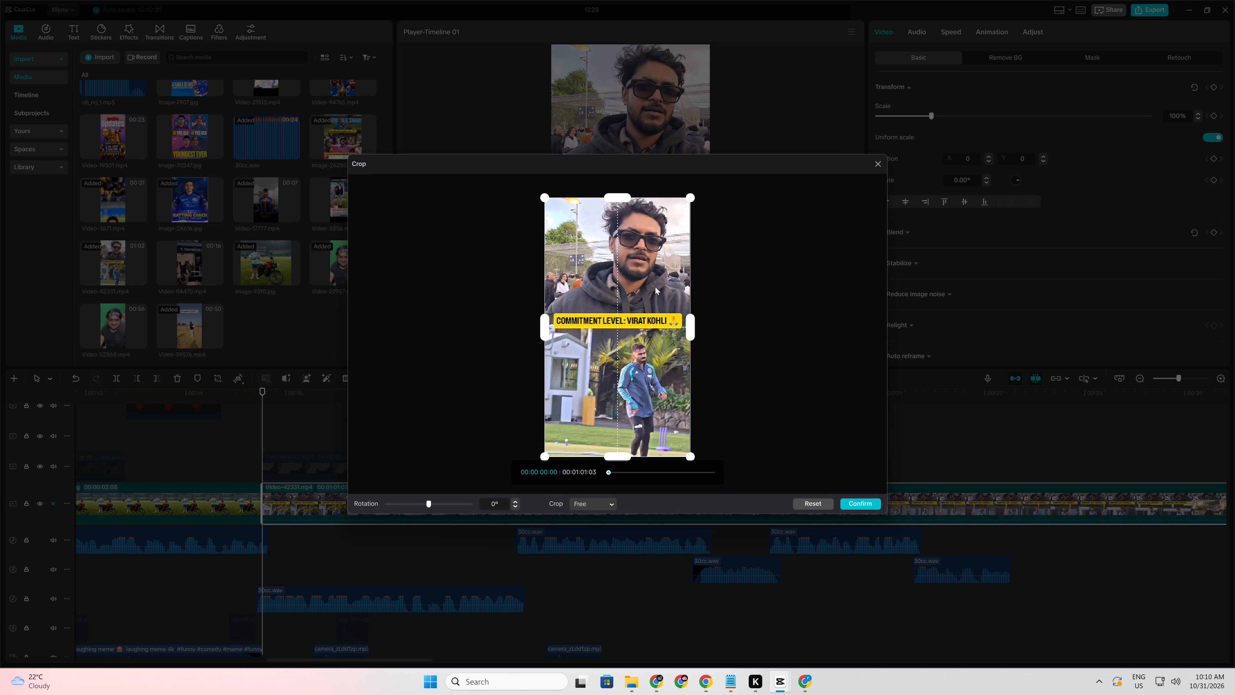
drag(655, 287, 653, 310)
drag(620, 200, 638, 329)
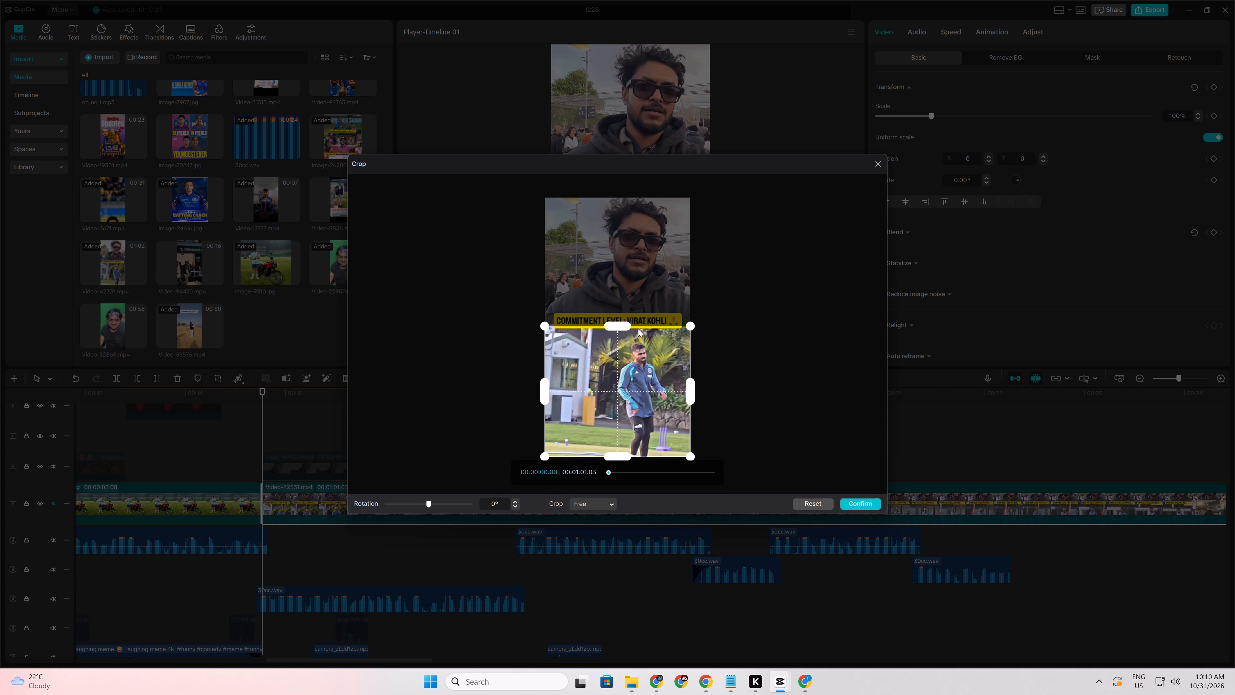
drag(638, 329, 636, 330)
click(864, 501)
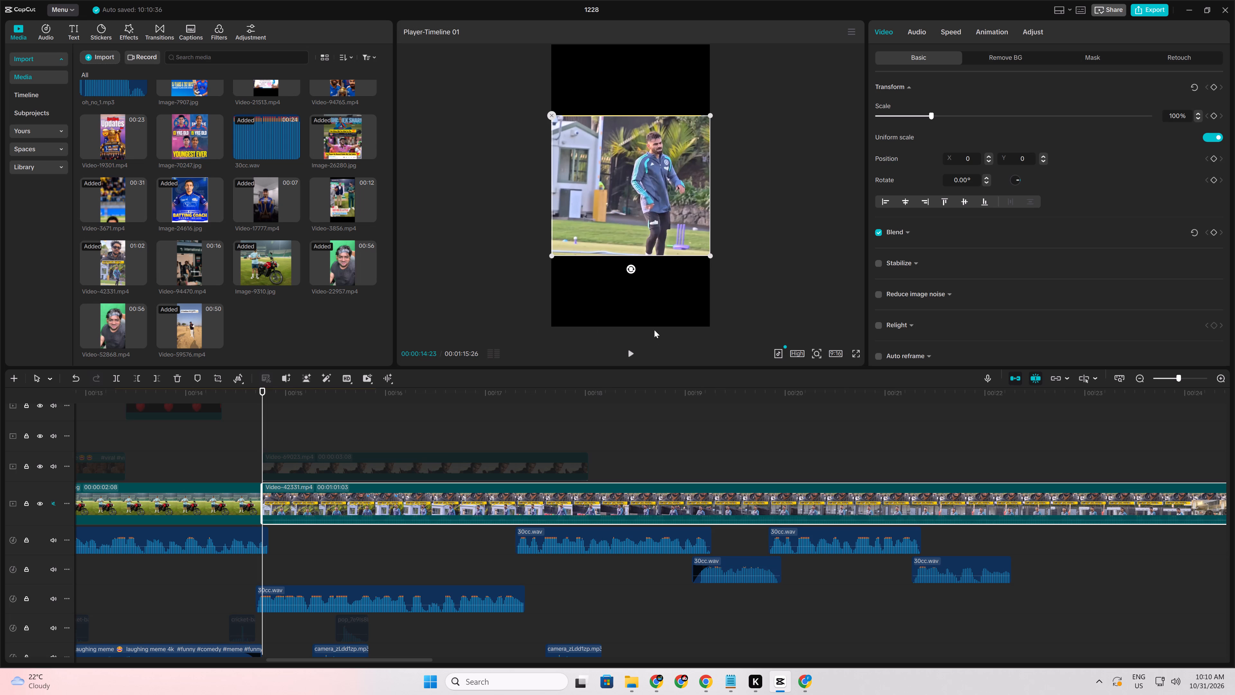
Move the cropped Video-42331.mp4 up in the frame to a Y position of 885.
drag(650, 244, 649, 179)
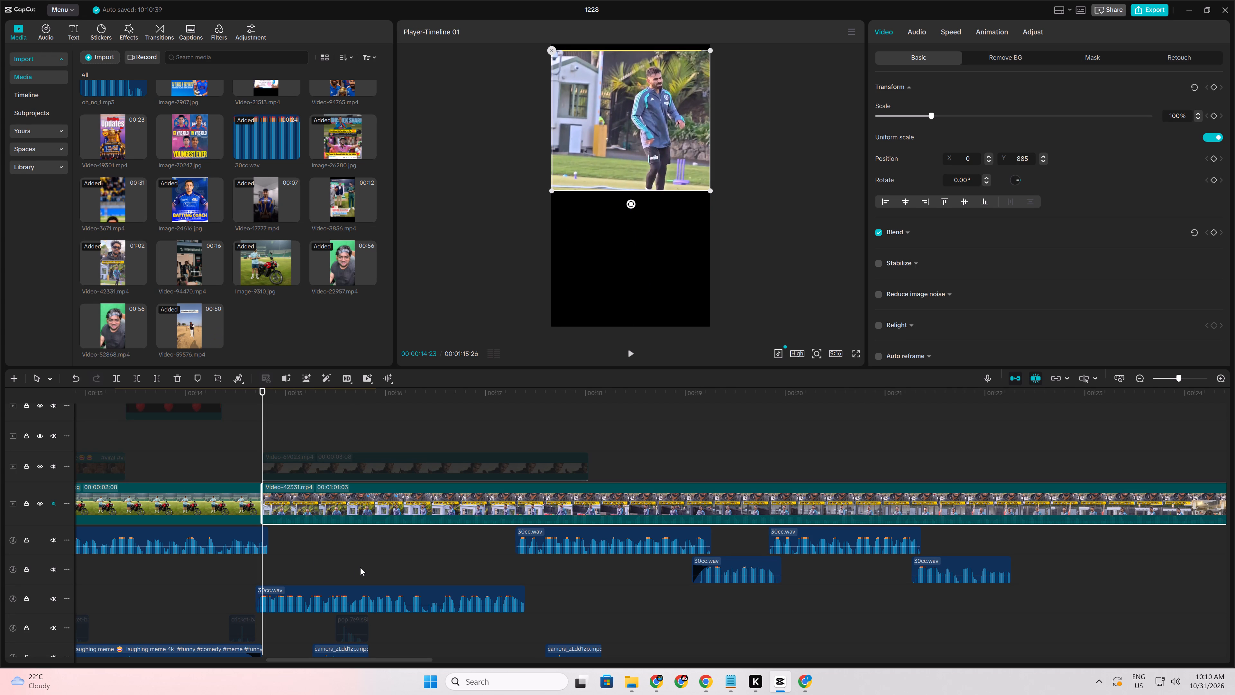
Split Video-42331.mp4 at the next voice segment, leaving the first piece 00:00:02:17 long, and play on against the voice to about 00:00:21:16.
click(360, 567)
drag(360, 567, 519, 568)
key(ctrl+b)
key(space)
ctrl+scroll(599, 558, down, 4)
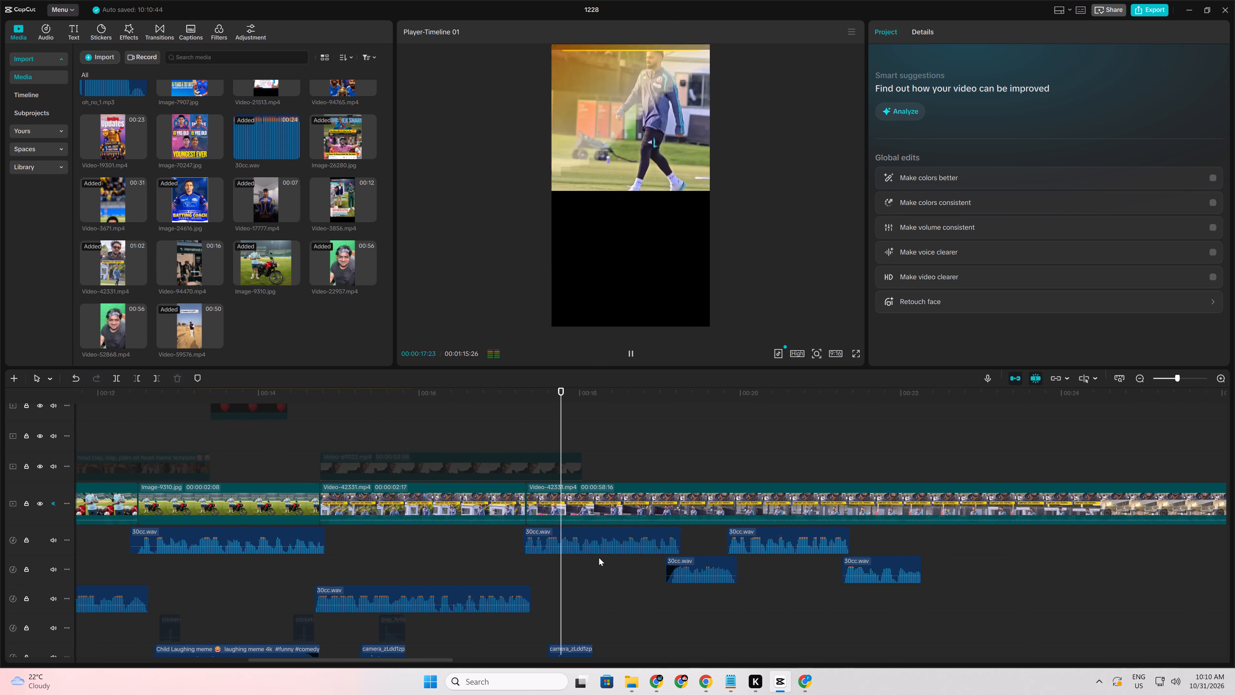
ctrl+scroll(599, 558, down, 4)
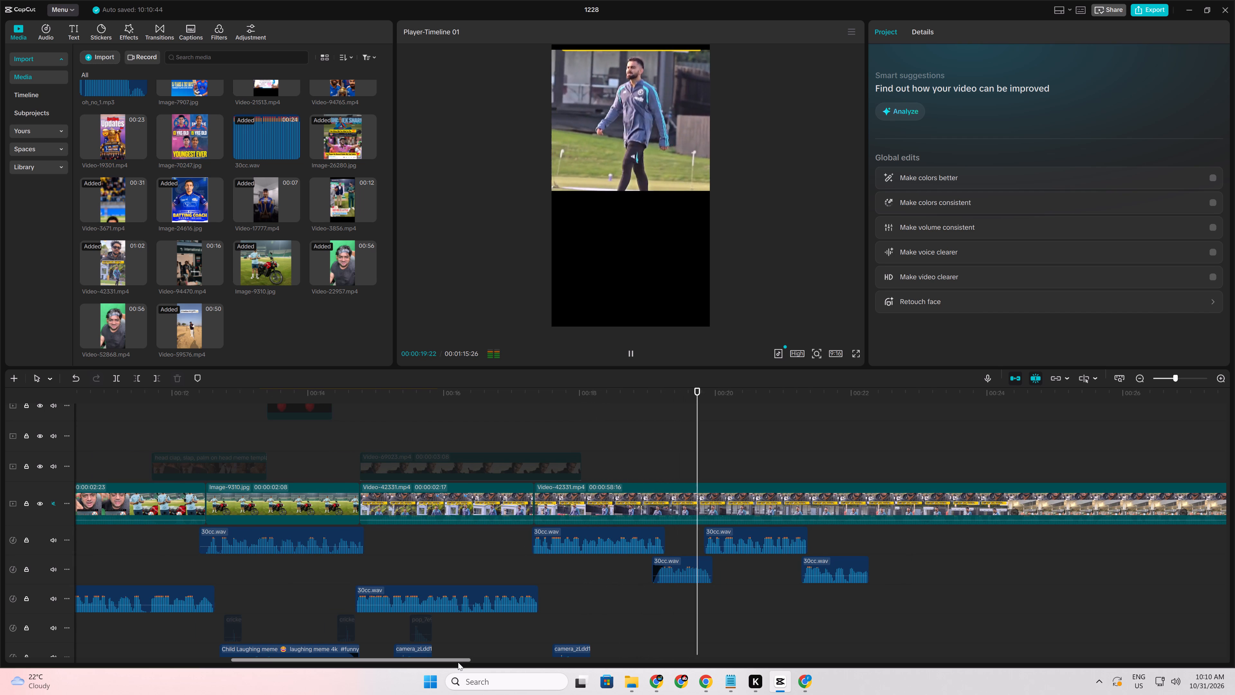
key(space)
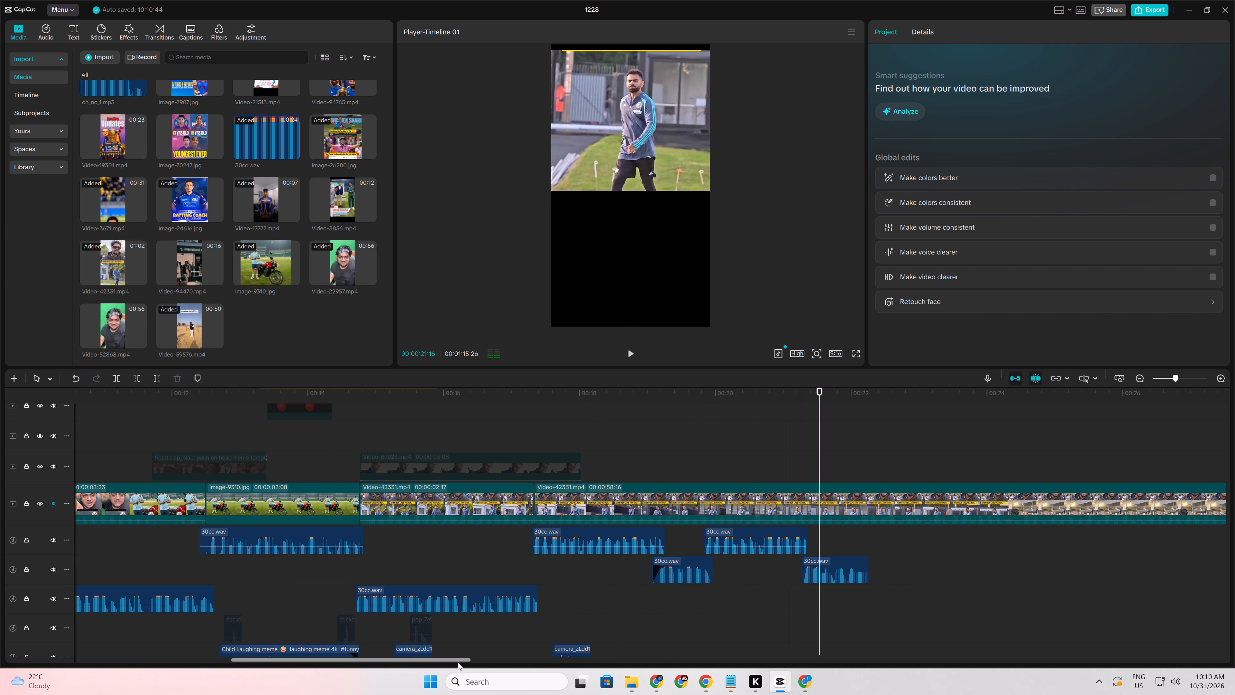
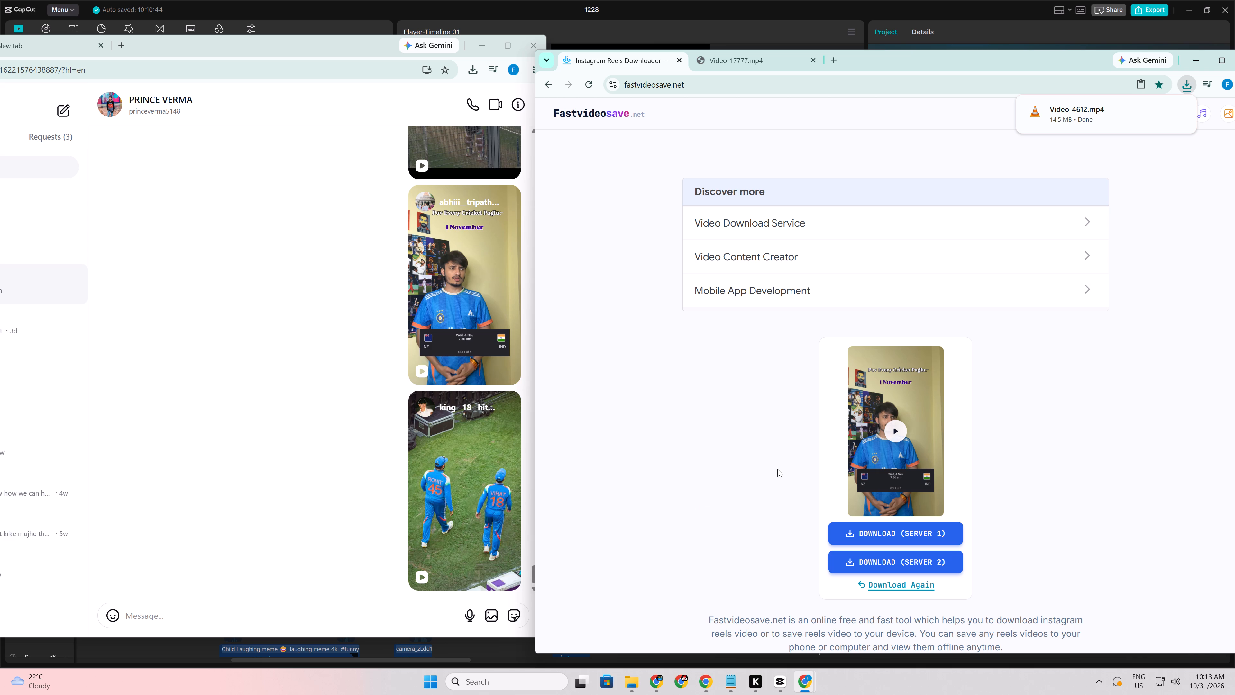
In the browser, reload the Fastvideosave.net downloader with the copied Instagram link and download the "1 November" blue-jersey reel from Server 1.
click(912, 586)
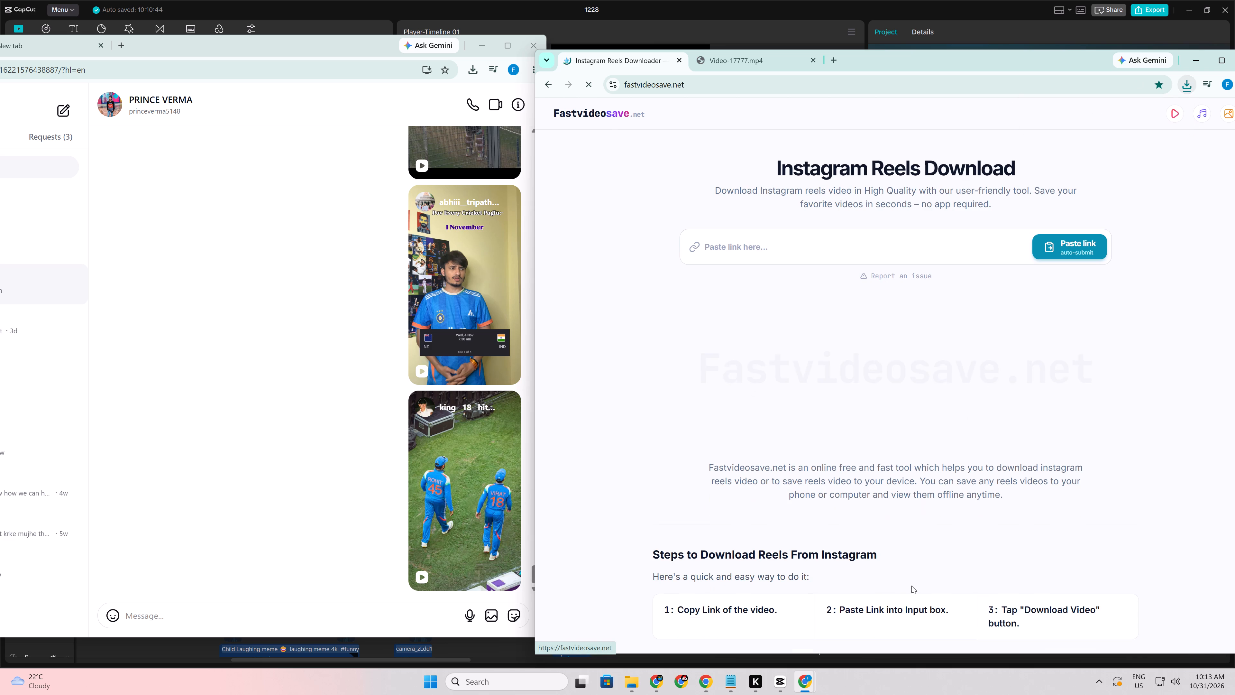
click(1065, 258)
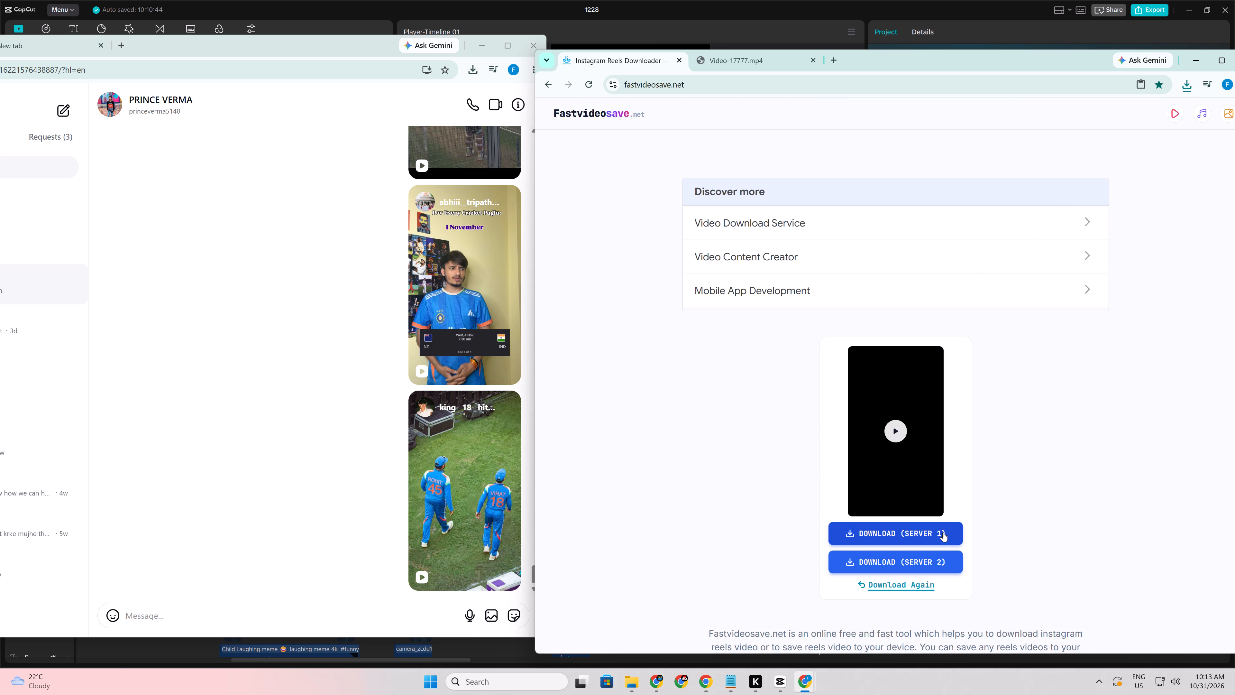
click(935, 530)
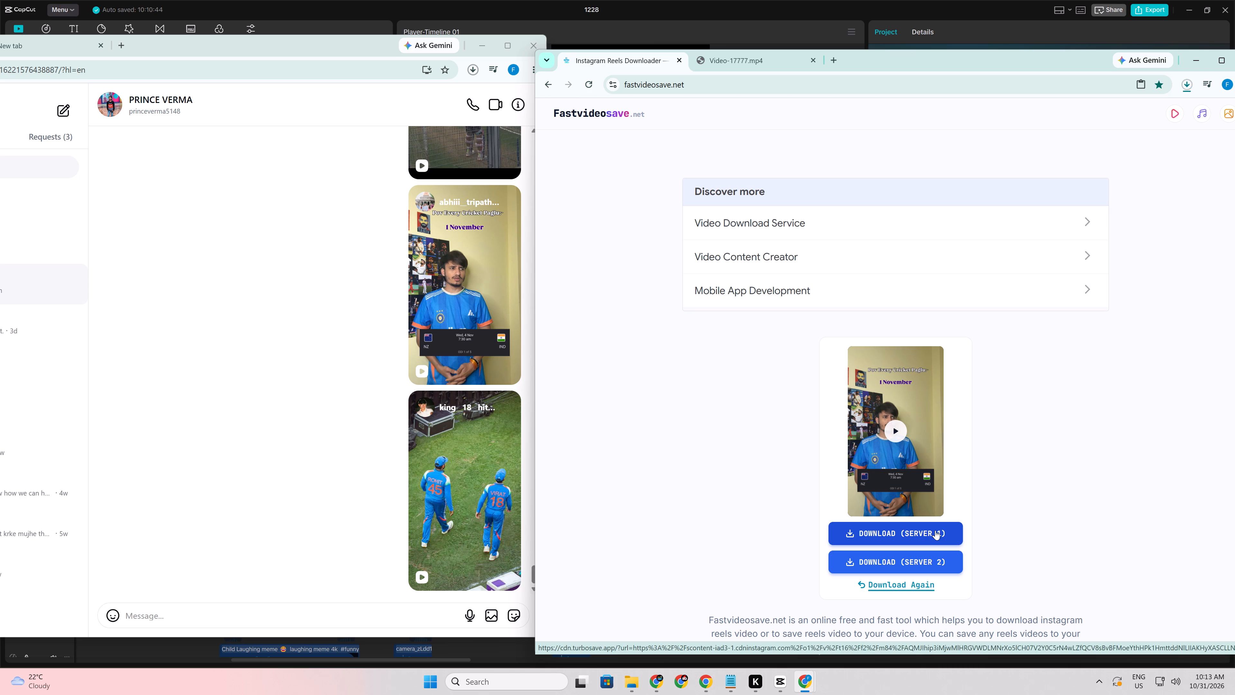
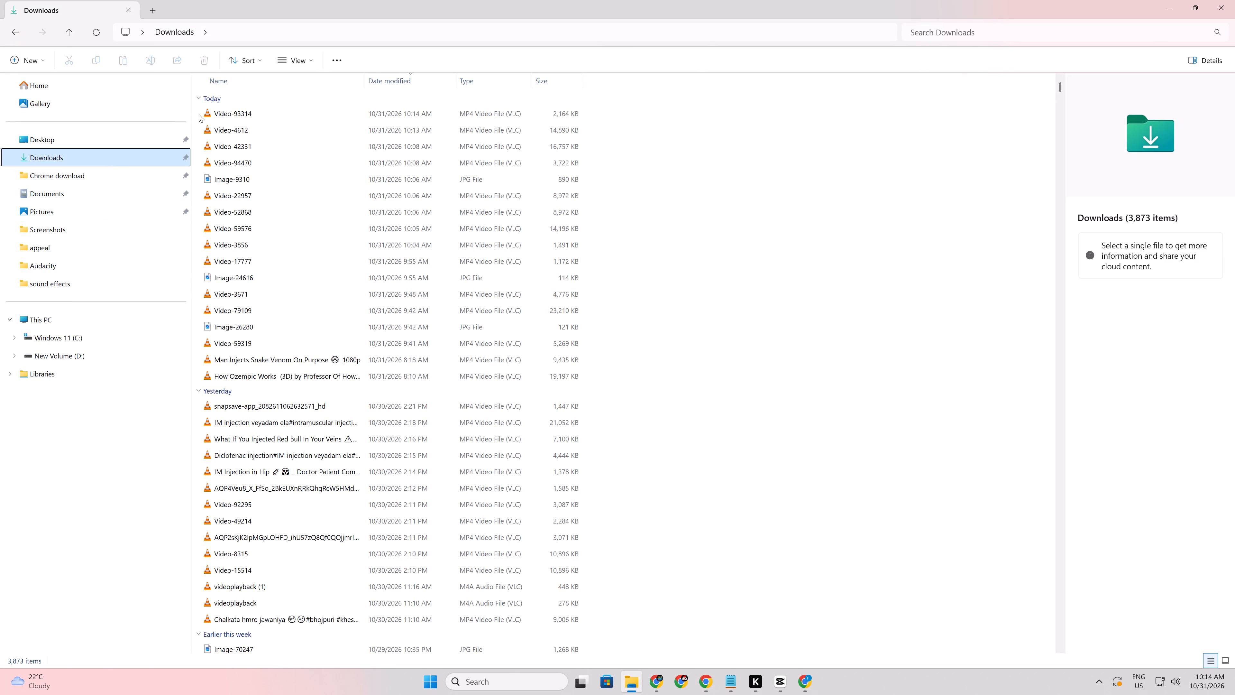
Import the five newest Downloads files, Video-93314, Video-4612, Video-42331, Video-94470 and Image-9310, into the CapCut project's media.
drag(199, 115, 239, 180)
drag(239, 181, 757, 690)
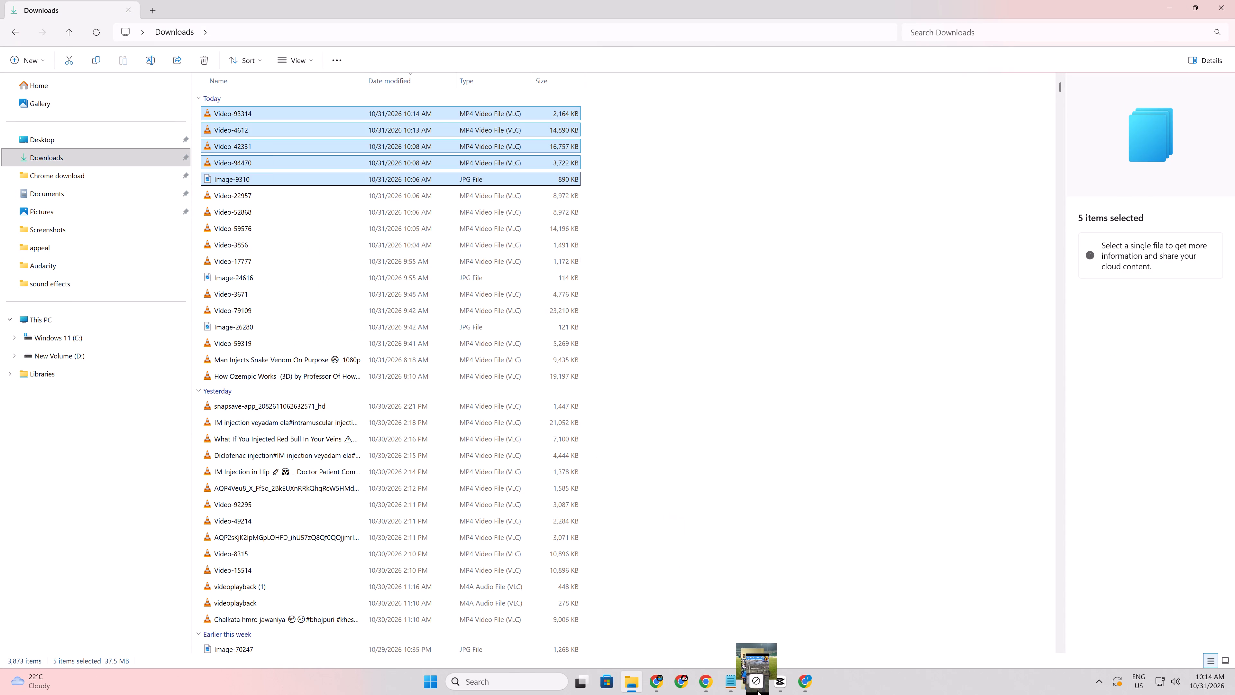
drag(757, 690, 318, 308)
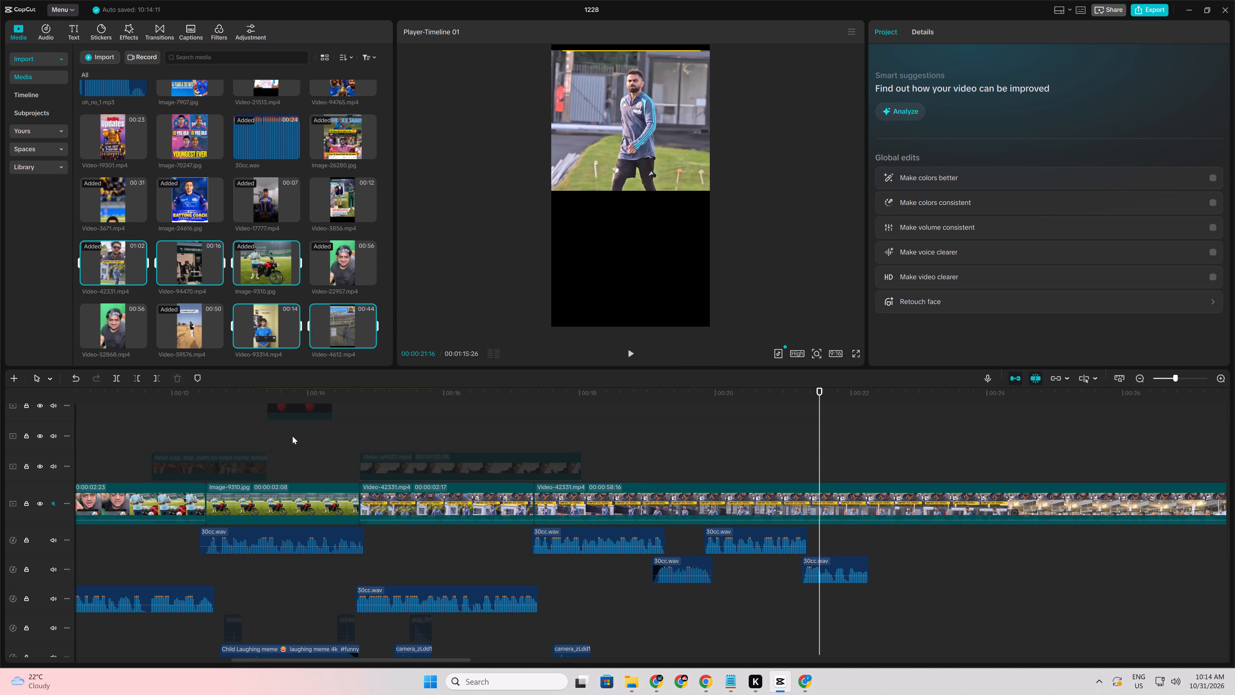
Place Video-4612.mp4 on an overlay track above the main track, starting at about 00:00:17:12.
click(329, 452)
drag(329, 452, 539, 494)
drag(339, 327, 528, 457)
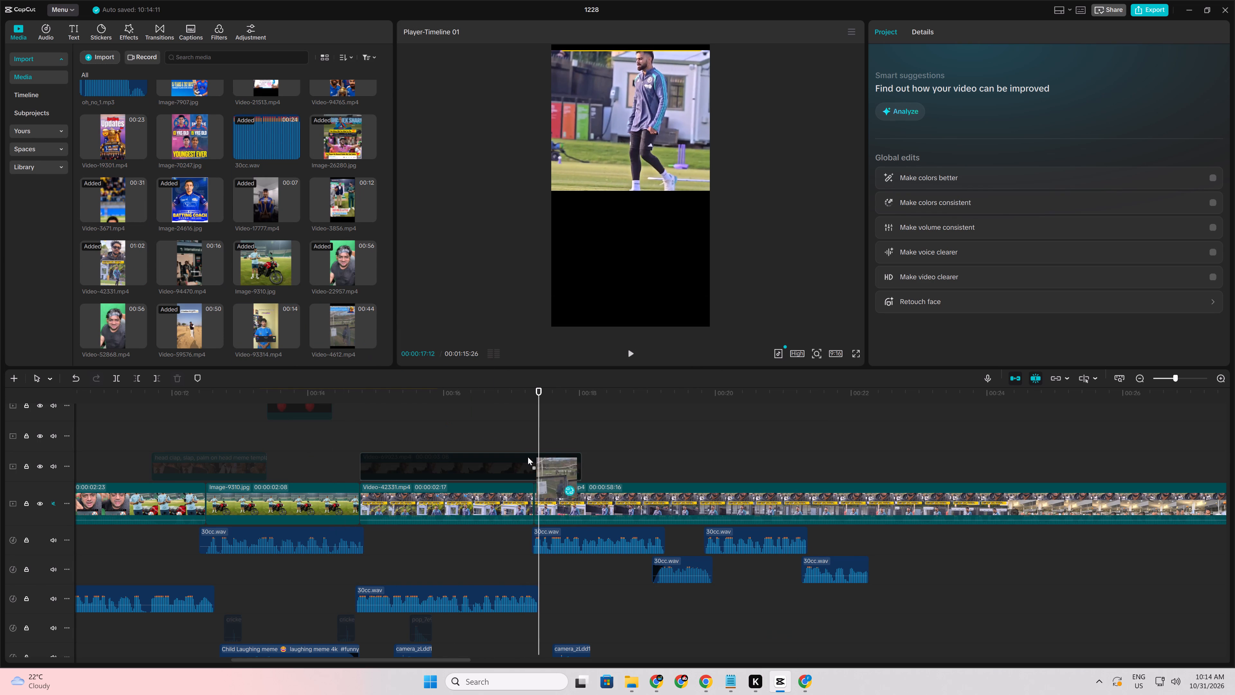
drag(528, 457, 537, 439)
Trim Video-4612.mp4 at both ends to a 00:00:03:04 section of the batter walking behind the net gate, ending at 00:00:22:25.
click(565, 408)
drag(565, 408, 567, 408)
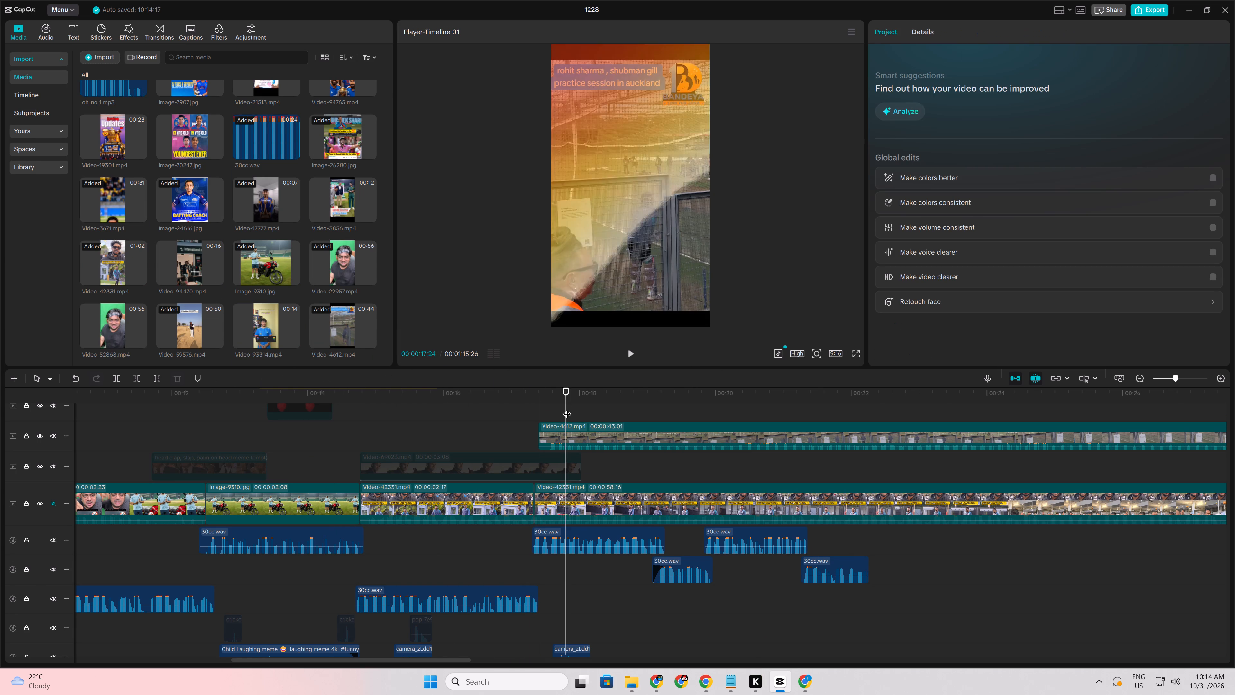
drag(567, 408, 731, 457)
click(717, 433)
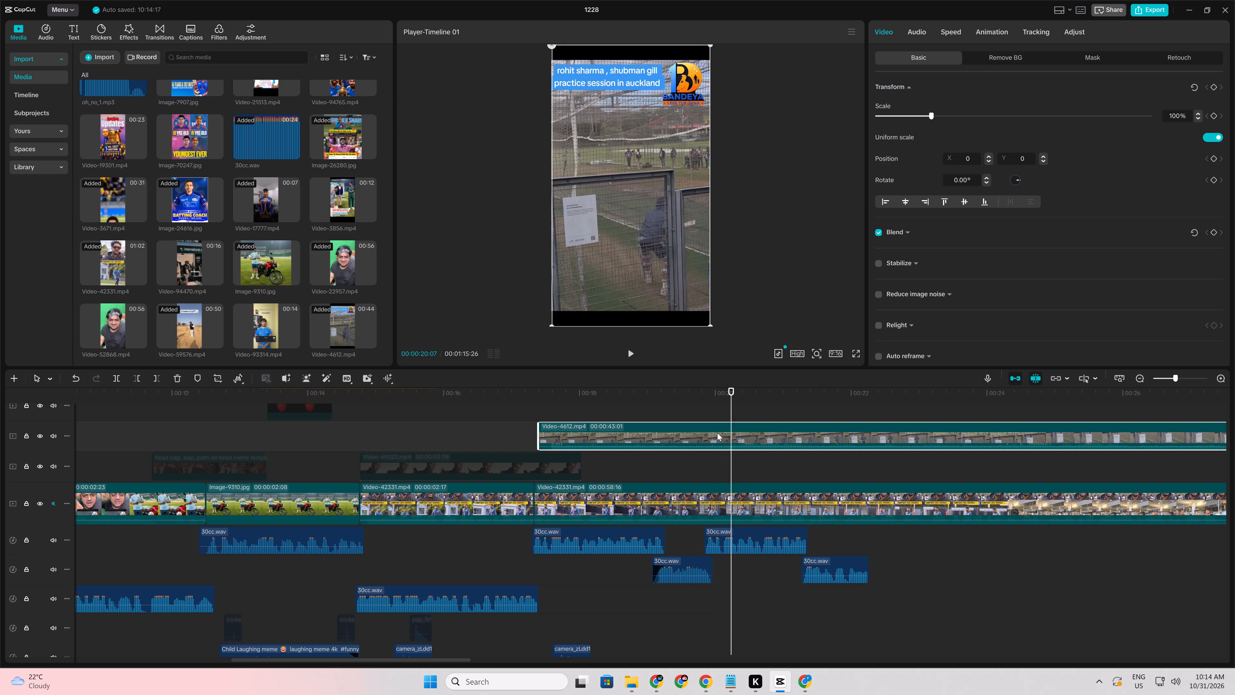
key(q)
key(space)
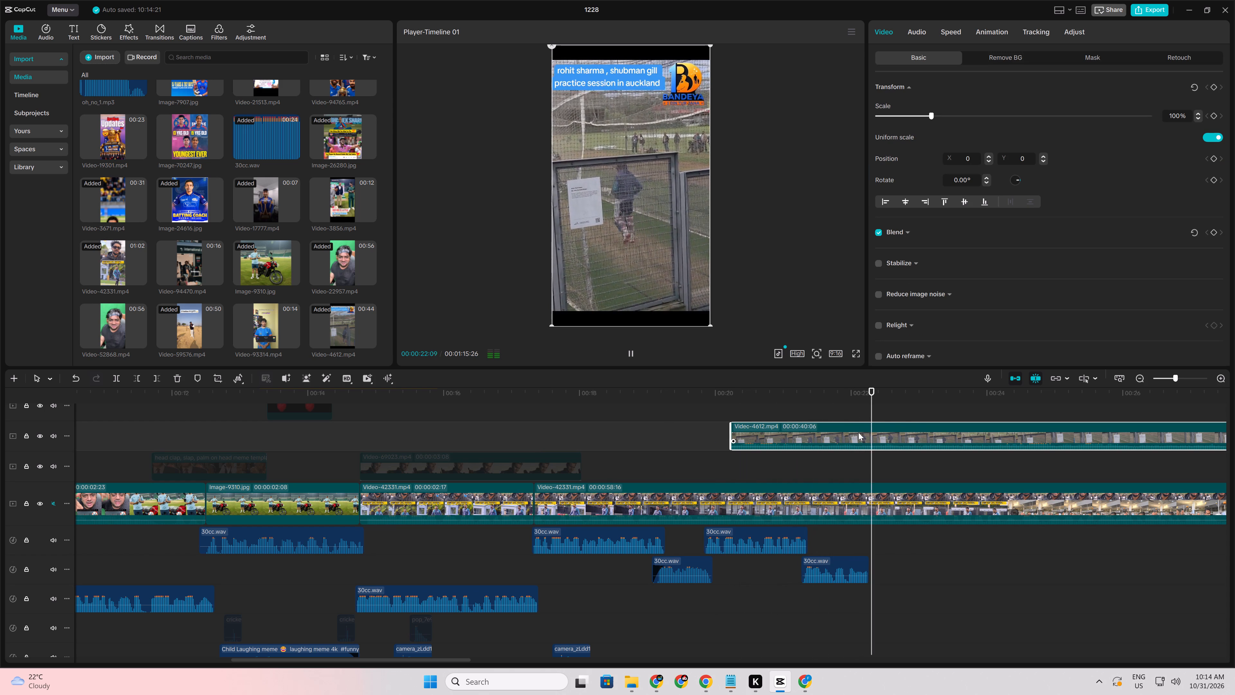
key(space)
click(921, 426)
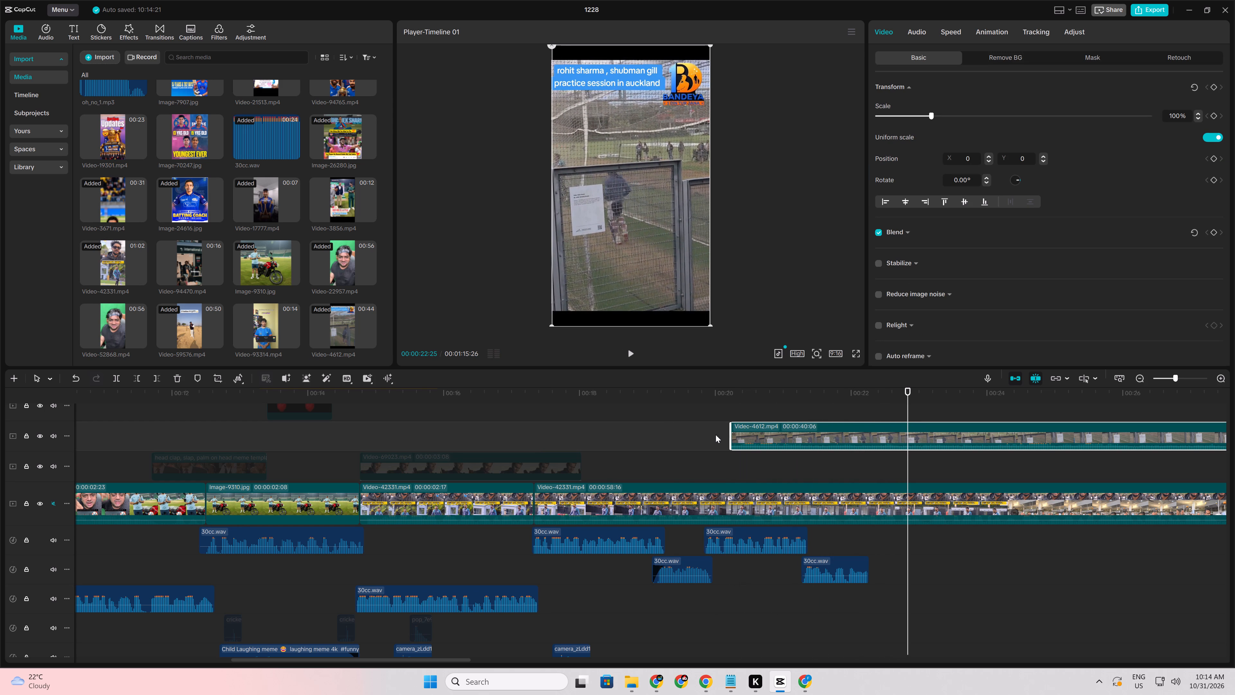
drag(732, 436, 696, 429)
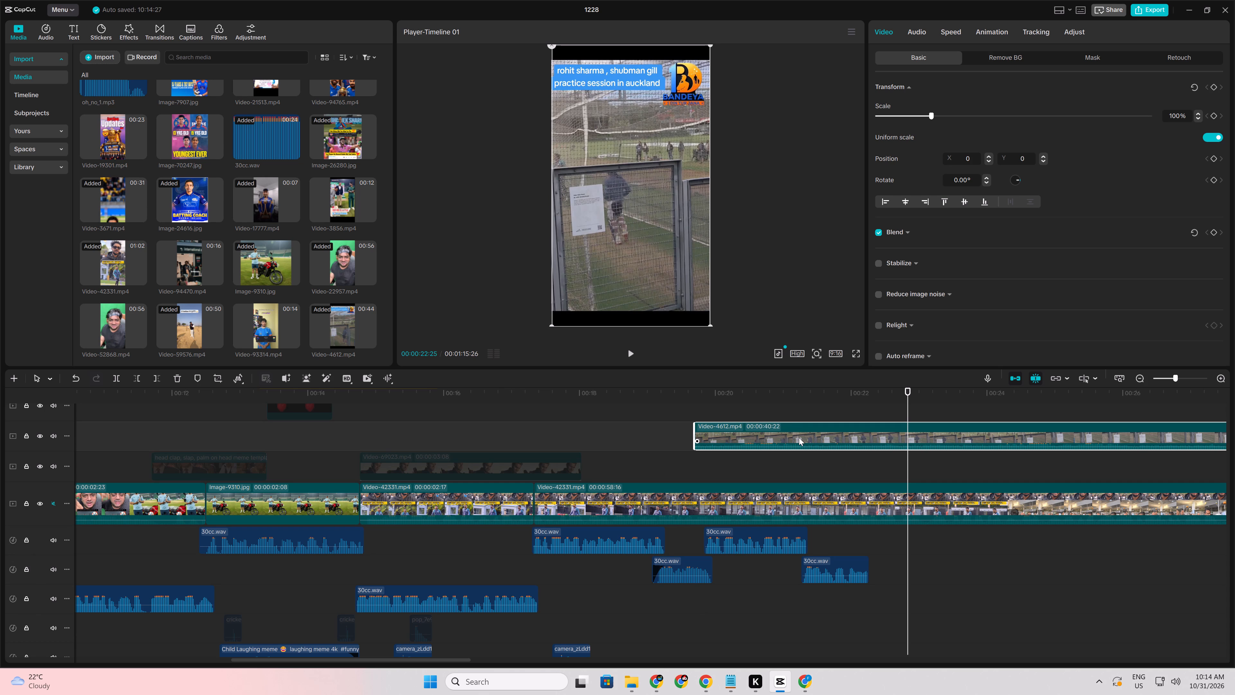
key(w)
Move the trimmed Video-4612.mp4 overlay earlier so it starts together with the 00:00:02:17 Video-42331.mp4 clip, right after Image-9310.jpg.
drag(785, 440, 628, 444)
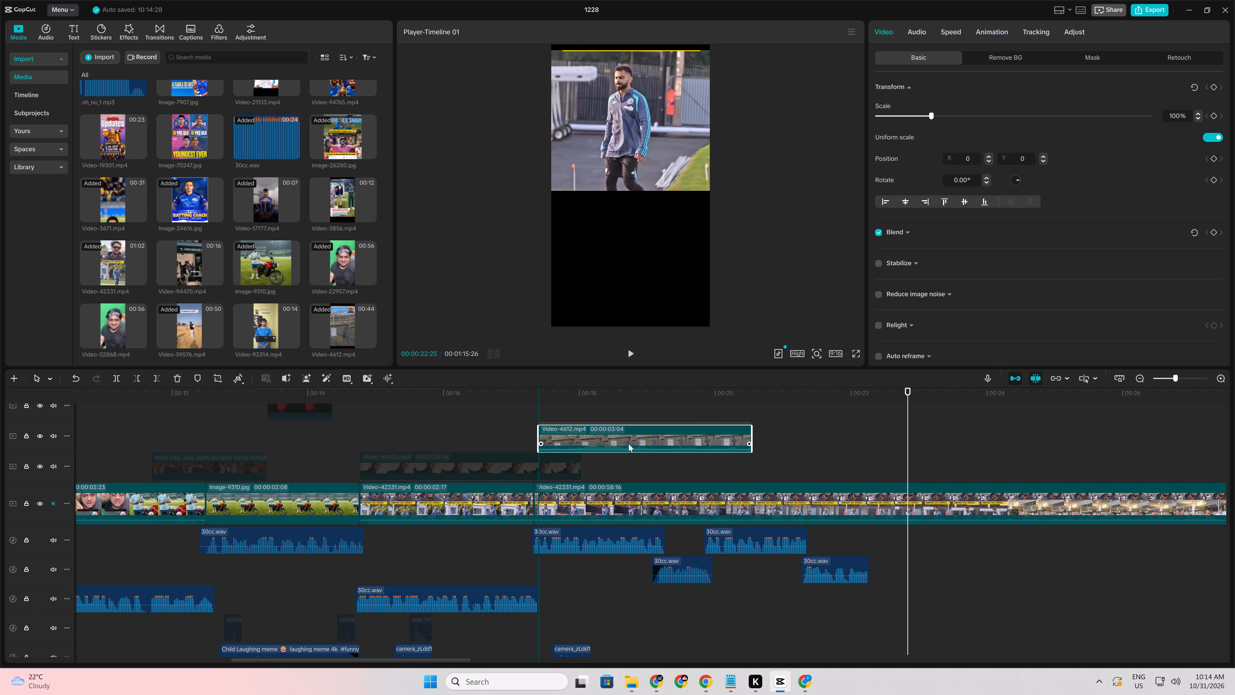
drag(628, 444, 505, 450)
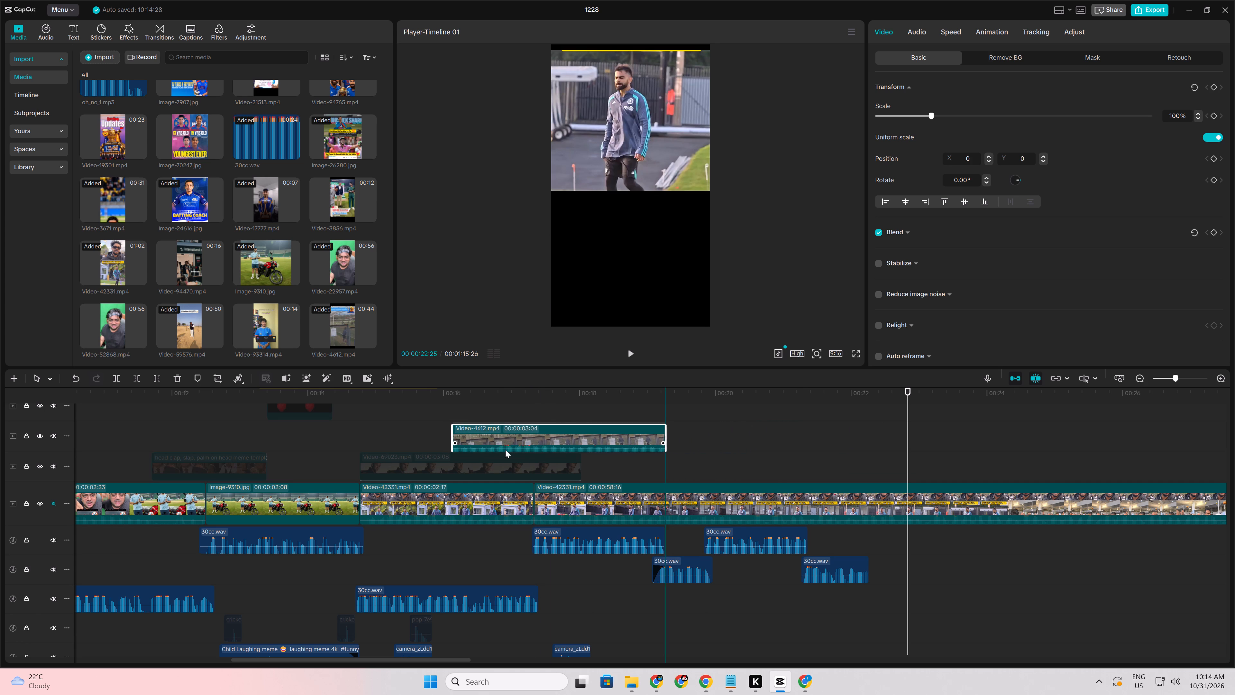
drag(505, 450, 449, 450)
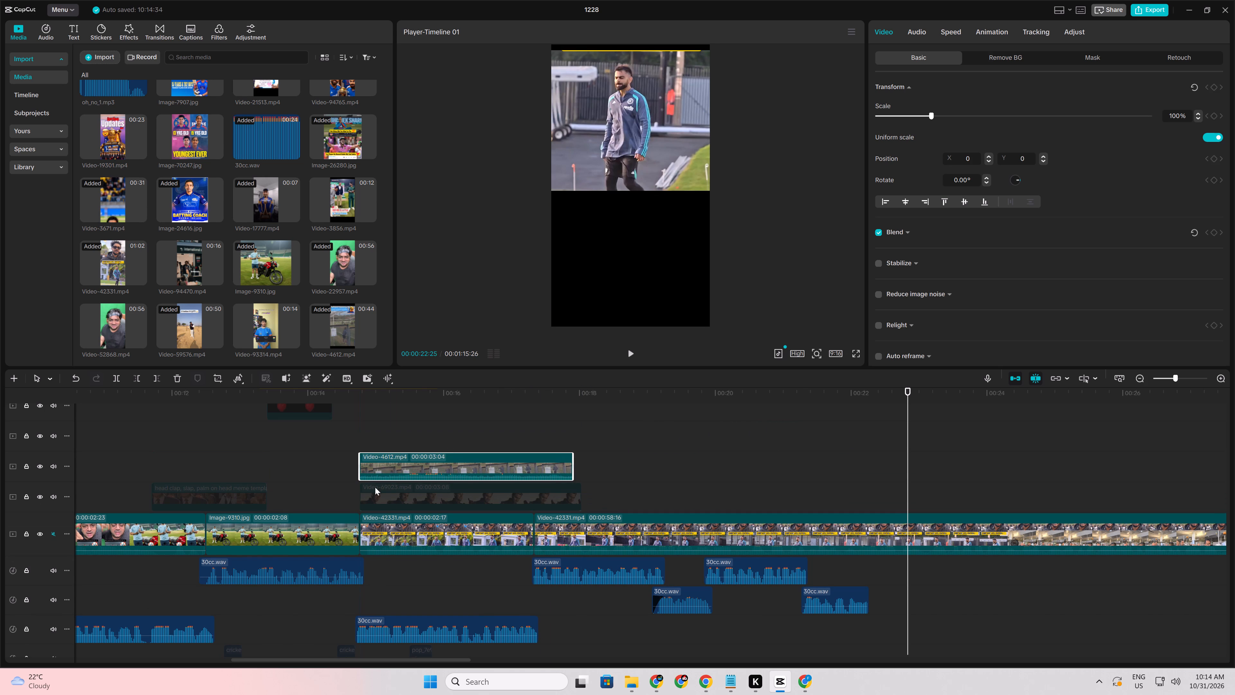
Preview the moved Video-4612.mp4 overlay and crop it to its lower half, cutting off the caption, logo and bottom black strip.
click(347, 489)
key(space)
ctrl+scroll(392, 490, up, 5)
key(space)
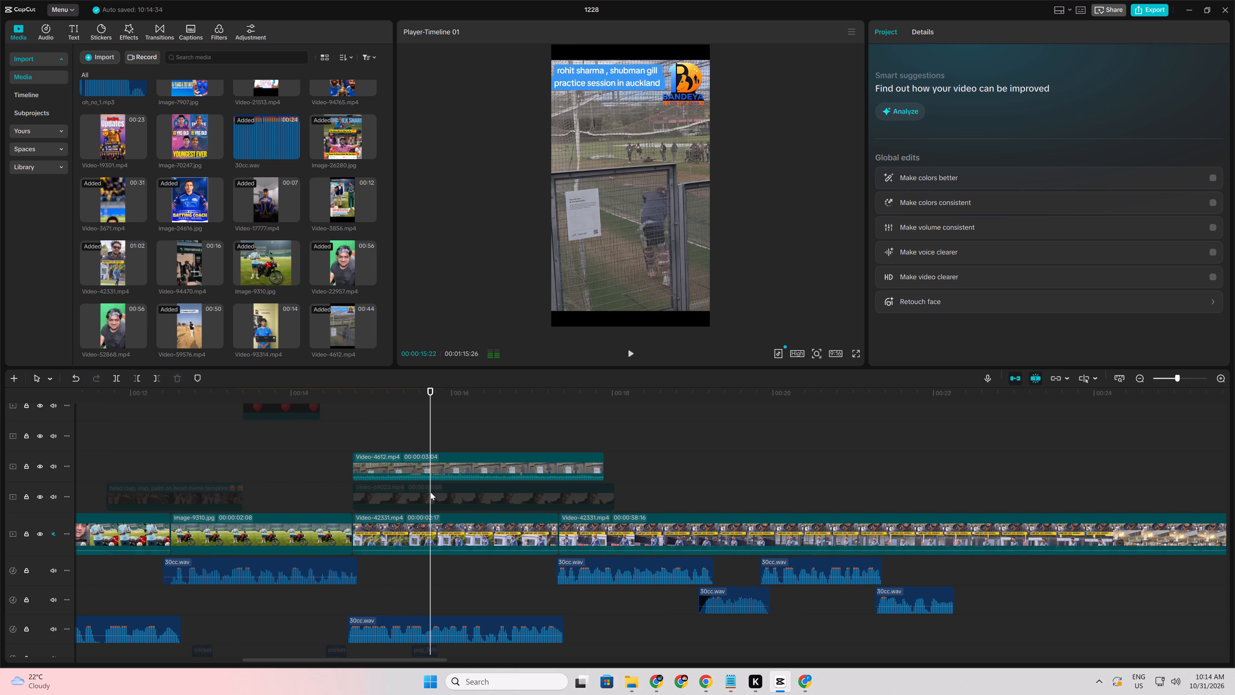
click(424, 457)
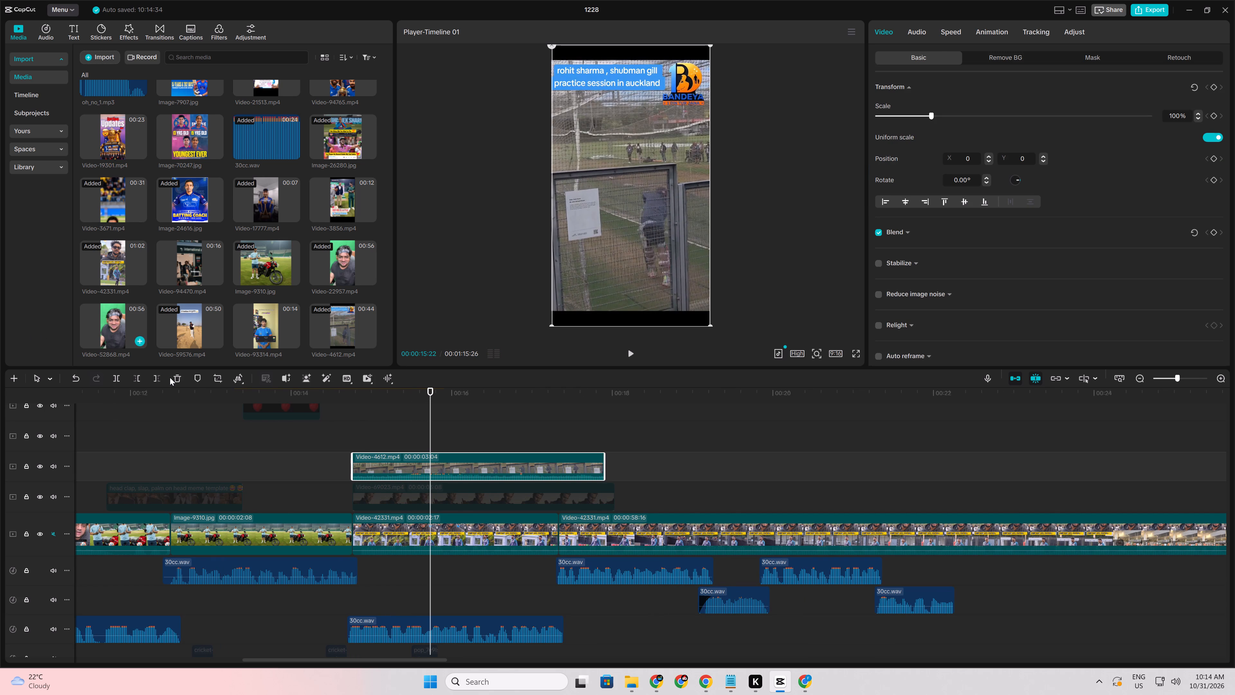
click(215, 379)
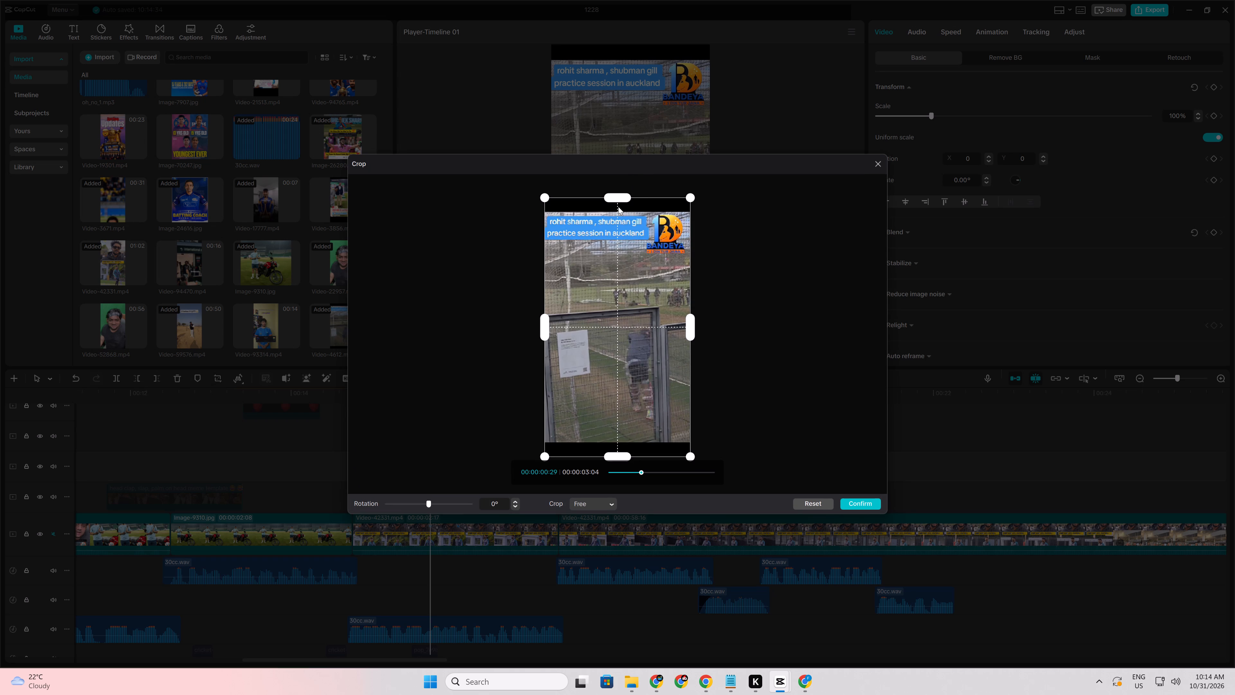
drag(617, 197, 647, 319)
drag(617, 457, 615, 443)
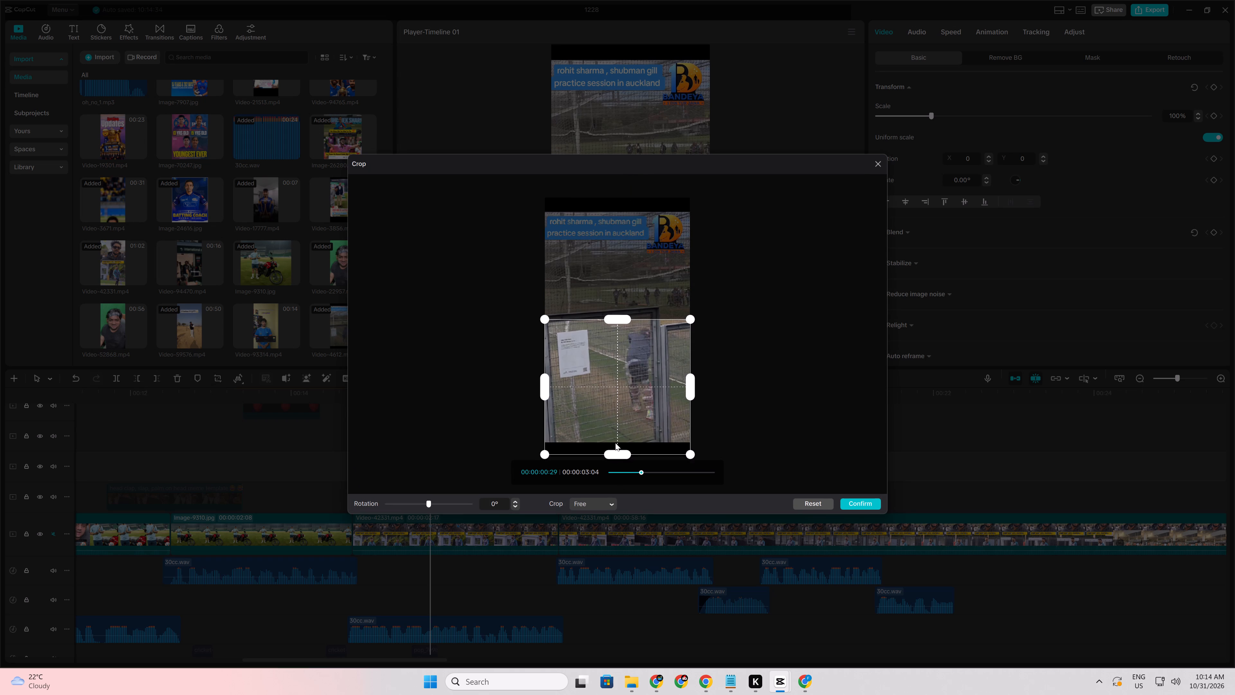
drag(615, 443, 615, 439)
click(856, 503)
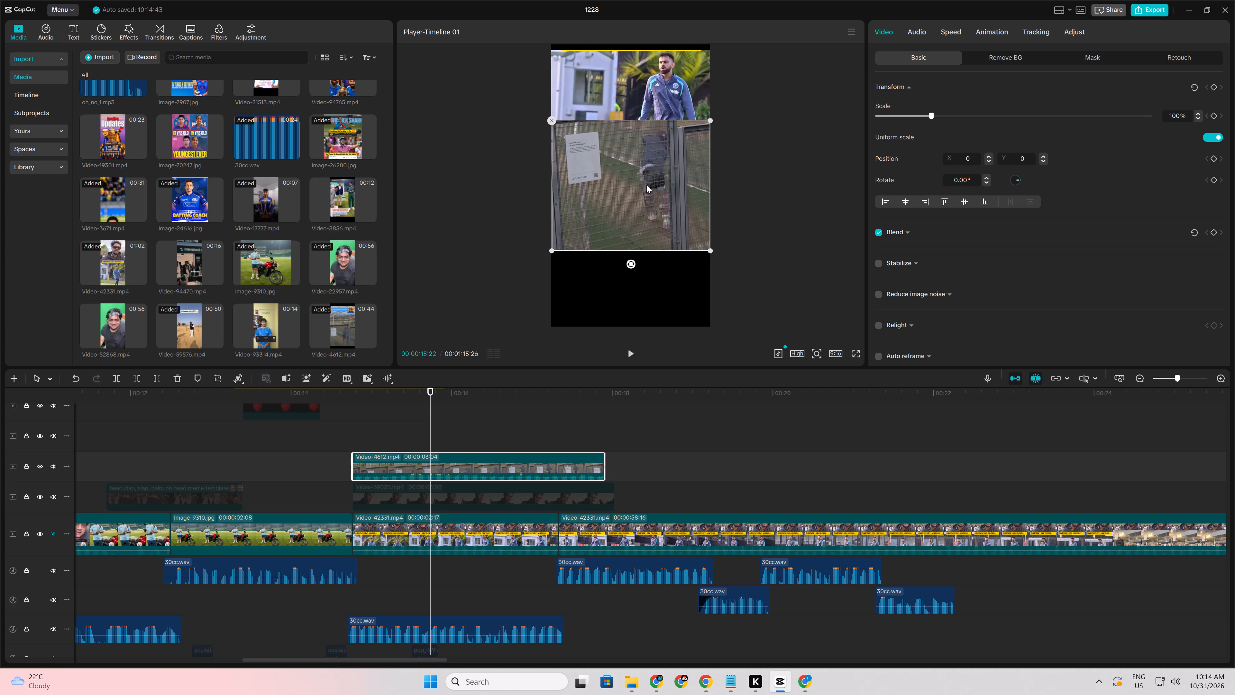
Arrange a split screen with the Video-4612.mp4 overlay below at Y -885 and the 00:00:02:17 Video-42331.mp4 clip above at Y 751, and preview it.
drag(646, 185, 646, 249)
click(632, 151)
drag(629, 146, 631, 155)
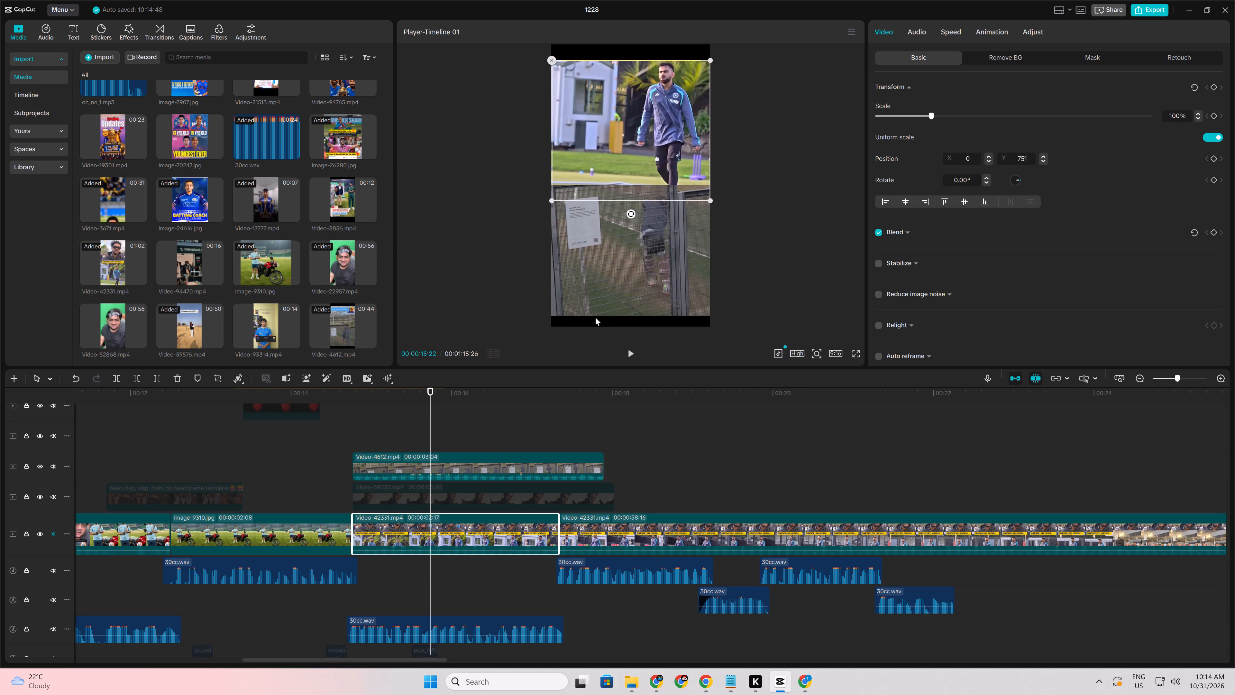
click(339, 468)
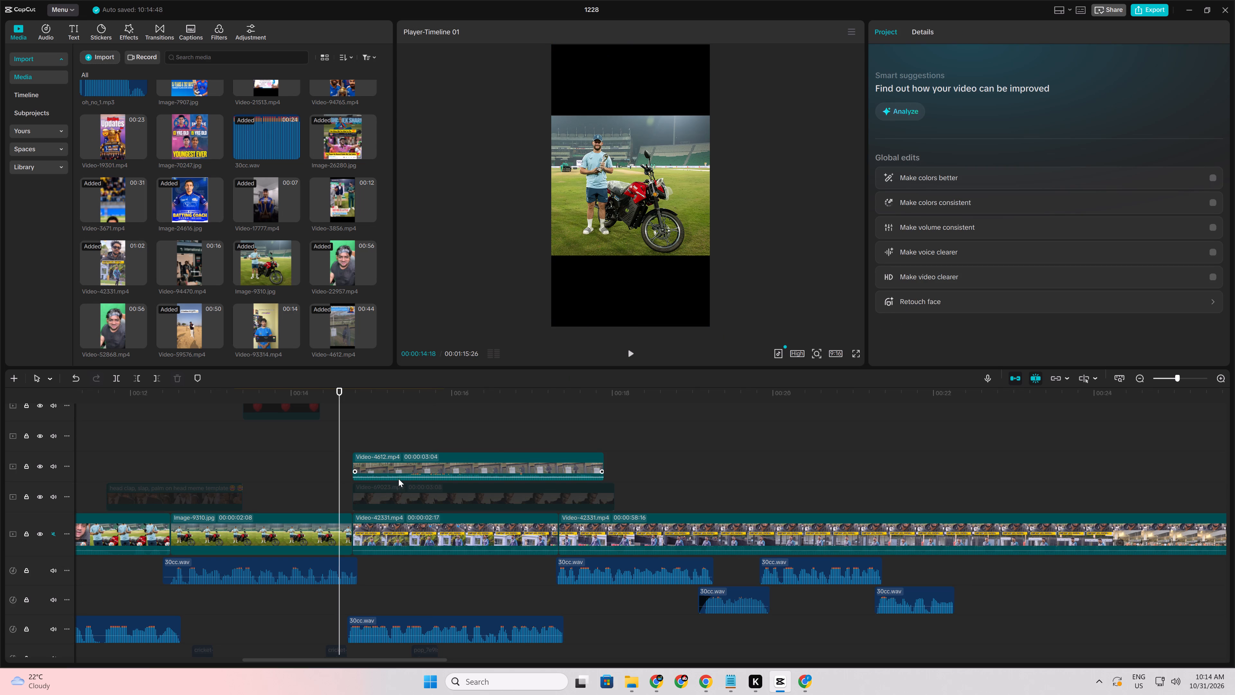
drag(397, 477, 413, 542)
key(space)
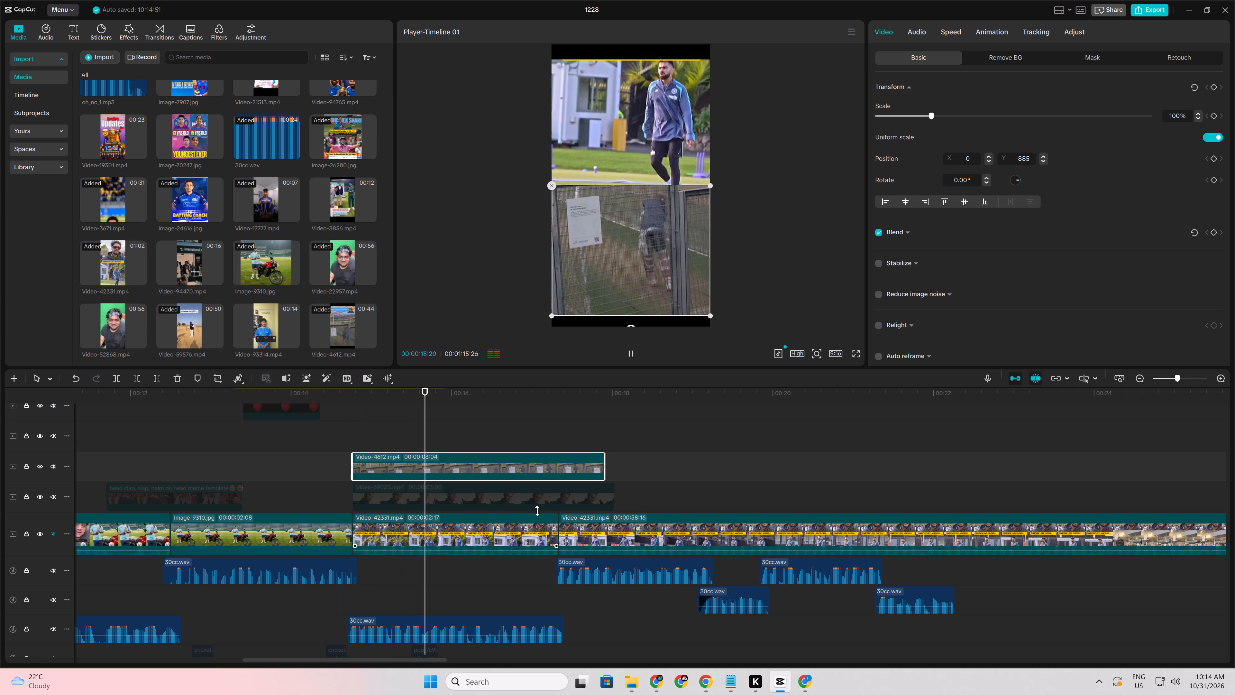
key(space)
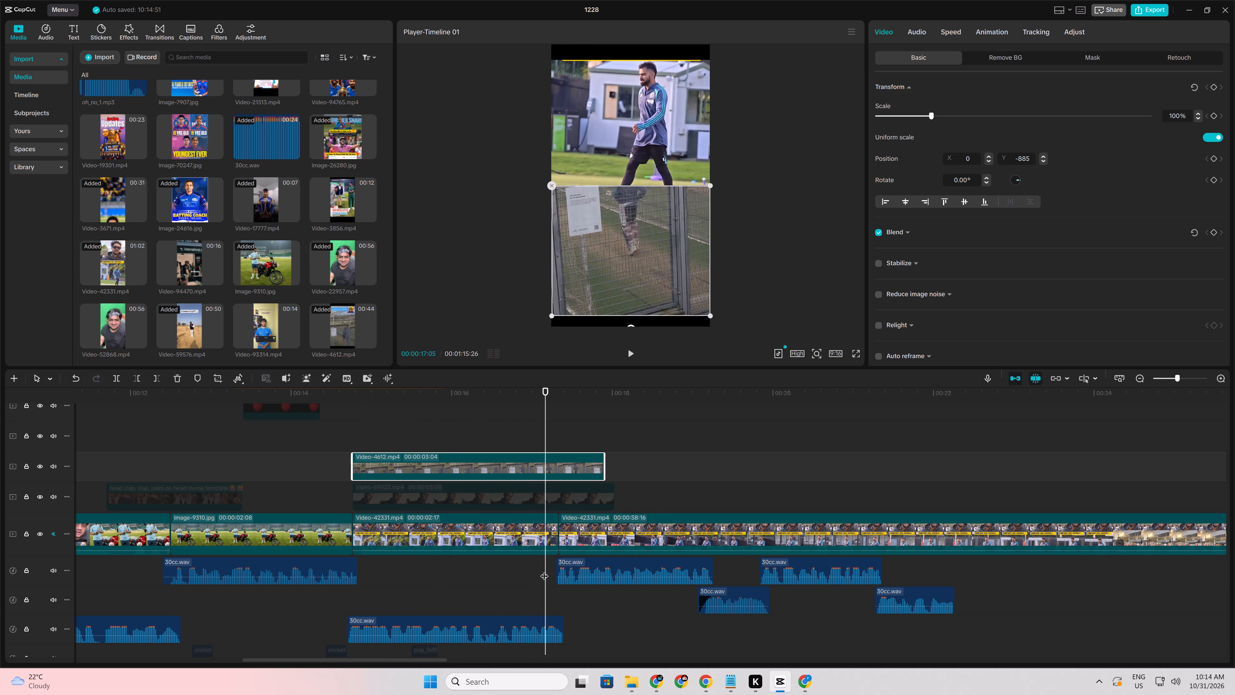
Trim the end of the Video-4612.mp4 overlay at 00:00:17:10 so it ends with the first Video-42331.mp4 clip, and play past the cut.
click(544, 570)
drag(544, 570, 562, 574)
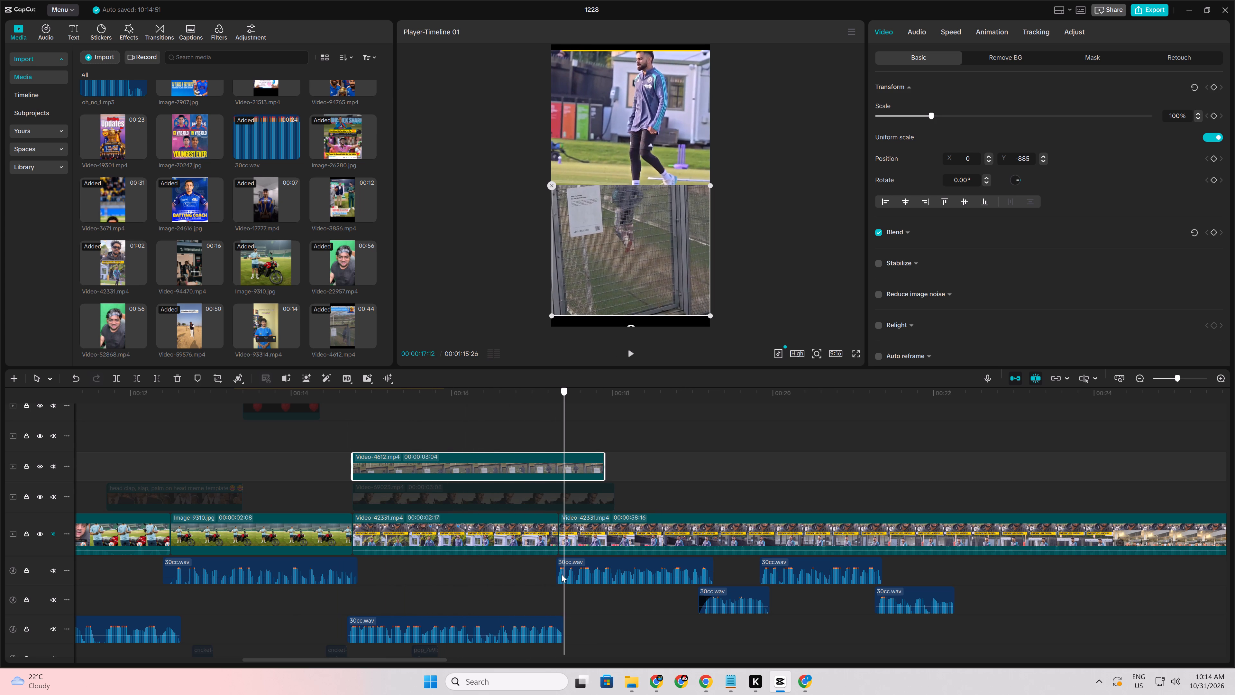
drag(562, 574, 554, 572)
click(573, 473)
key(Right)
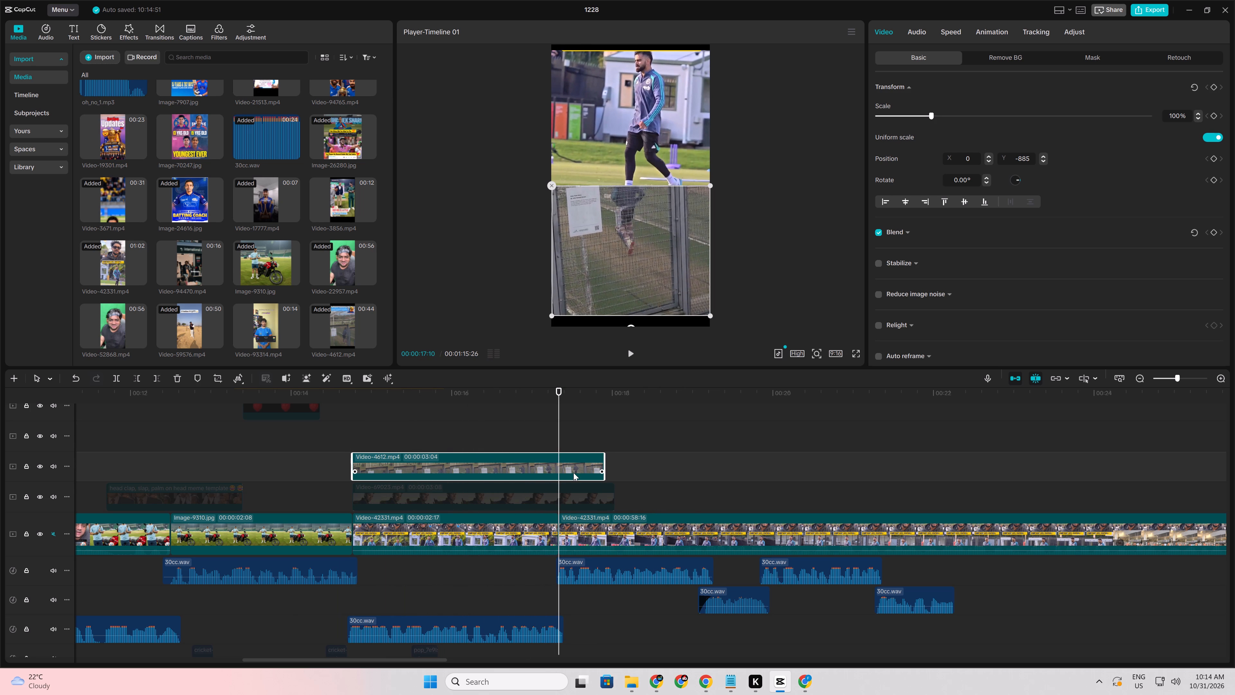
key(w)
ctrl+scroll(598, 508, up, 6)
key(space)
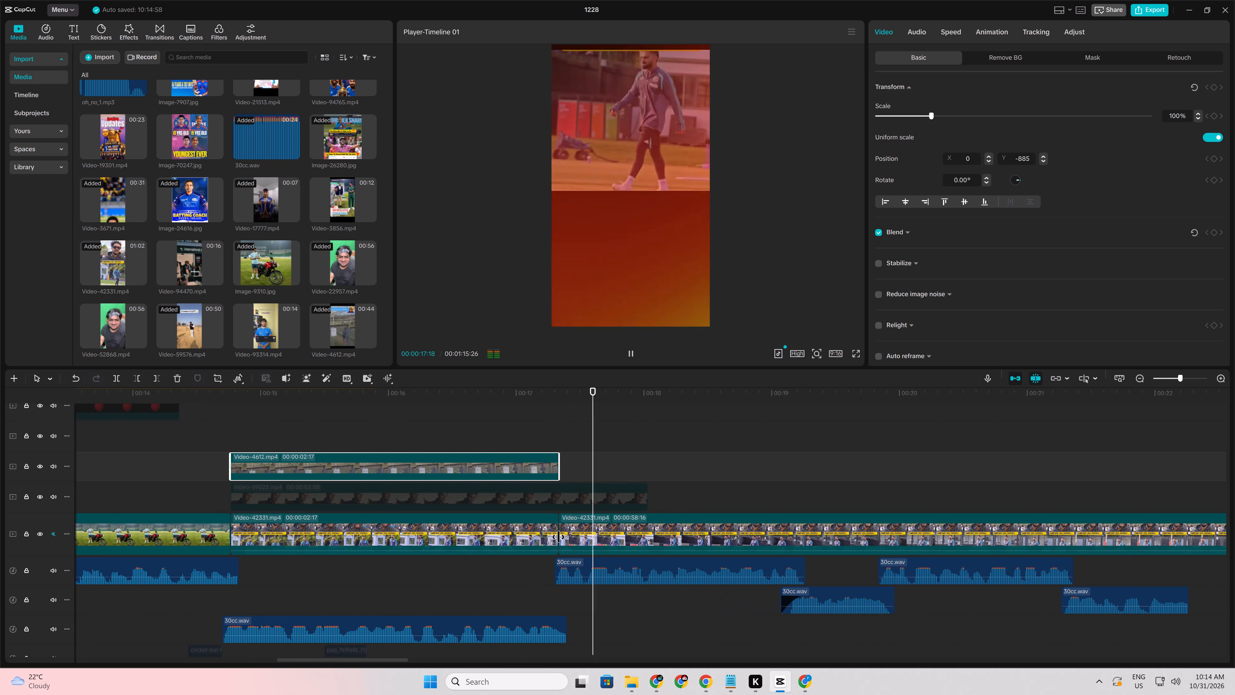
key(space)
Preview the opening seconds of the source Video-4612.mp4 in the media library.
click(329, 324)
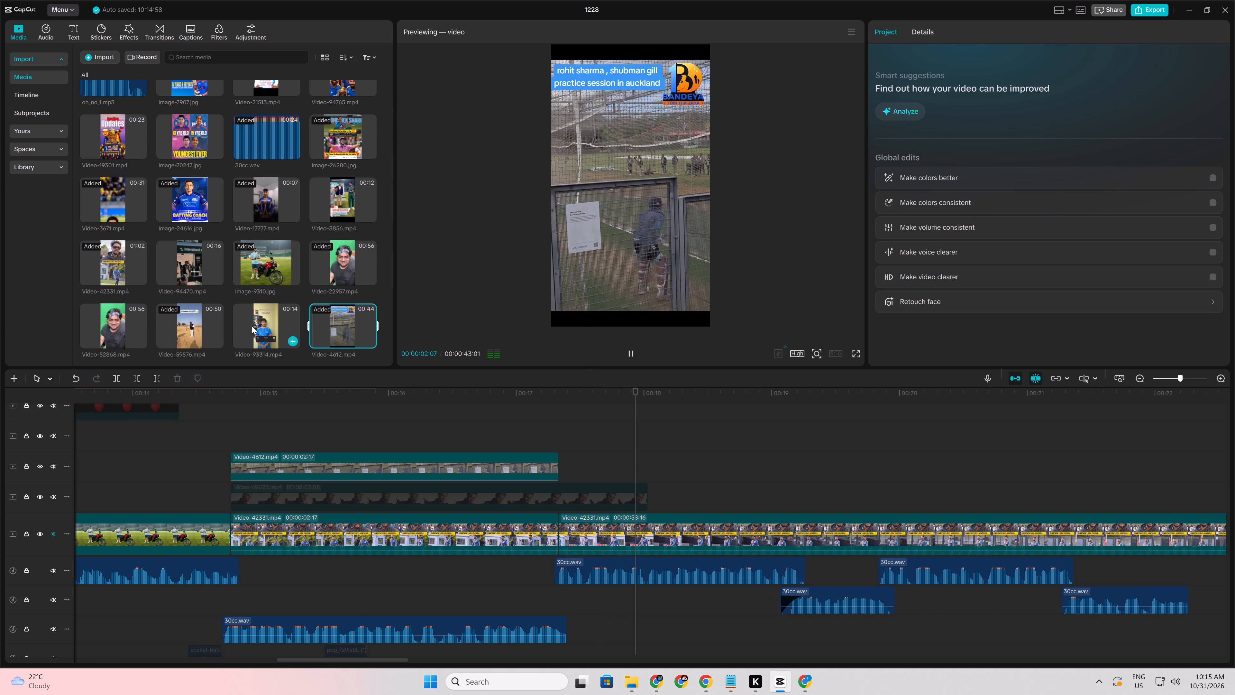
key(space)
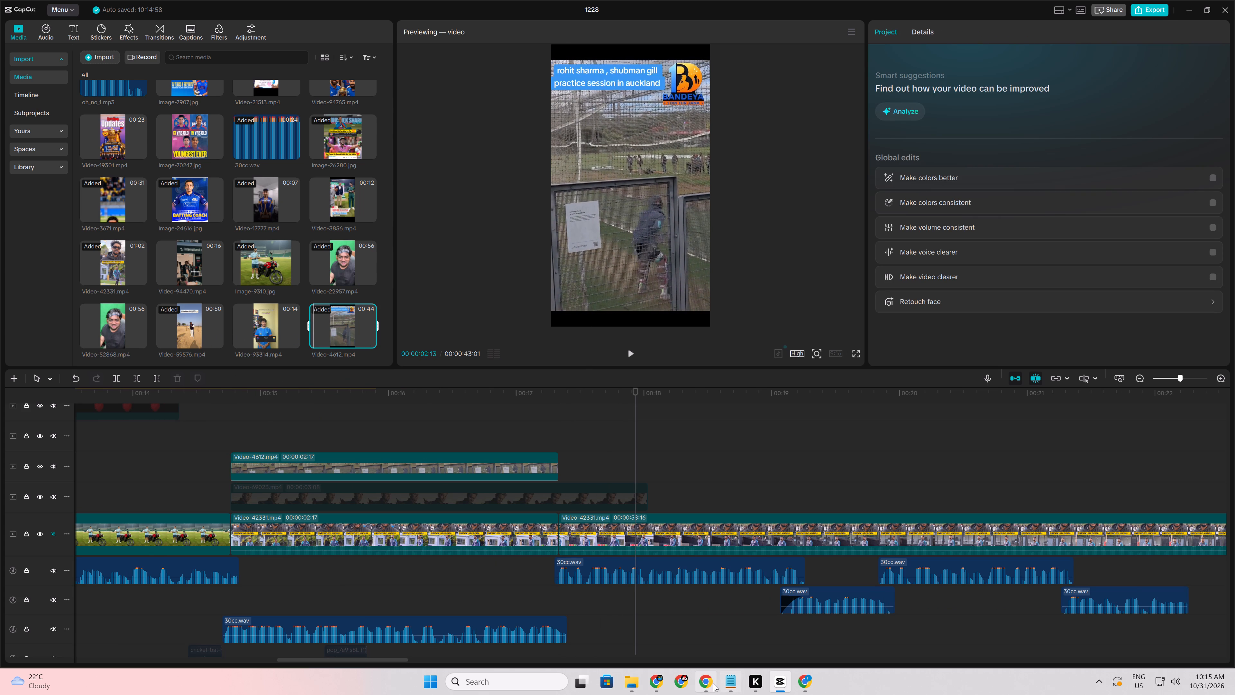
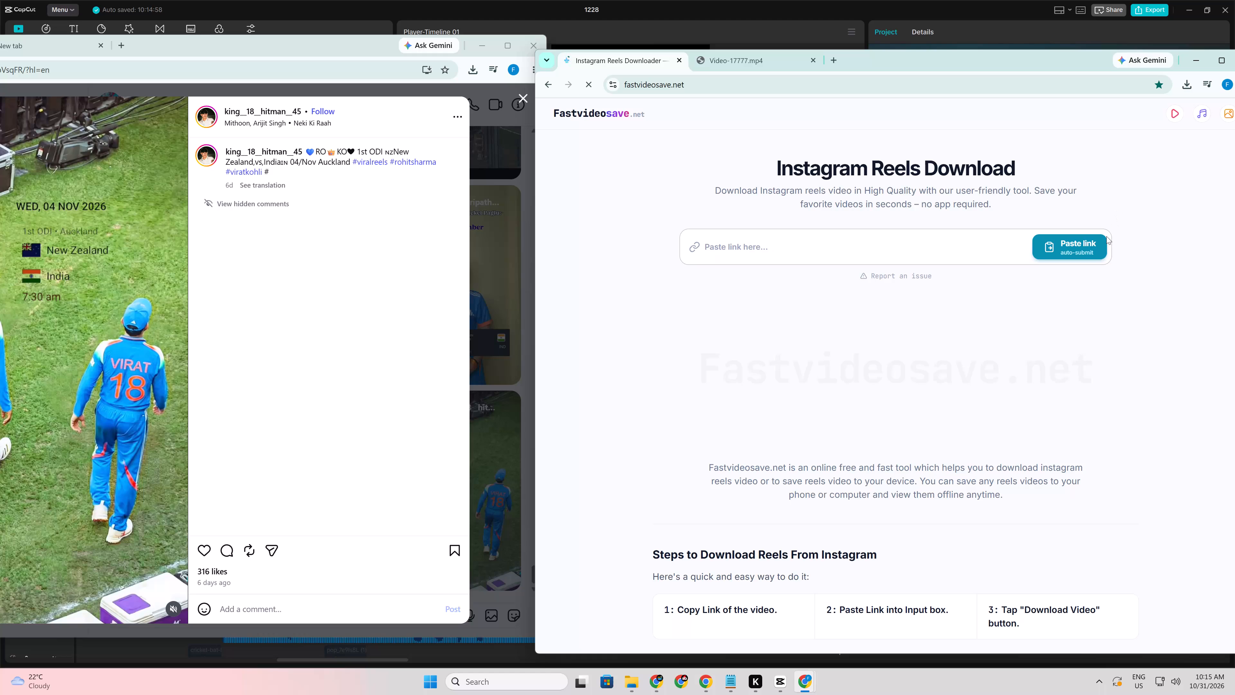
Download the copied Instagram reel of the two India players walking off, numbers 45 and 18, using fastvideosave.net's Server 1 and dismissing the ad.
click(1089, 246)
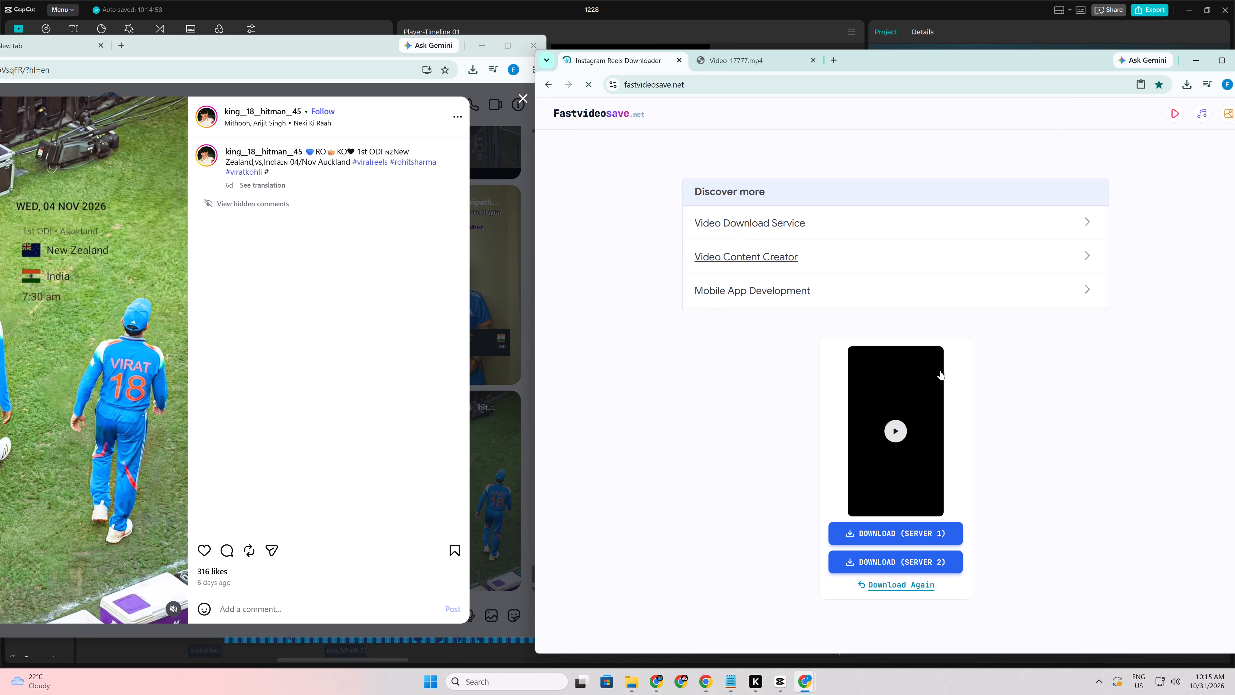
click(887, 529)
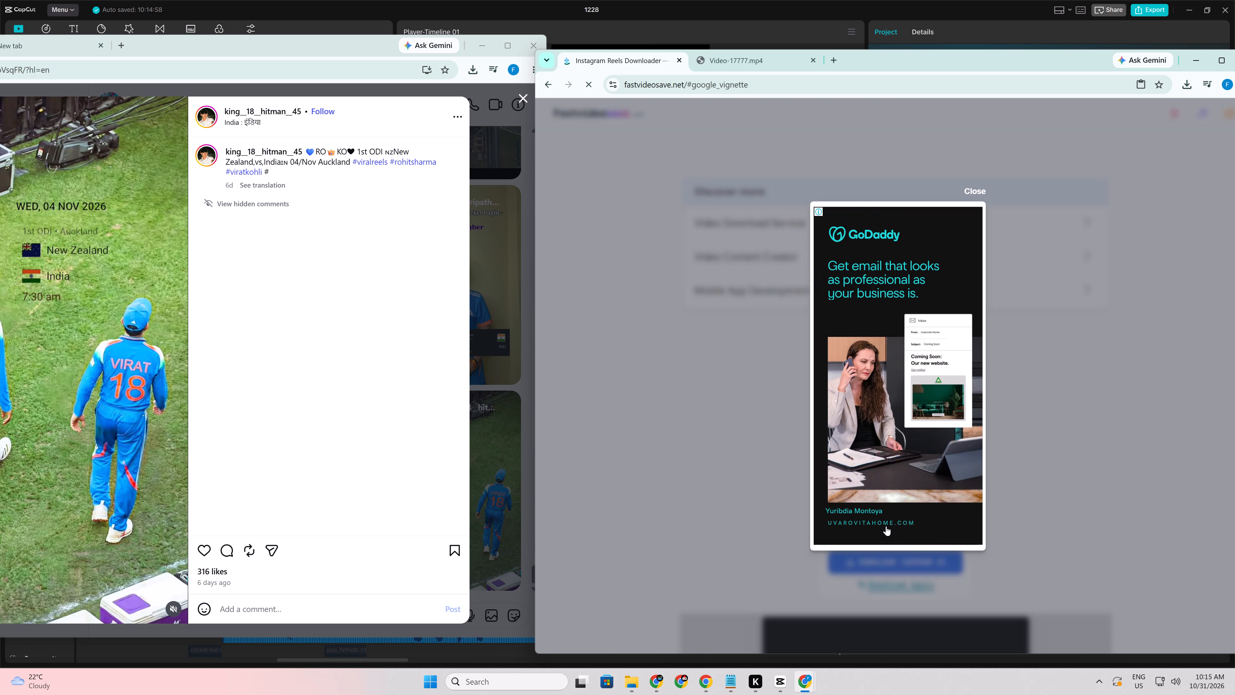
click(980, 193)
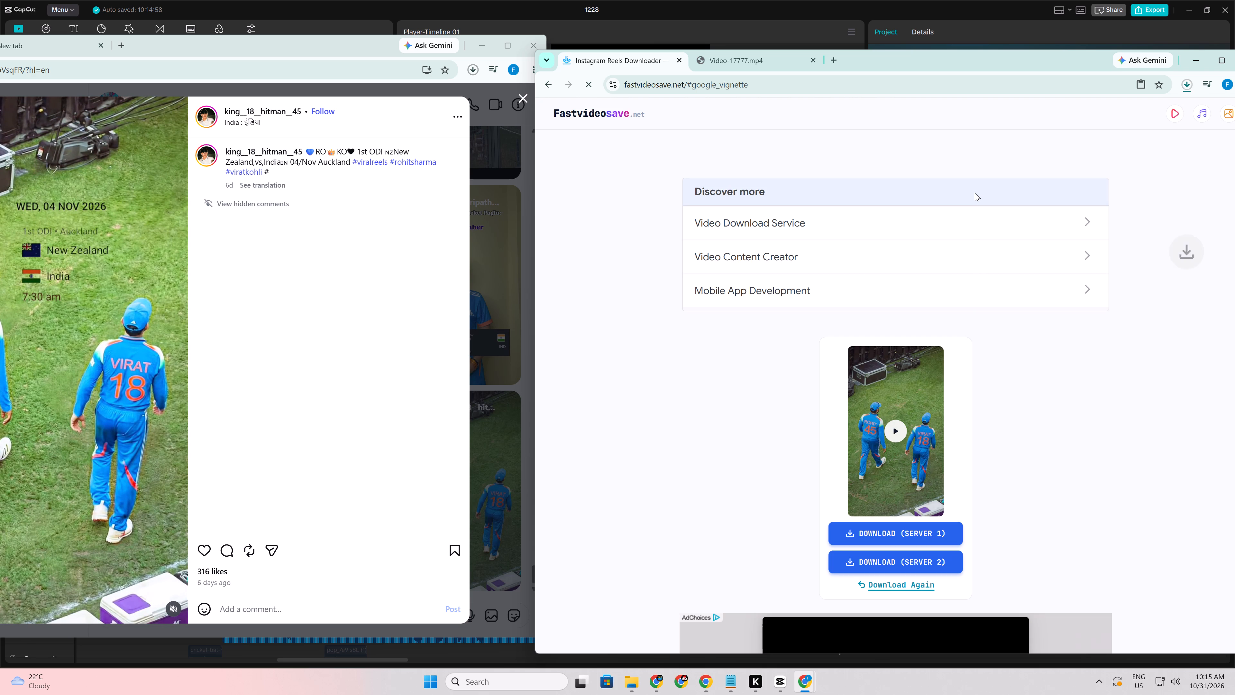
Bring the downloaded Video-60496.mp4 into CapCut's media and insert it on the main track between the two Video-42331.mp4 clips.
click(1189, 88)
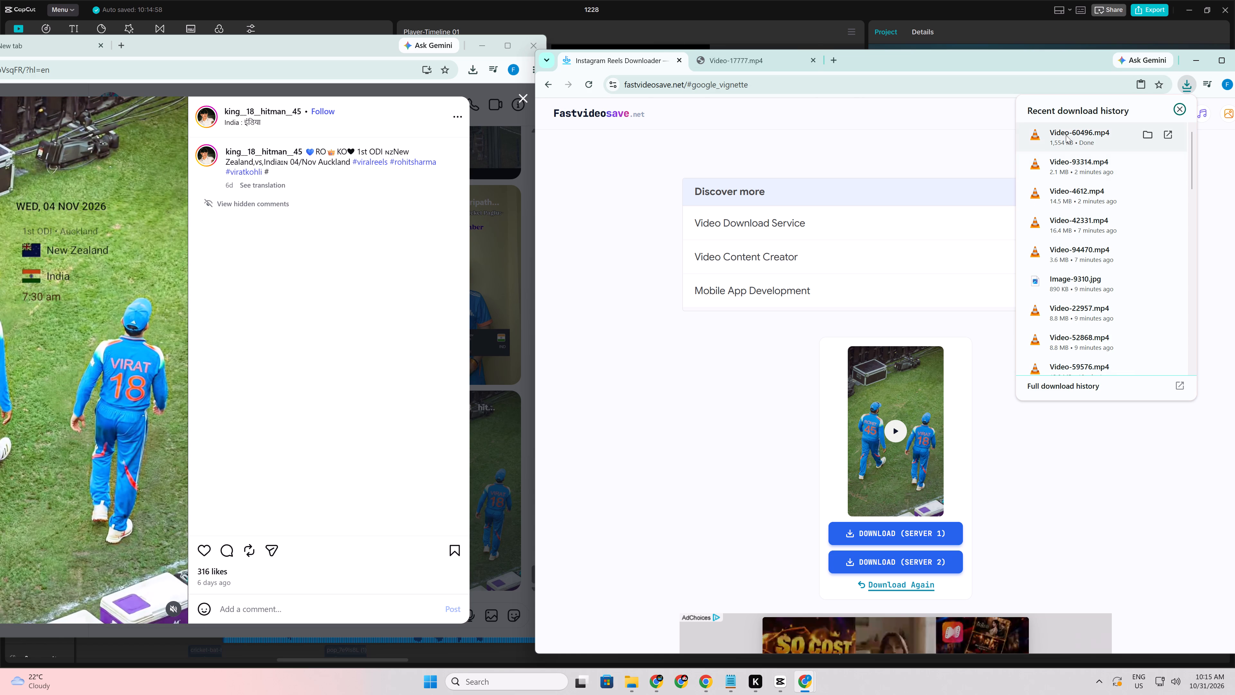
drag(1066, 135, 789, 425)
drag(789, 425, 359, 312)
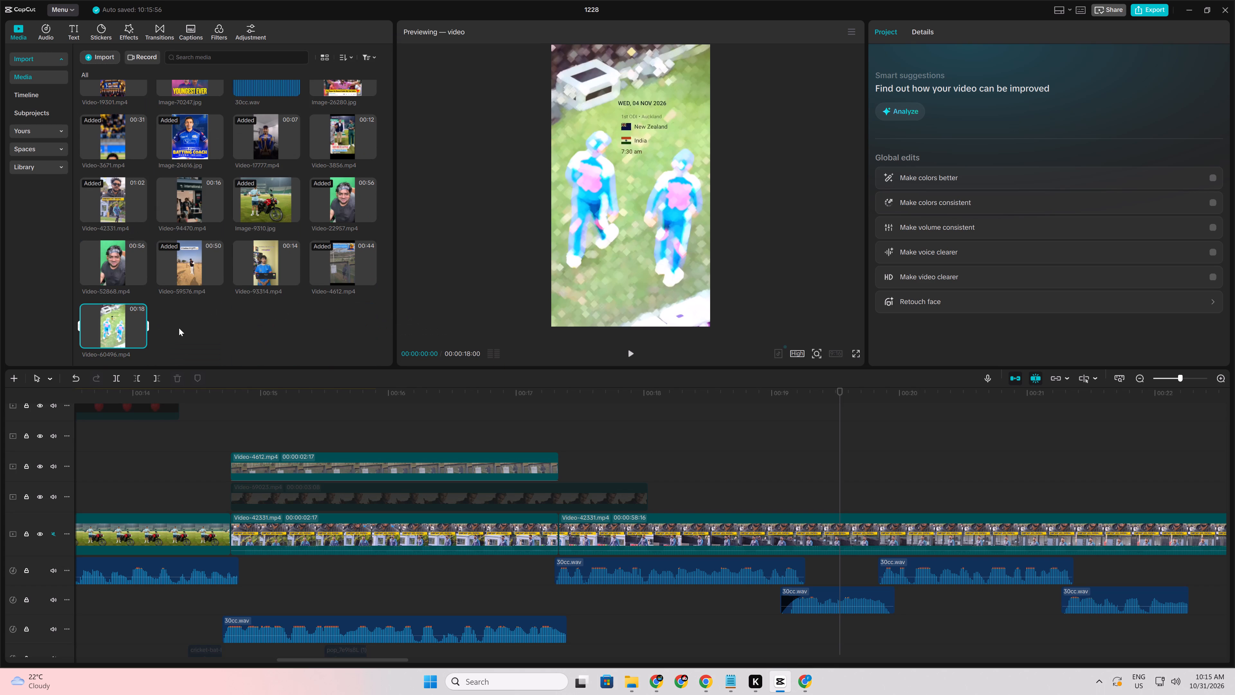
drag(127, 317, 688, 529)
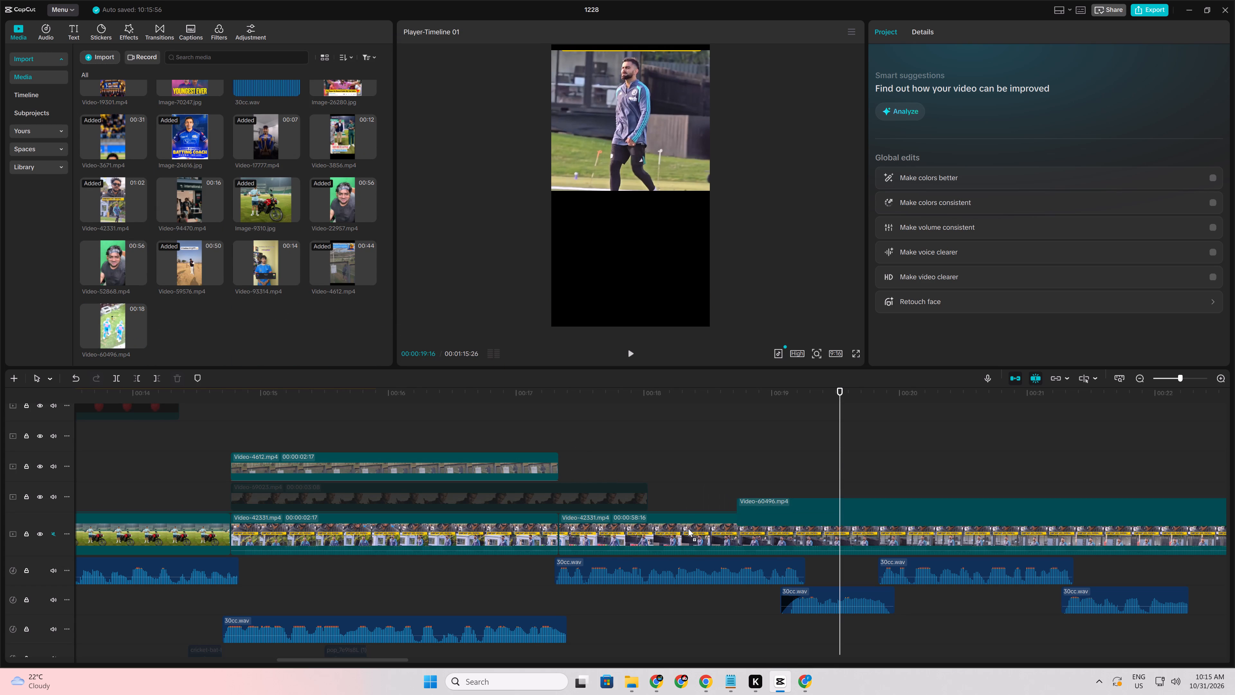
drag(688, 529, 579, 542)
Trim the end of Video-60496.mp4 on the main track at 00:00:20:00, keeping its first 00:00:02:20.
click(471, 574)
drag(471, 574, 547, 579)
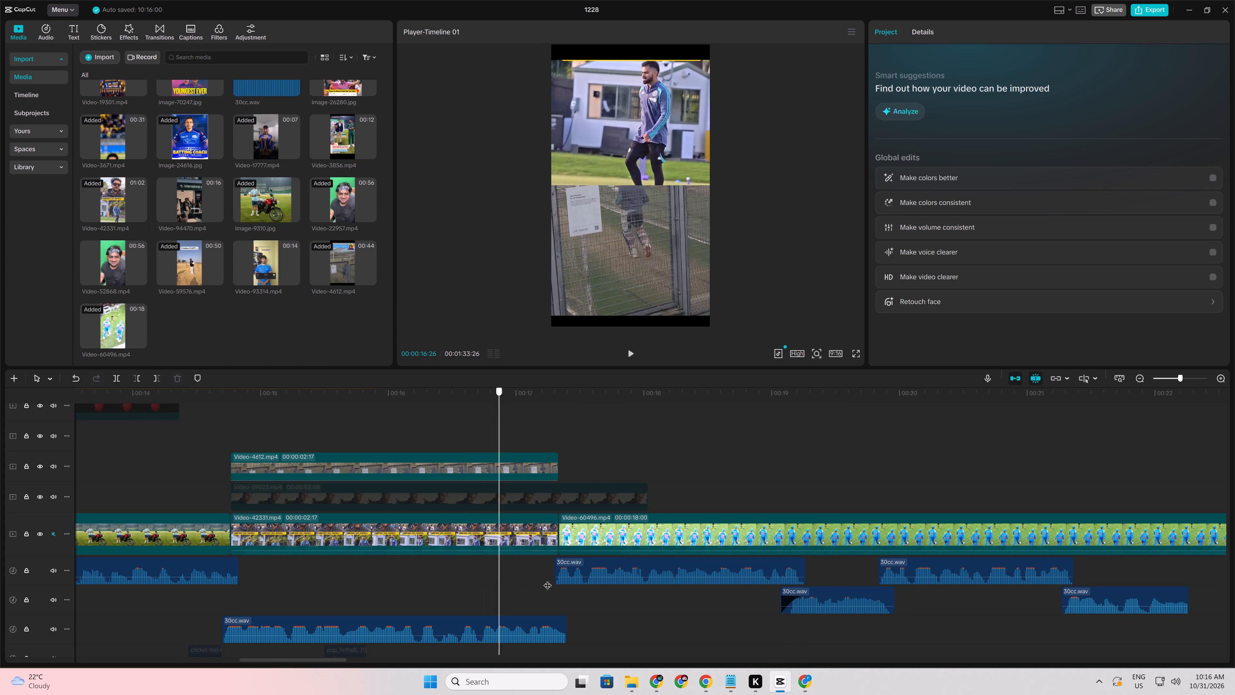
drag(547, 579, 893, 590)
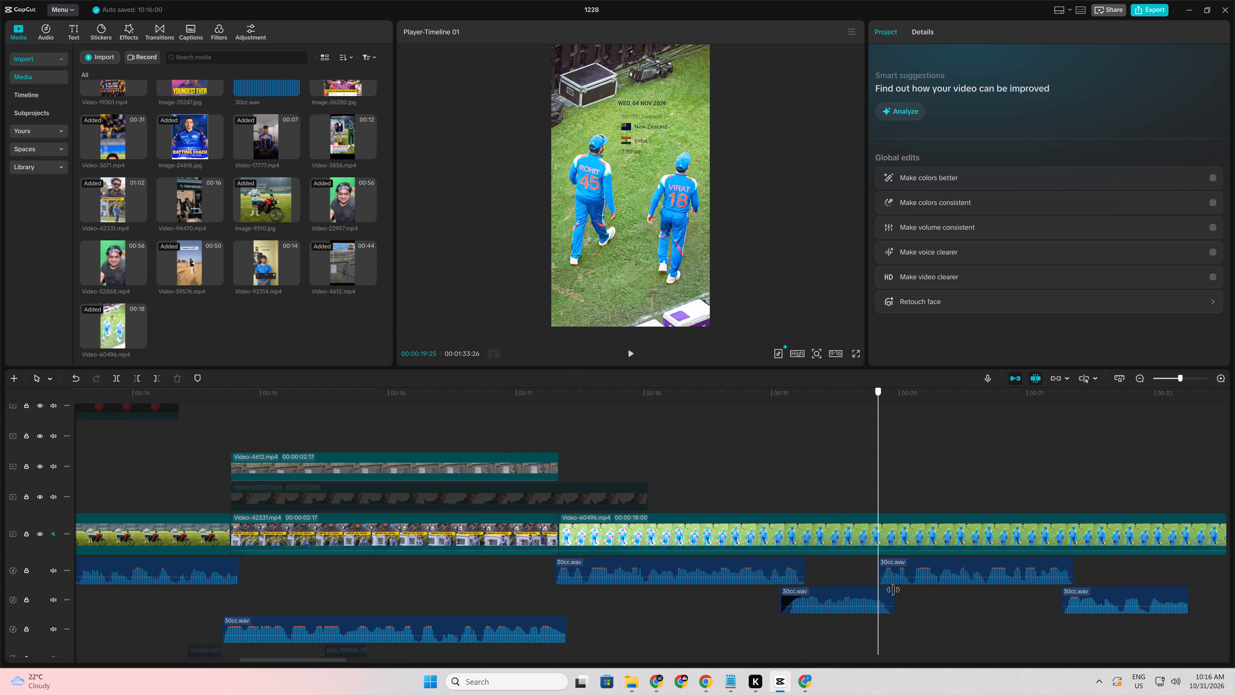
drag(893, 590, 900, 589)
click(904, 537)
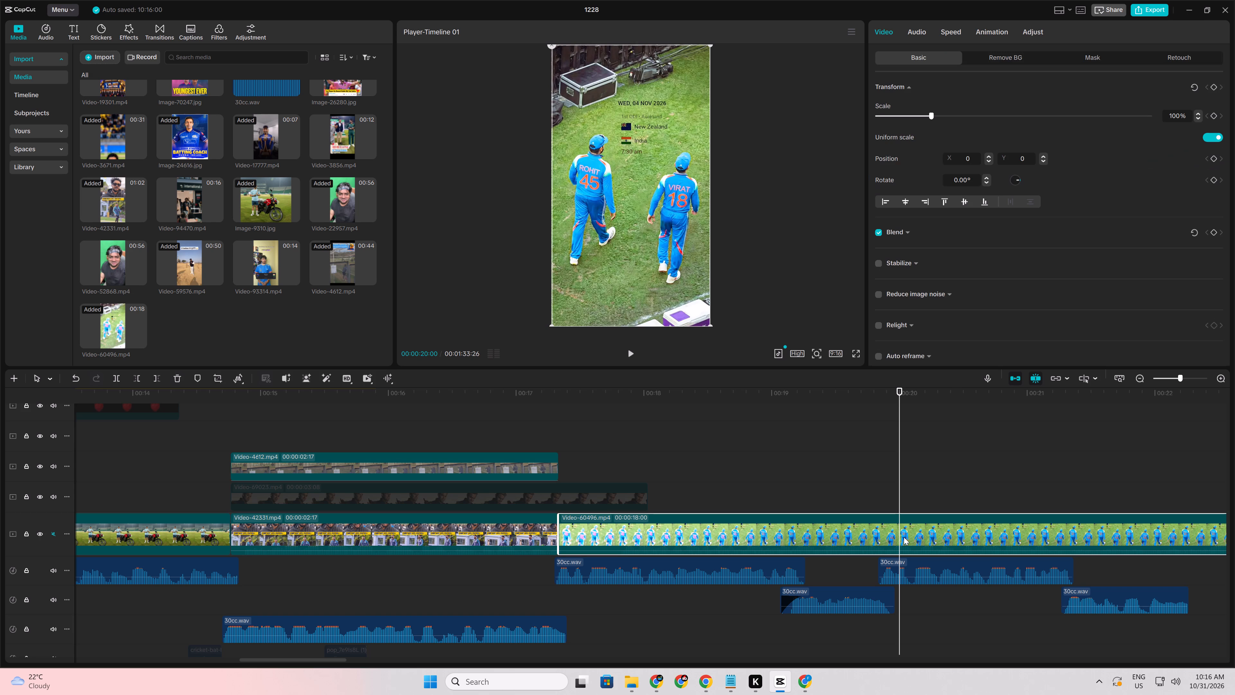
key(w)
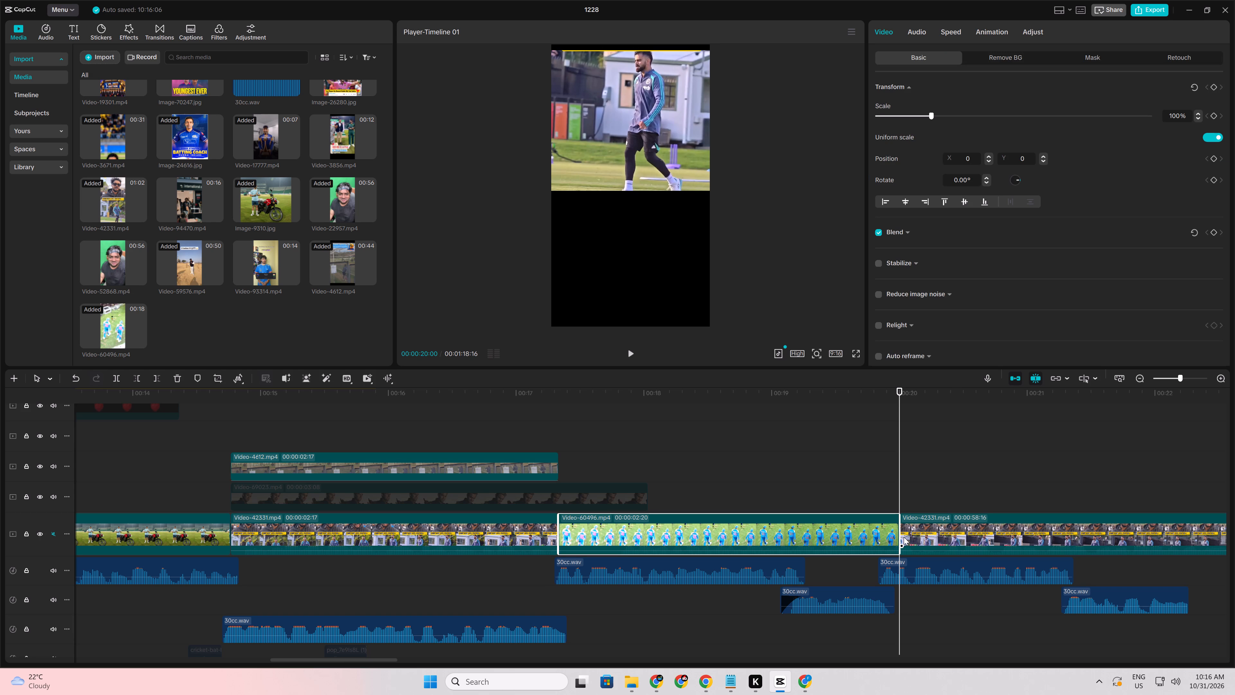
Preview around Video-60496.mp4 and trim its end to 00:00:19:25, making the clip 00:00:02:15 long.
click(507, 586)
key(space)
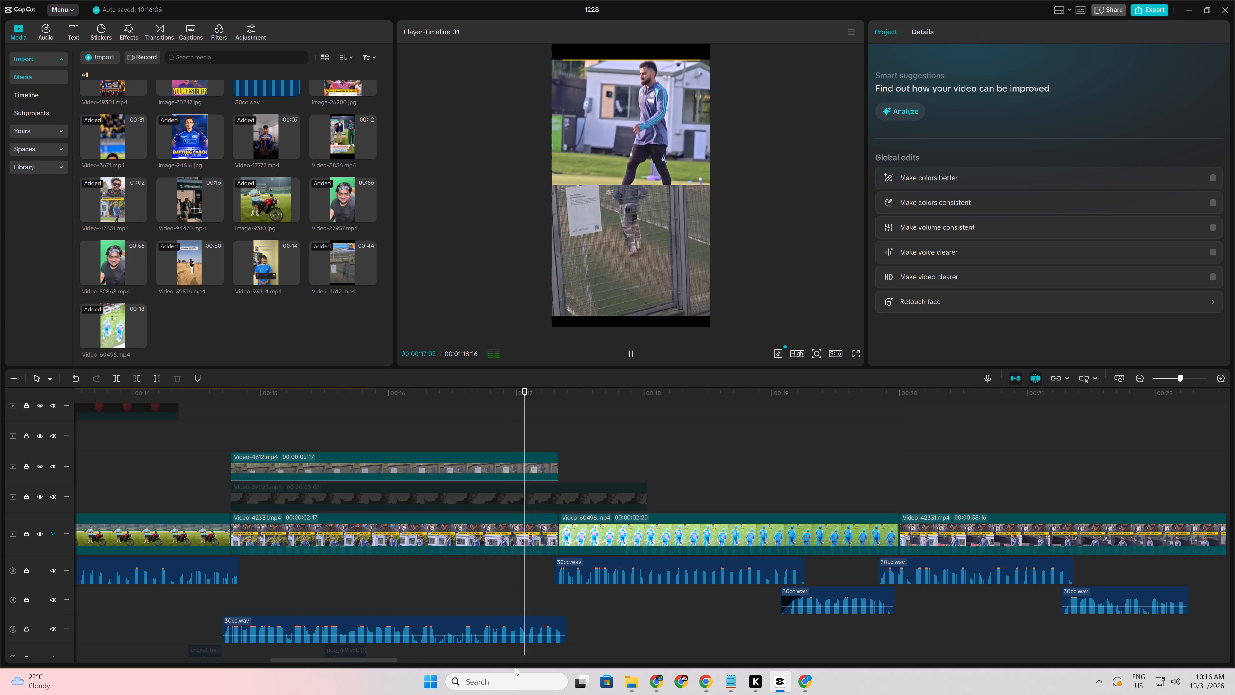
drag(379, 662, 432, 683)
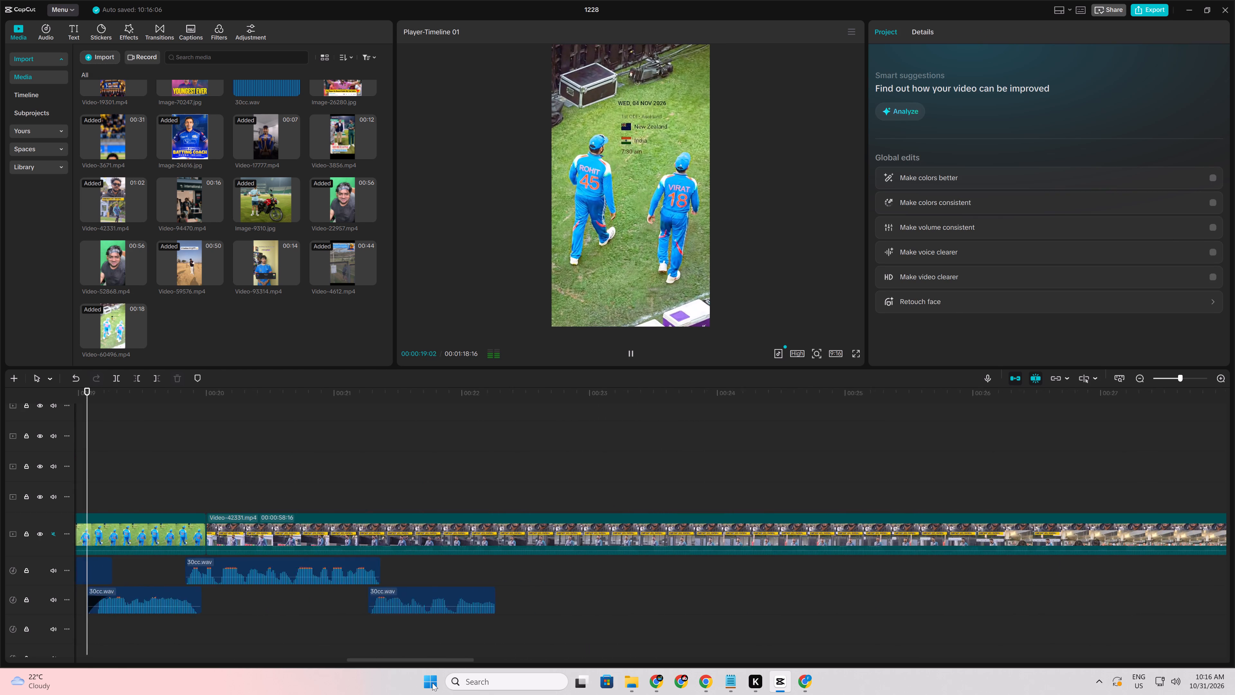
drag(432, 683, 430, 683)
key(space)
click(391, 635)
drag(391, 635, 415, 639)
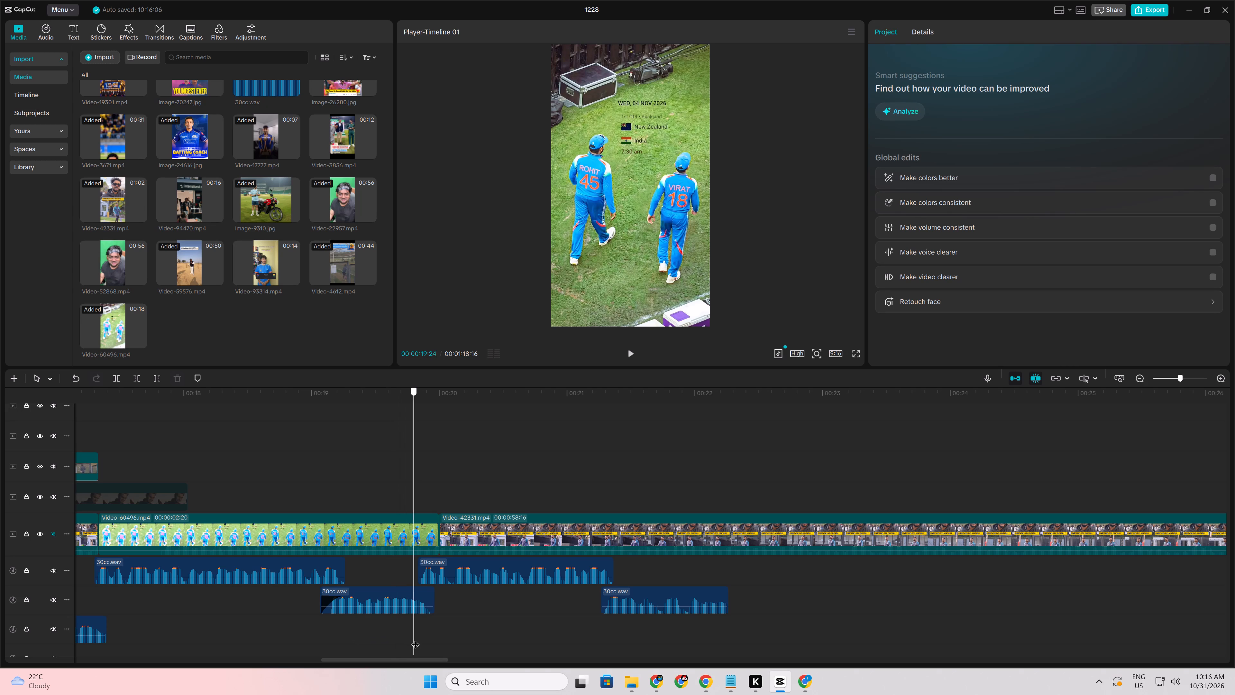
drag(415, 639, 420, 640)
click(424, 545)
text(w)
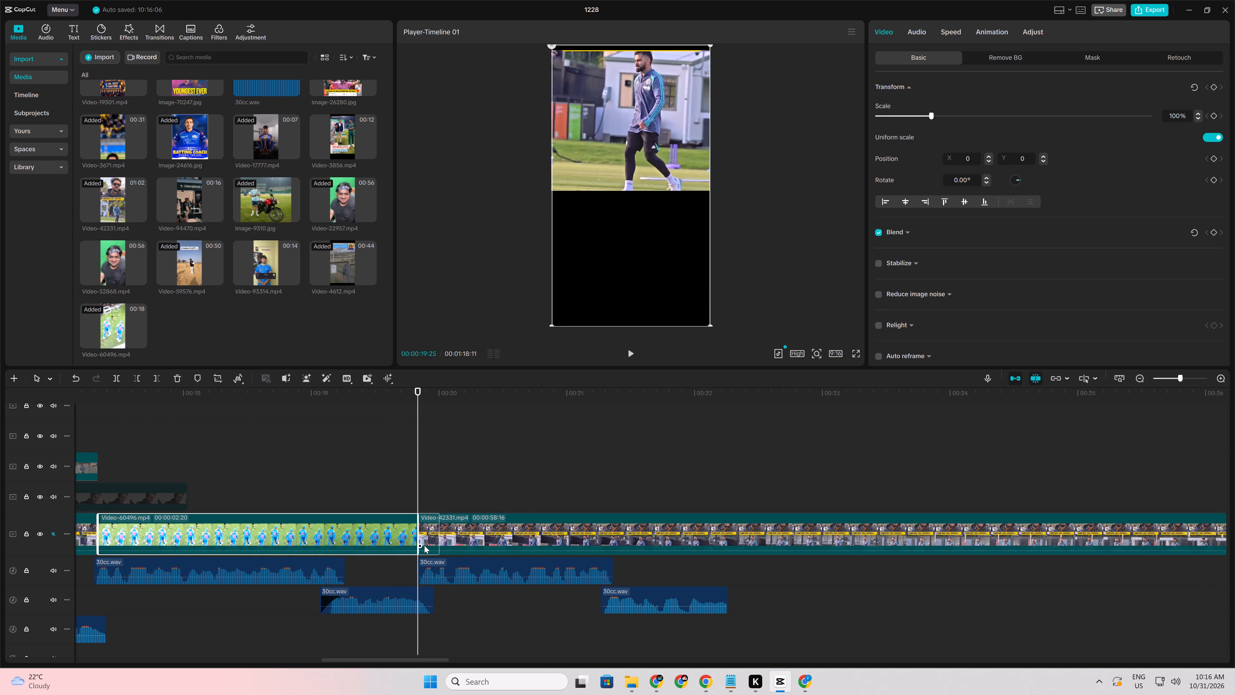
Scrub the last Video-42331.mp4 clip to the airport scene and trim away everything before it, leaving 00:00:49:26.
key(space)
key(space)
click(456, 536)
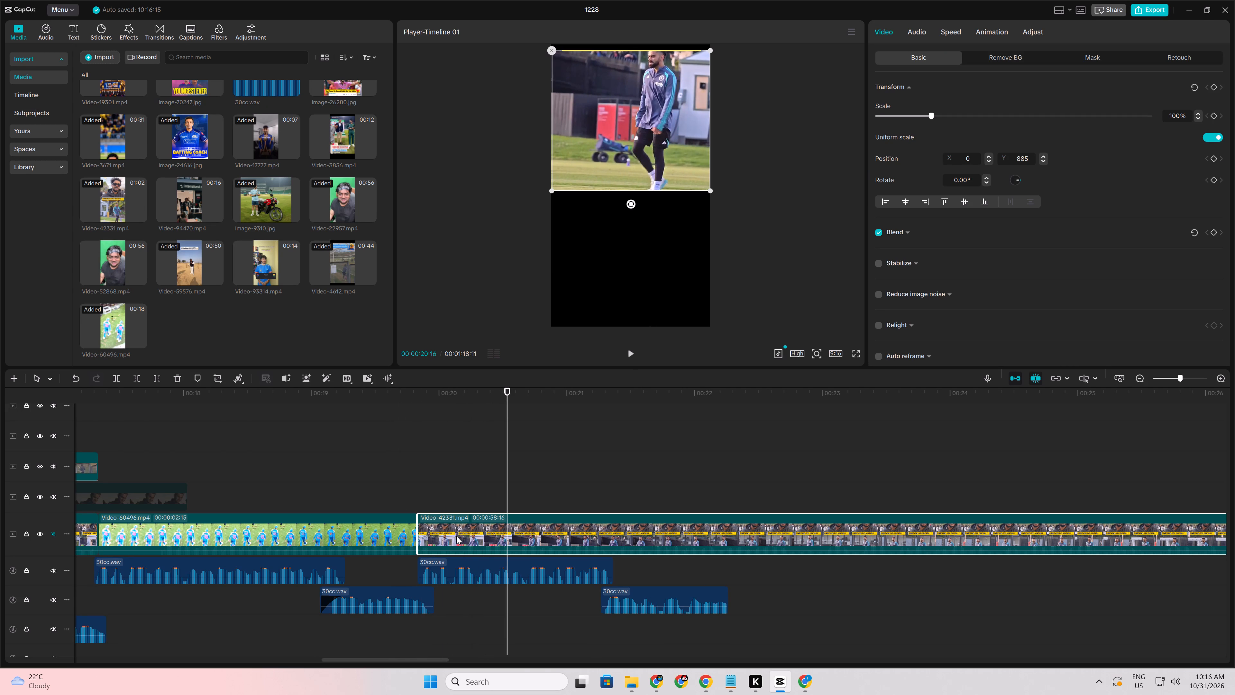
key(space)
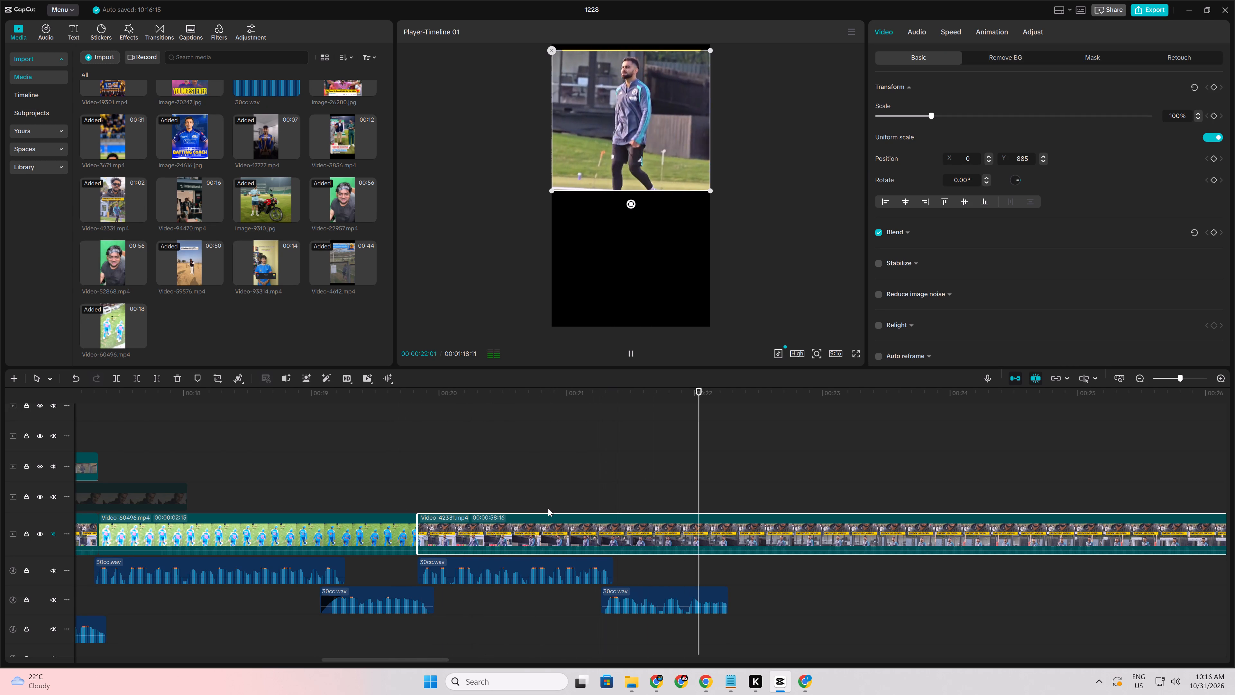
ctrl+scroll(548, 508, down, 13)
click(841, 579)
drag(841, 579, 846, 579)
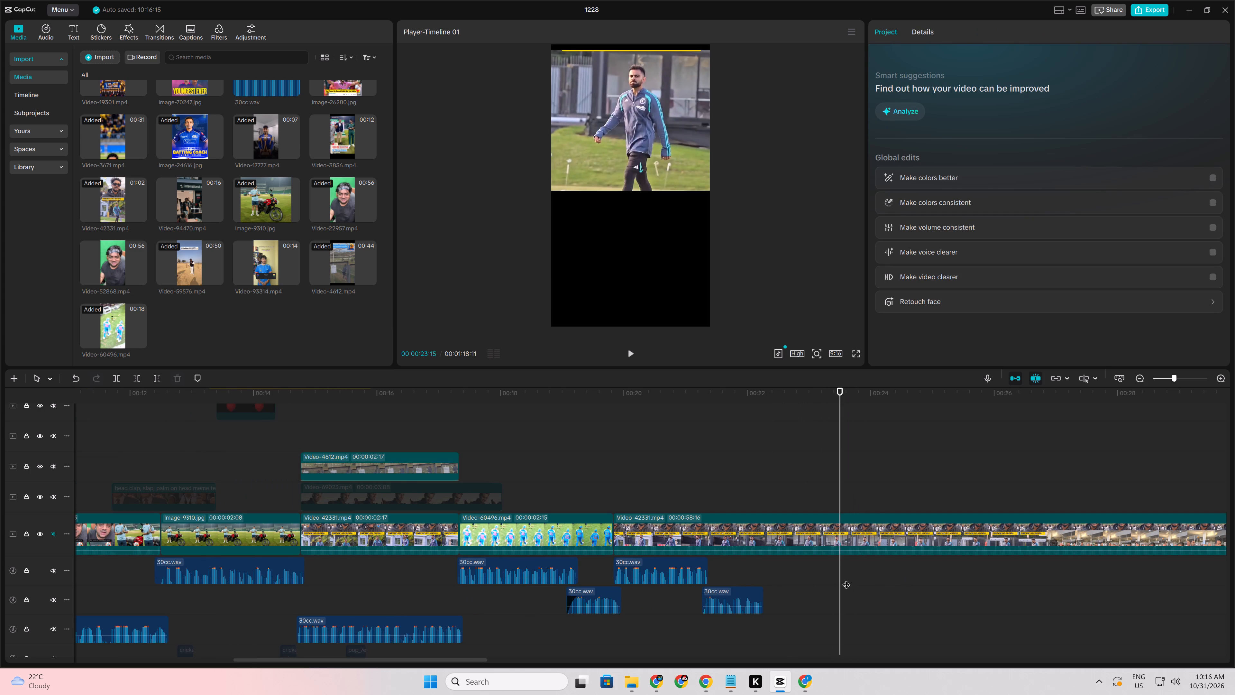
drag(846, 579, 1232, 586)
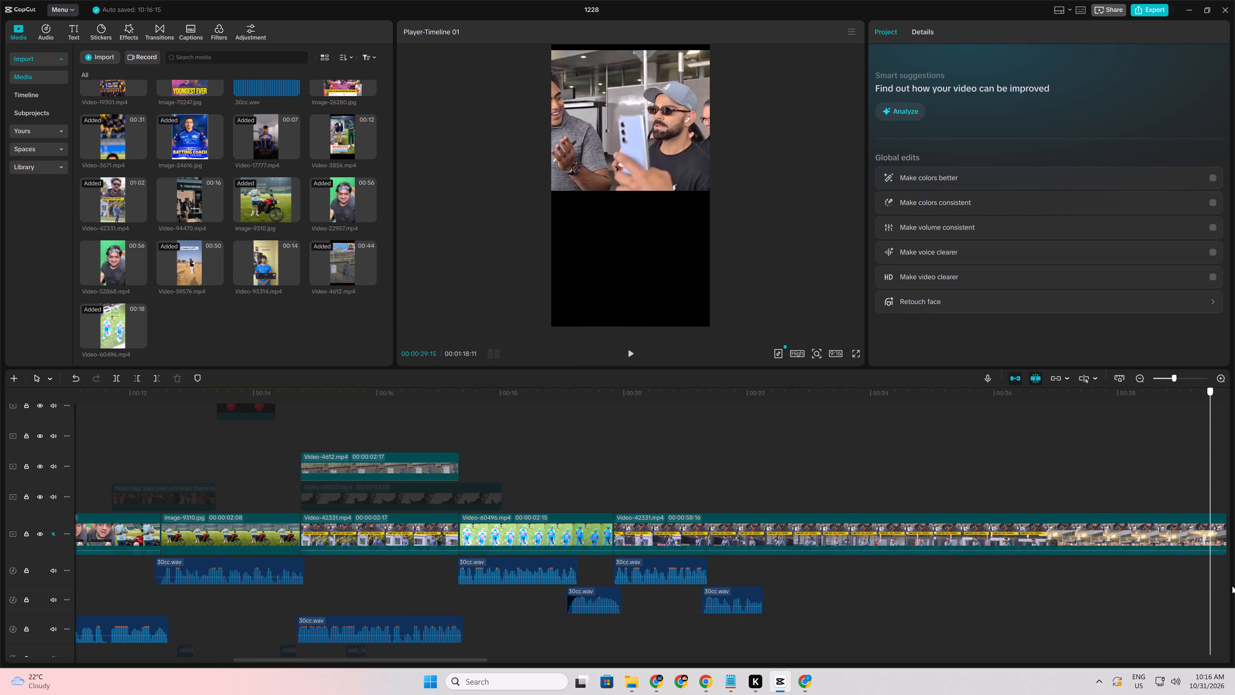
drag(1232, 586, 962, 586)
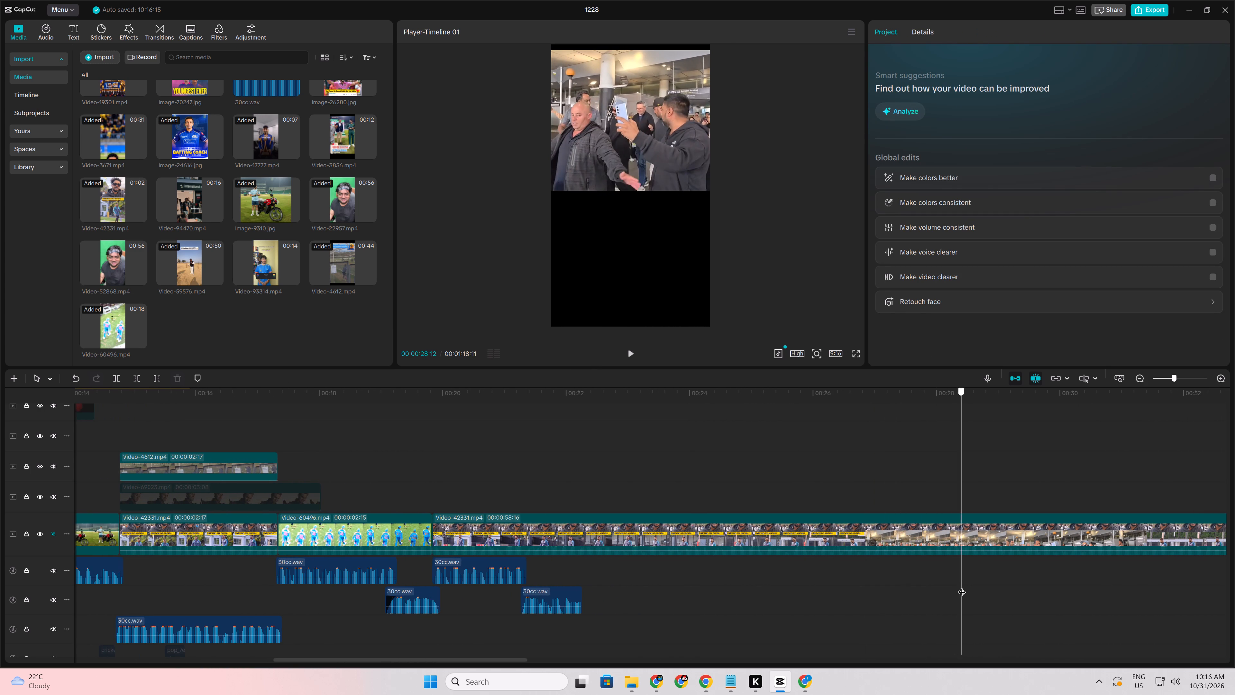
drag(962, 586, 976, 607)
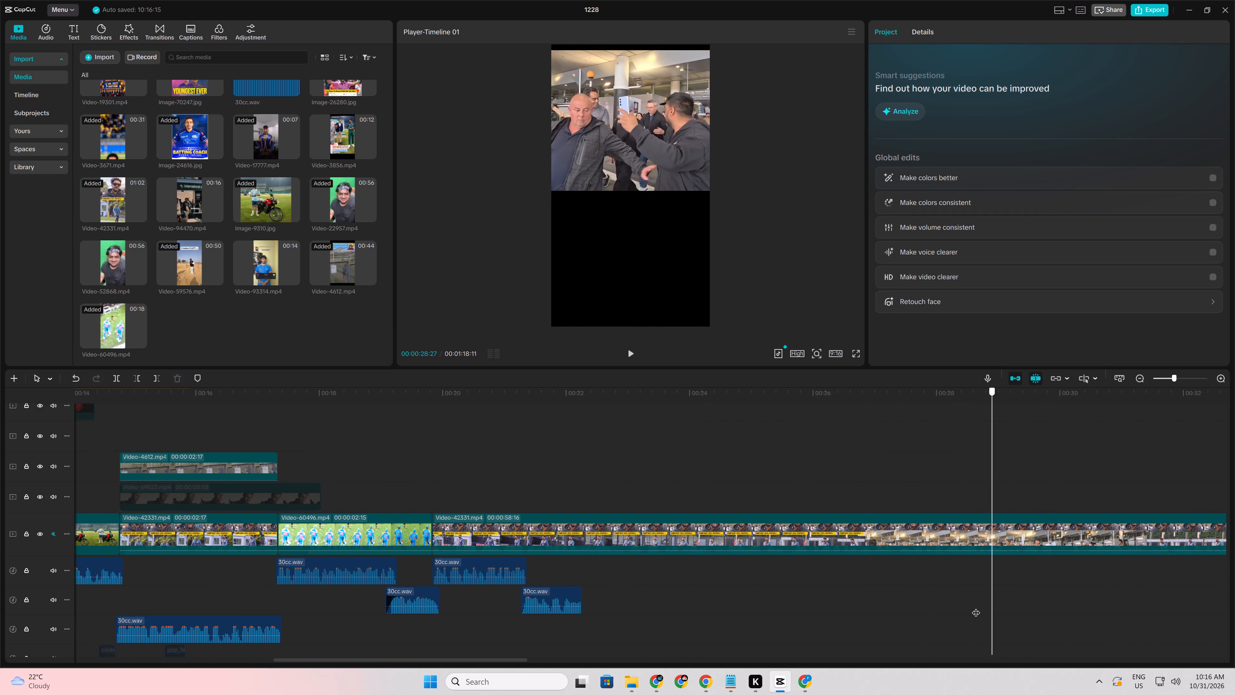
drag(976, 607, 968, 607)
click(966, 539)
key(q)
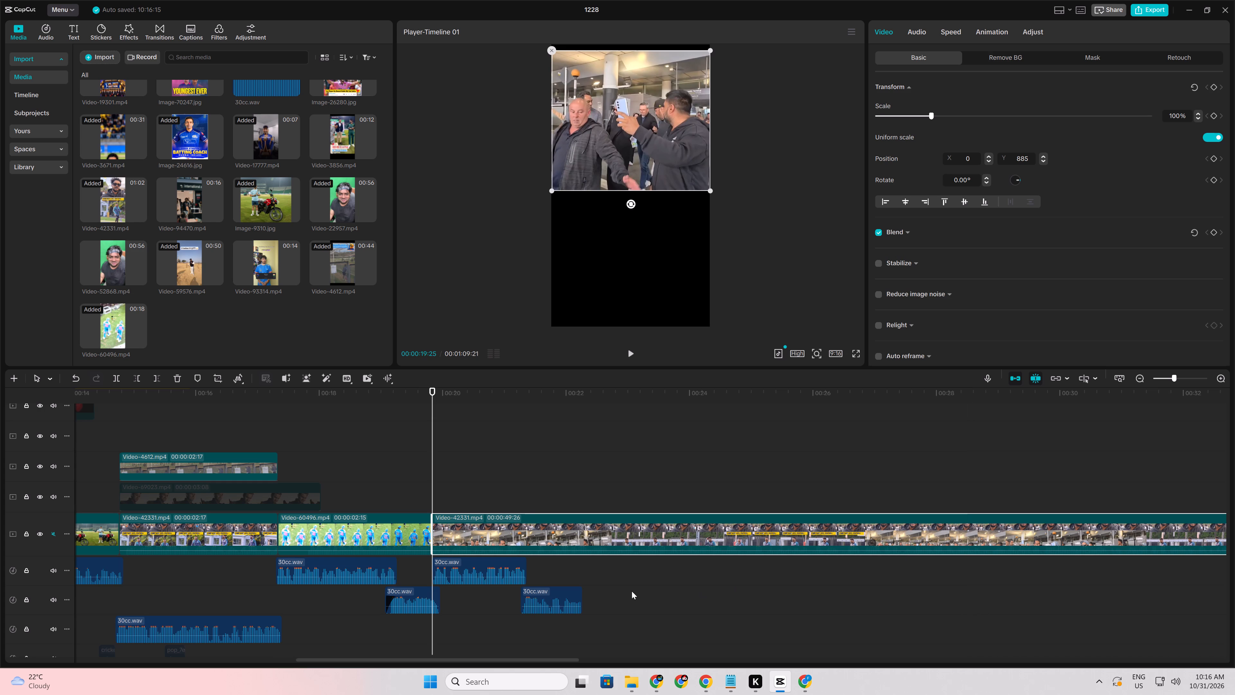
Trim the end of the last Video-42331.mp4 clip to the voice-over's end at 00:00:22:08, making it 00:00:02:13 long.
click(414, 578)
drag(414, 578, 532, 588)
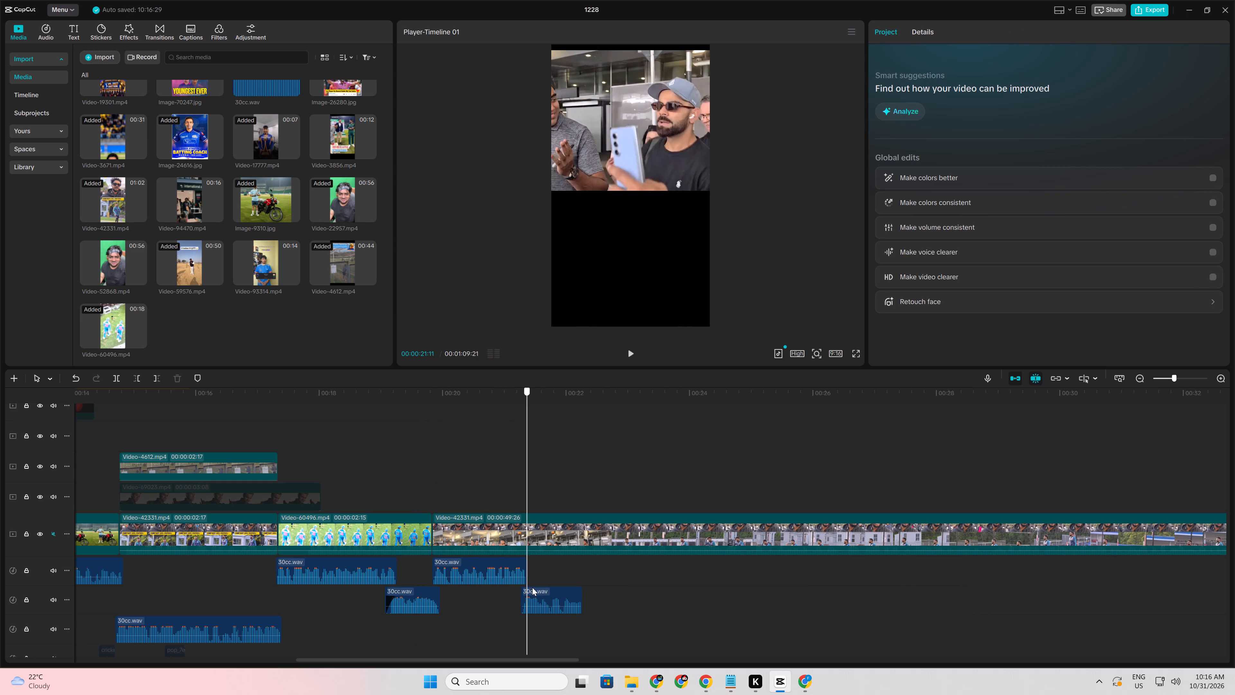
drag(532, 588, 586, 598)
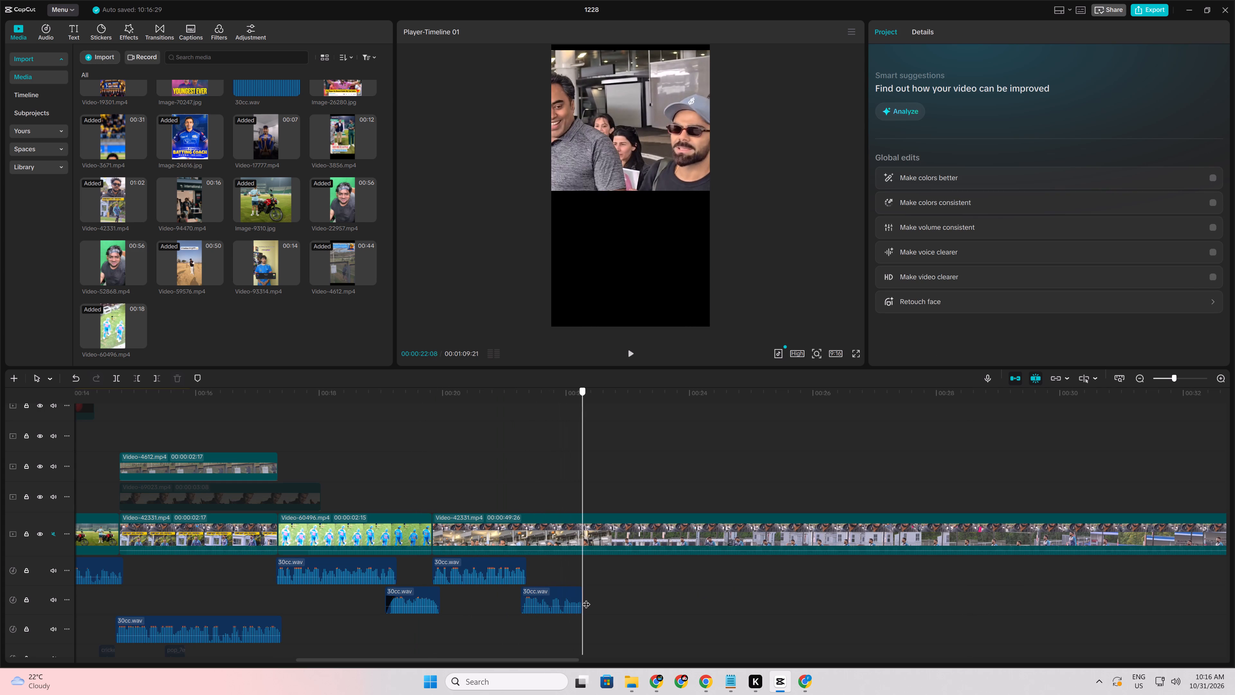
drag(586, 598, 627, 605)
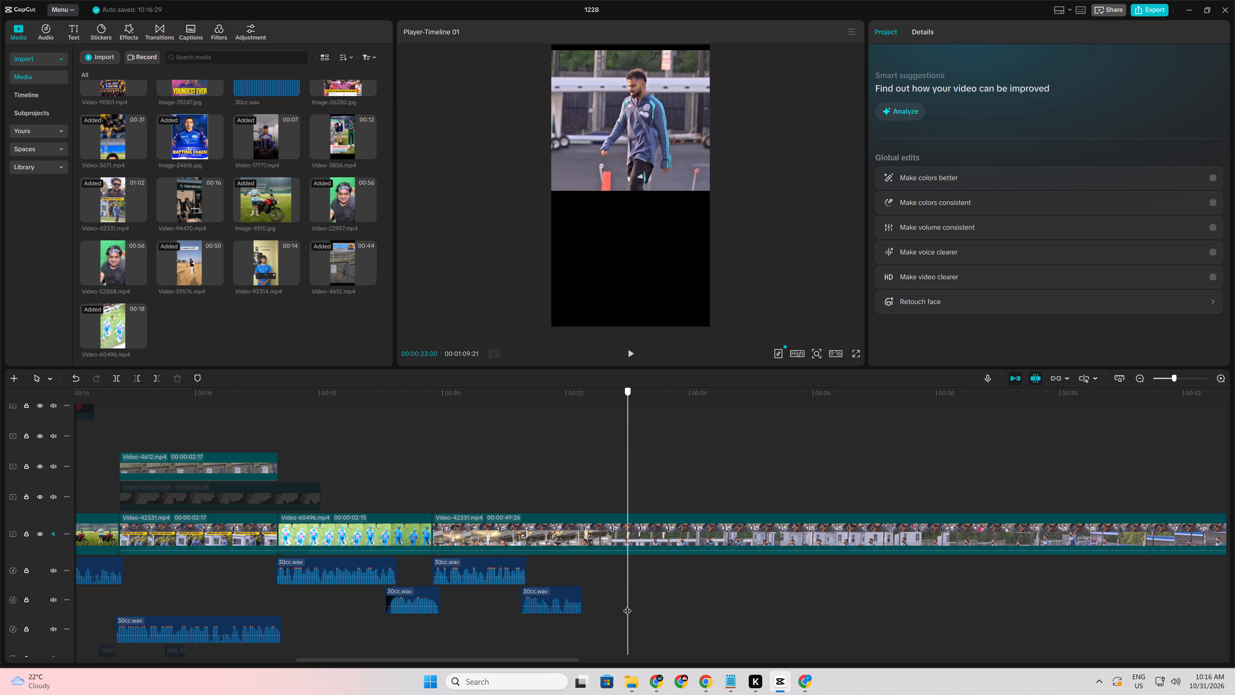
drag(627, 605, 584, 602)
click(595, 533)
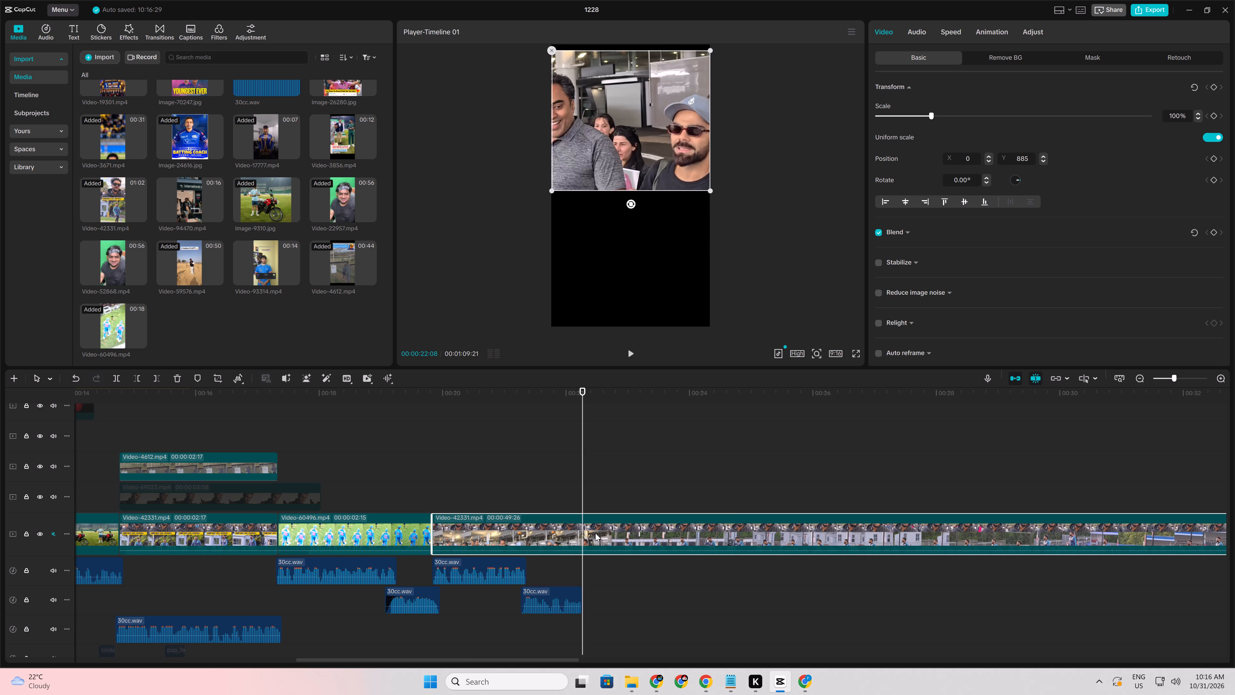
key(w)
Select all the 30cc.wav voice pieces on the audio tracks and combine them into one compound clip.
drag(842, 573, 365, 625)
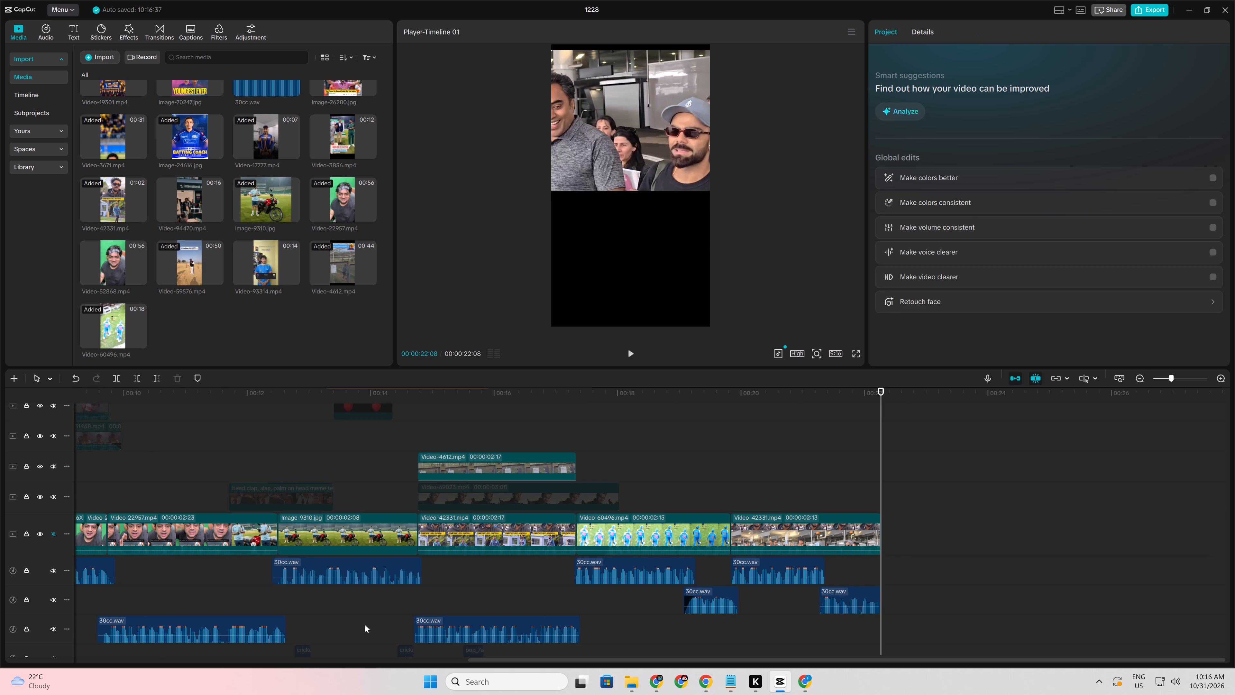
drag(365, 625, 0, 625)
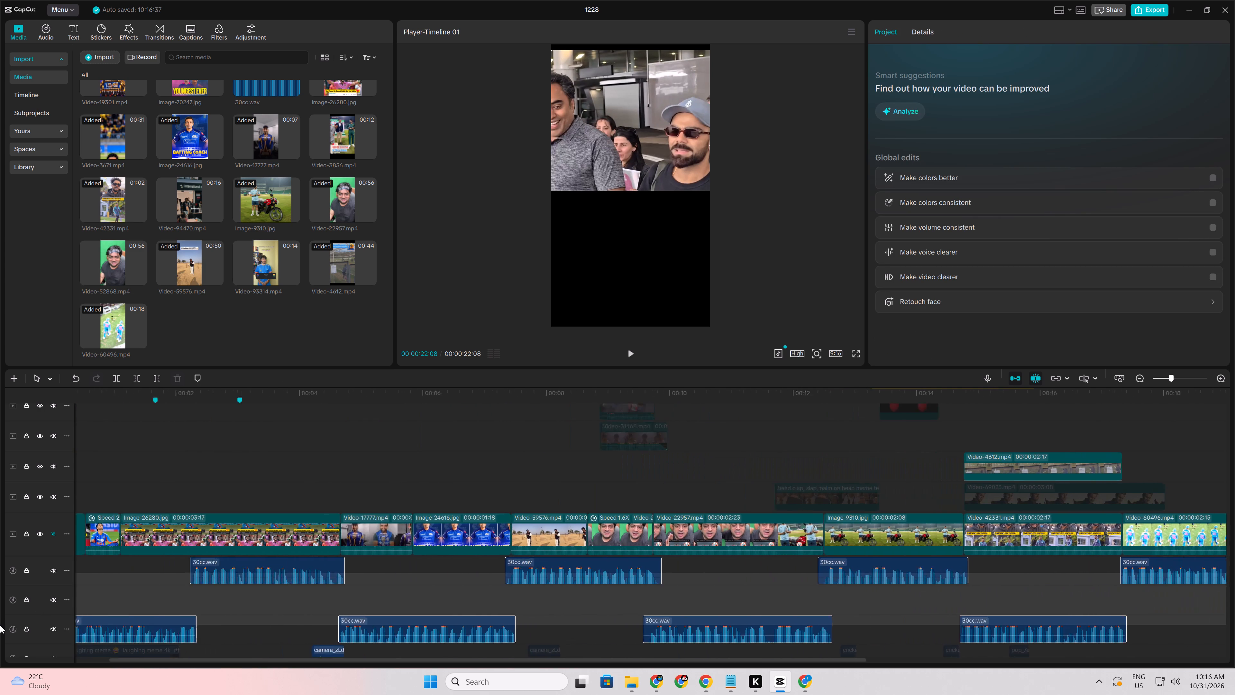
drag(0, 625, 118, 632)
right_click(118, 632)
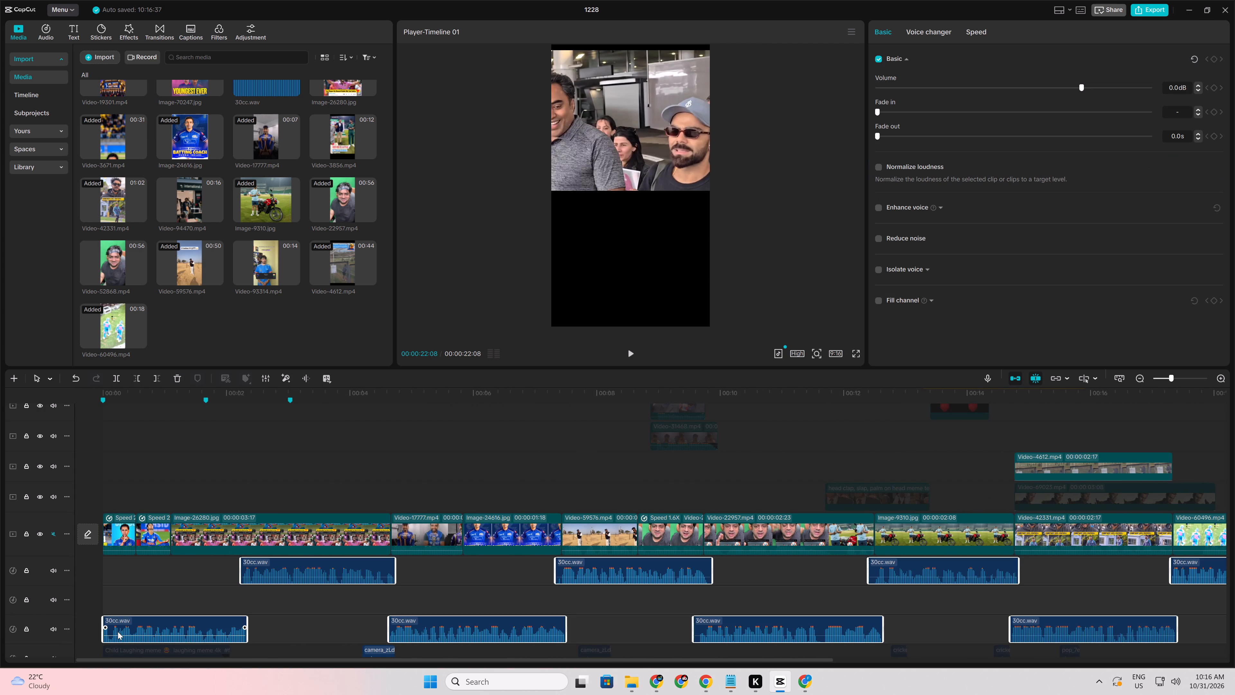
click(159, 532)
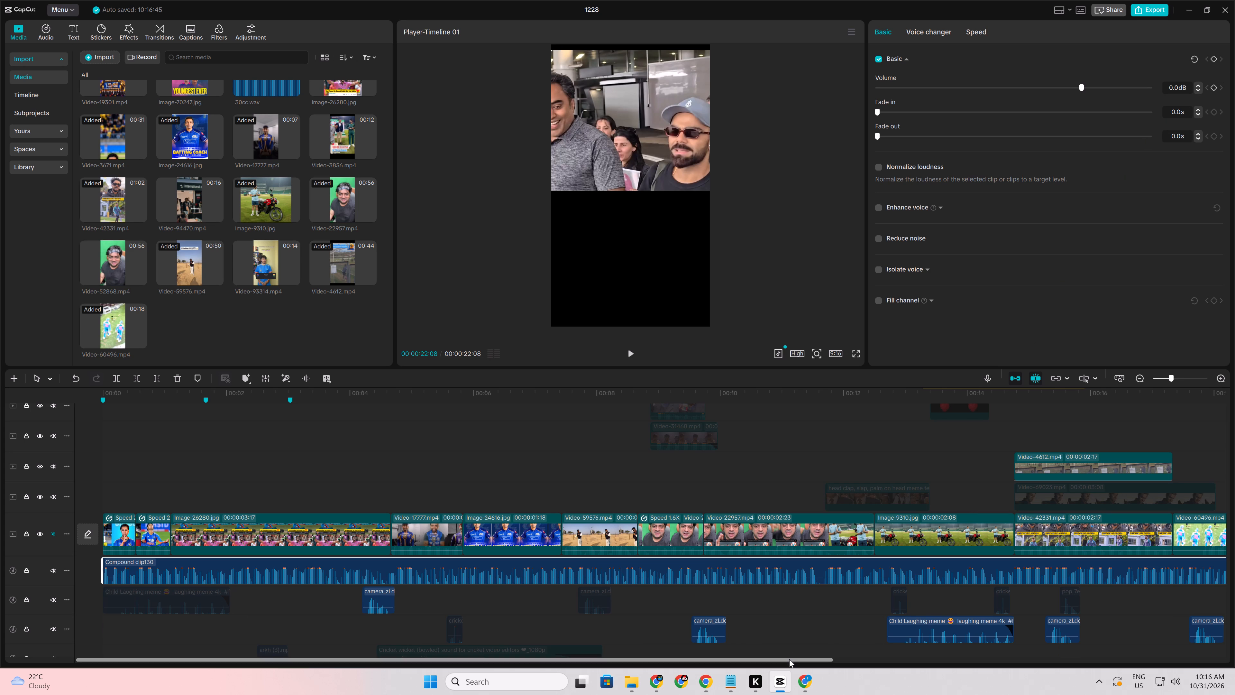
Move the picture of the last Video-42331.mp4 clip down towards the frame's centre, to position Y 192.
drag(789, 659, 1234, 666)
click(719, 603)
drag(719, 603, 721, 603)
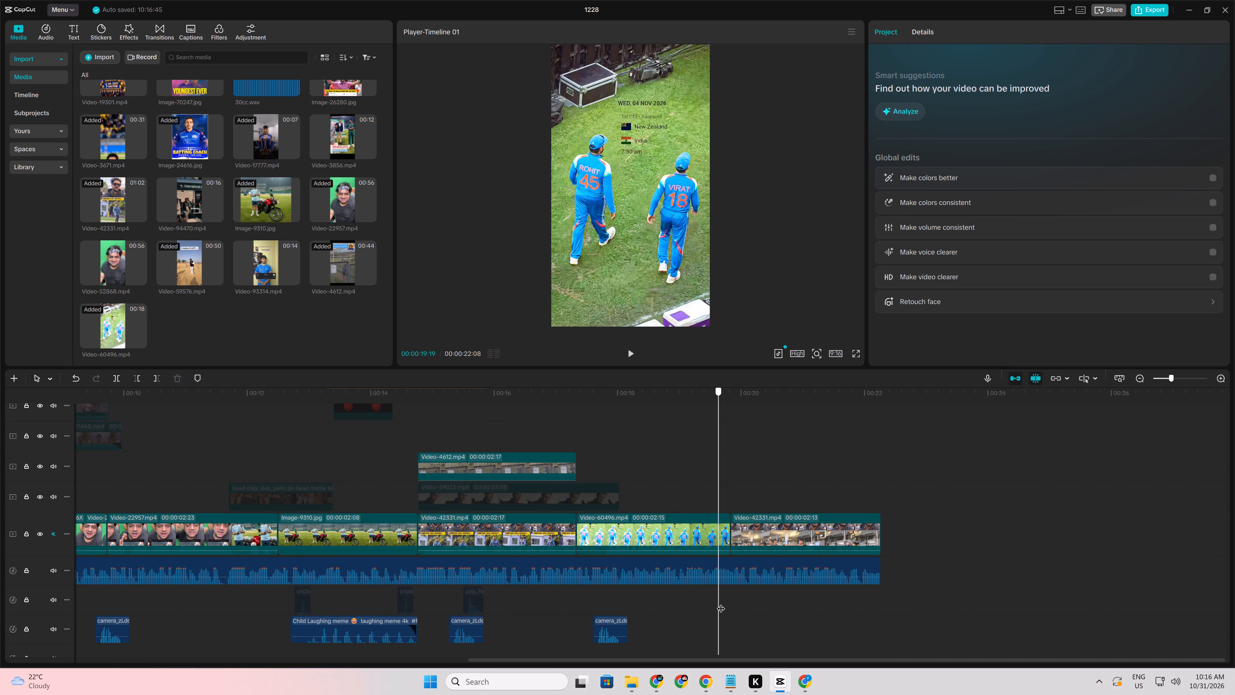
drag(721, 603, 759, 603)
click(780, 531)
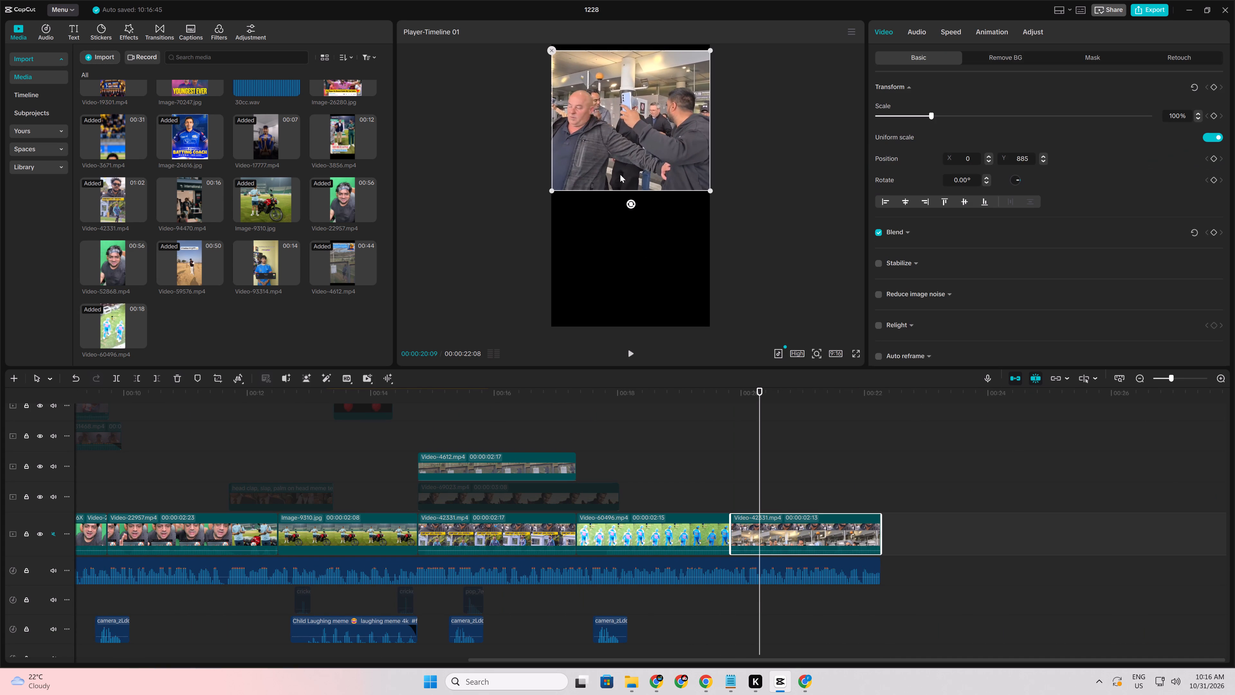
drag(616, 145, 615, 197)
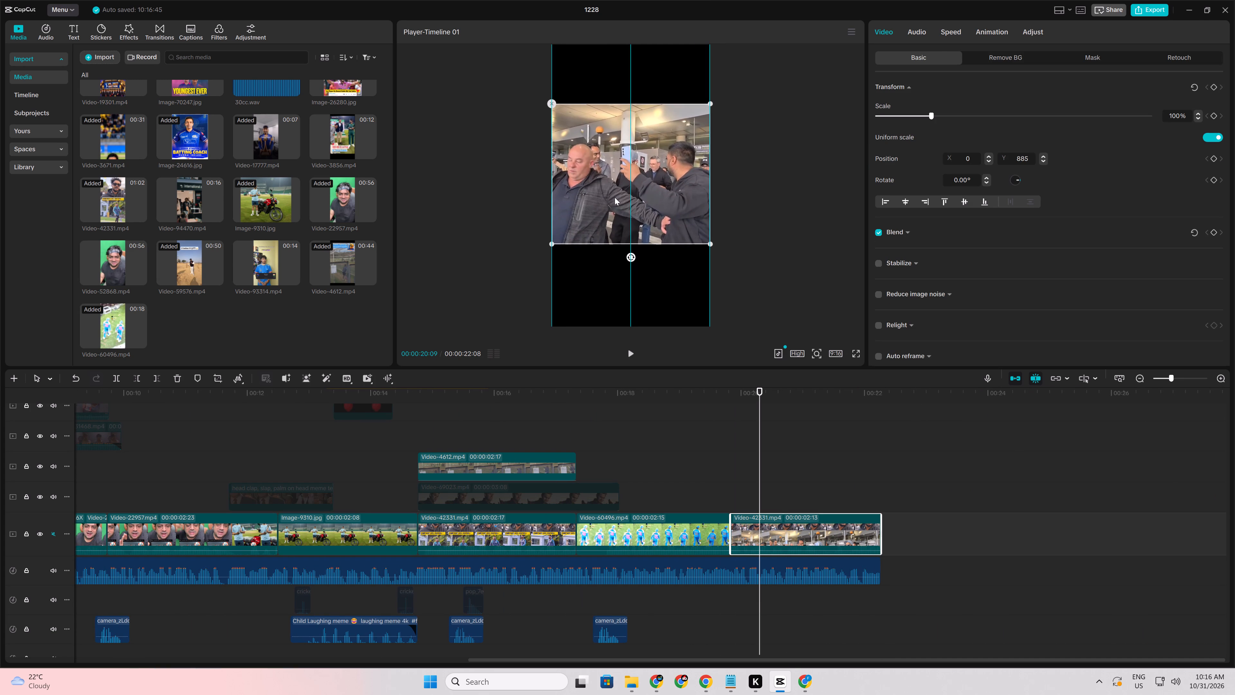
drag(615, 197, 615, 195)
Scrub through the last Video-42331.mp4 airport clip, mirror it, and check the mirrored picture through to the clip's end.
click(729, 493)
drag(729, 493, 833, 513)
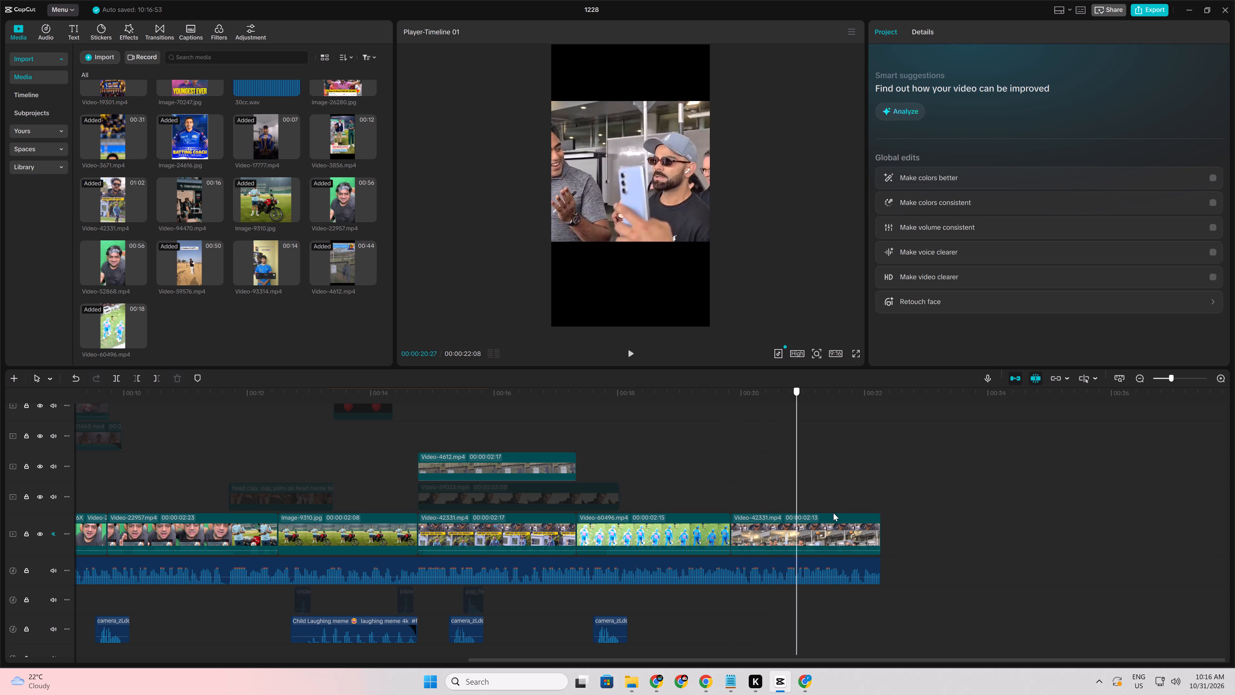
drag(833, 513, 886, 523)
click(870, 528)
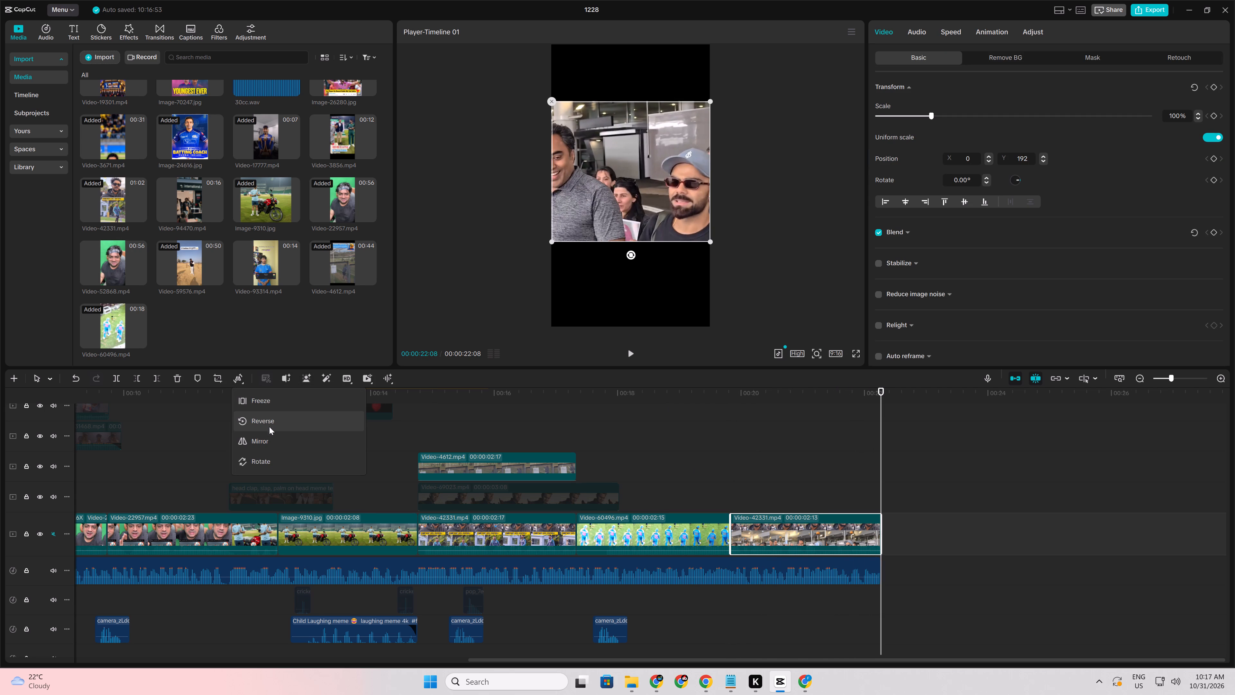
click(266, 439)
click(724, 483)
drag(724, 483, 759, 489)
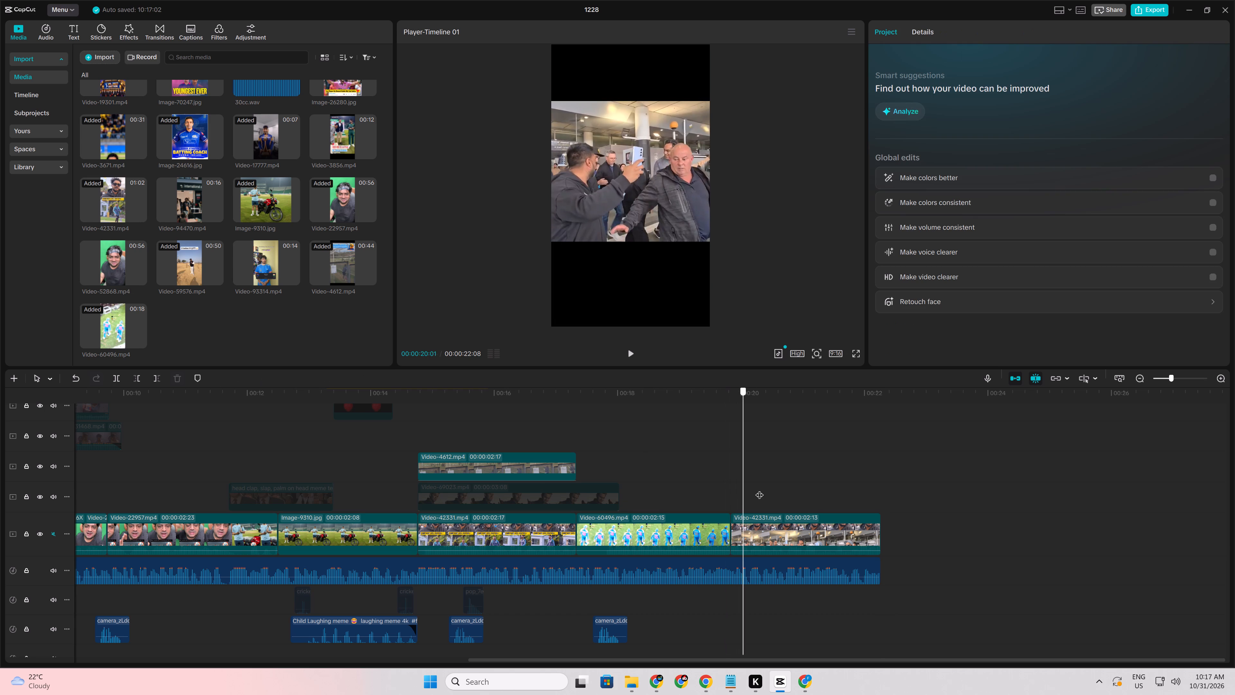
drag(759, 489, 874, 500)
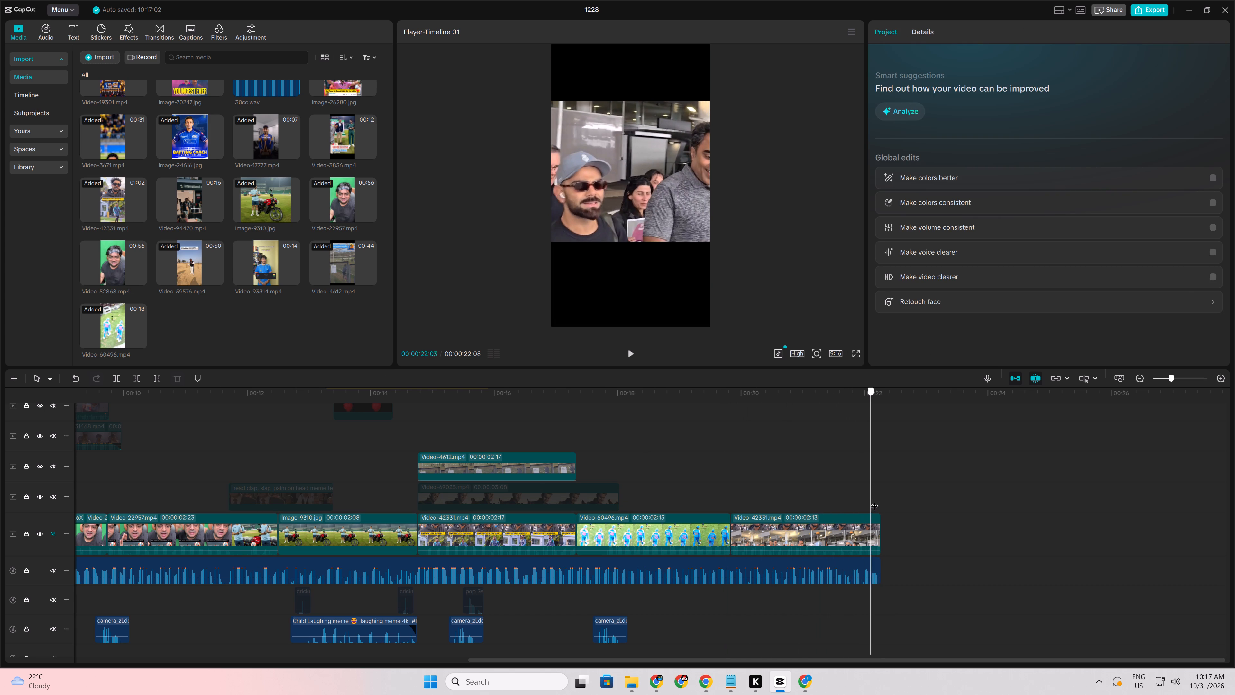
drag(874, 500, 900, 505)
Select all the clips on the main track and bring up their Canvas background settings.
drag(932, 526, 44, 537)
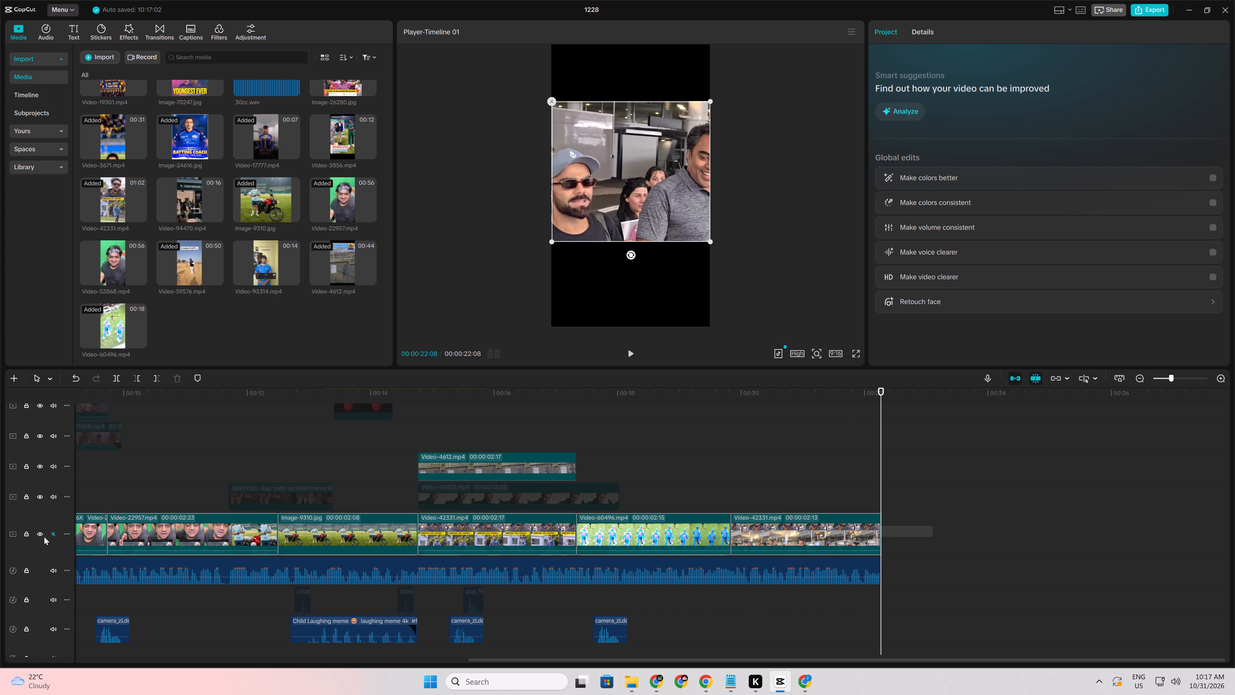
drag(44, 537, 183, 537)
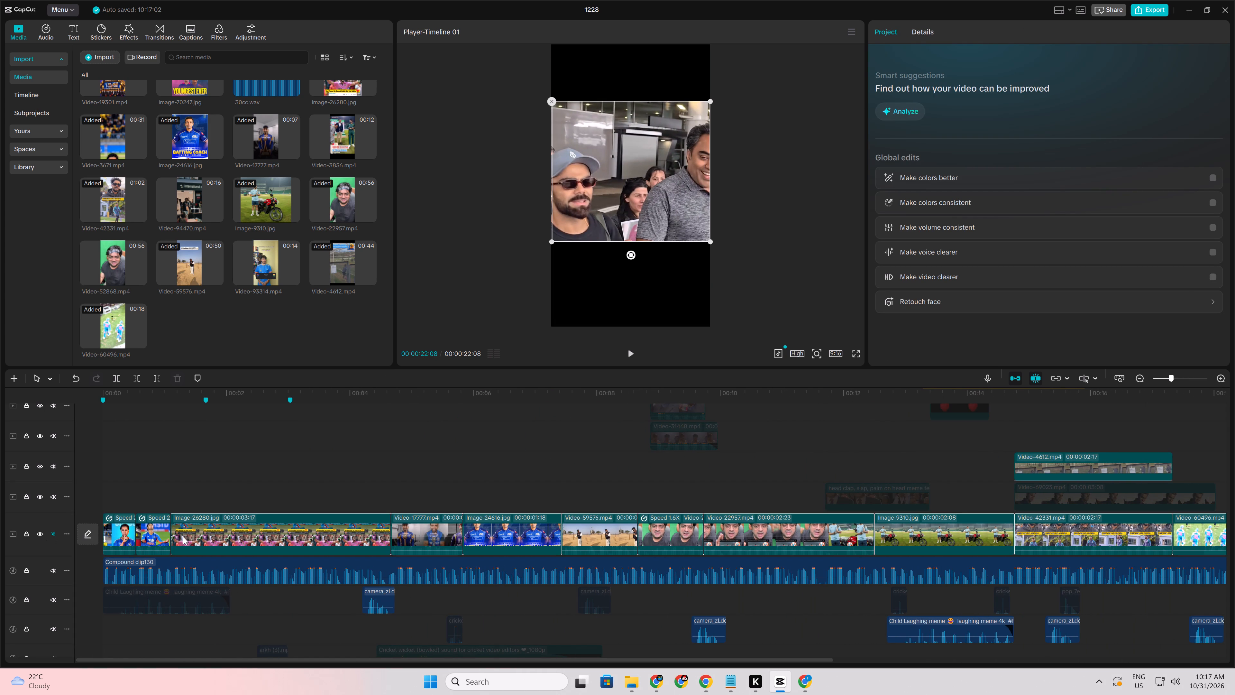
drag(183, 537, 114, 541)
scroll(747, 310, down, 7)
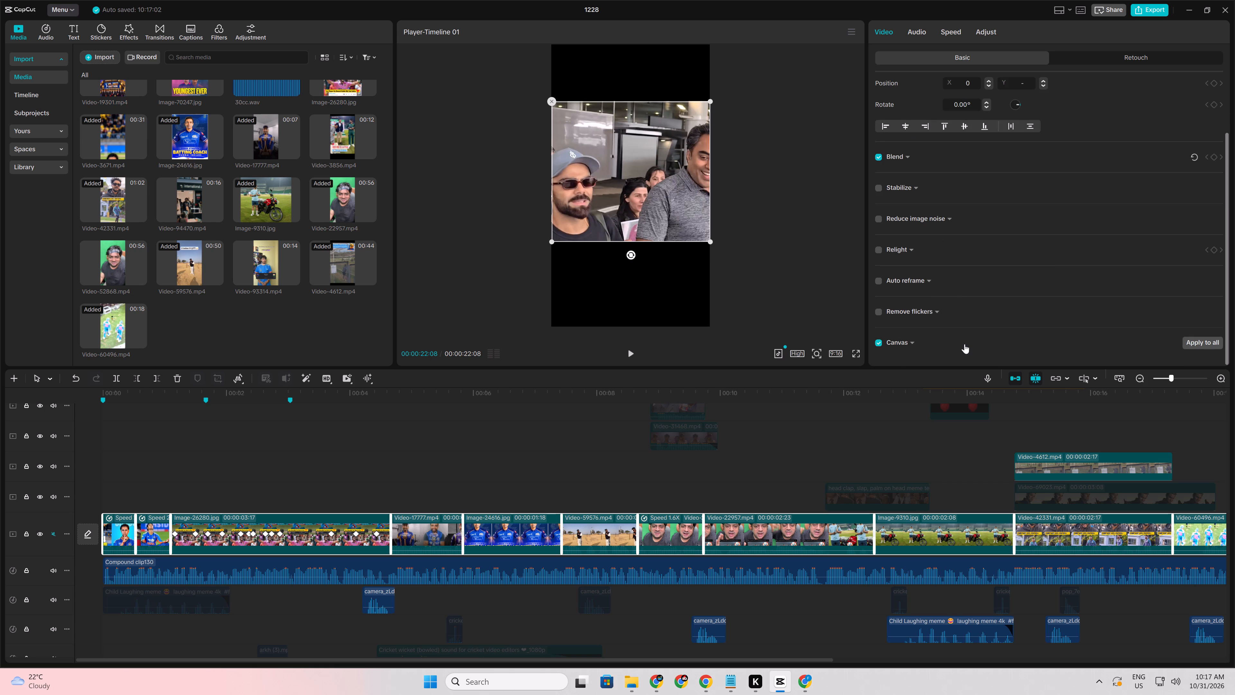
Give the selected main-track clips a Blur canvas background, using the second blur strength.
click(901, 345)
scroll(913, 338, down, 2)
click(913, 338)
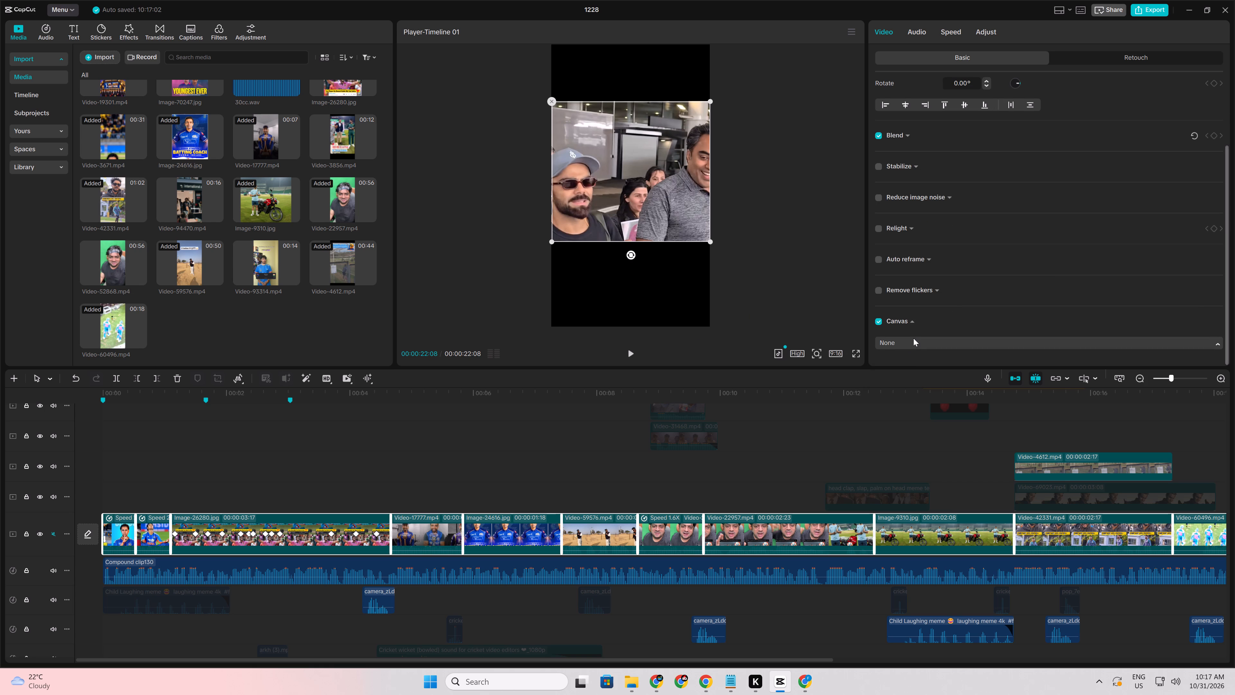
click(907, 377)
scroll(920, 307, down, 3)
click(933, 314)
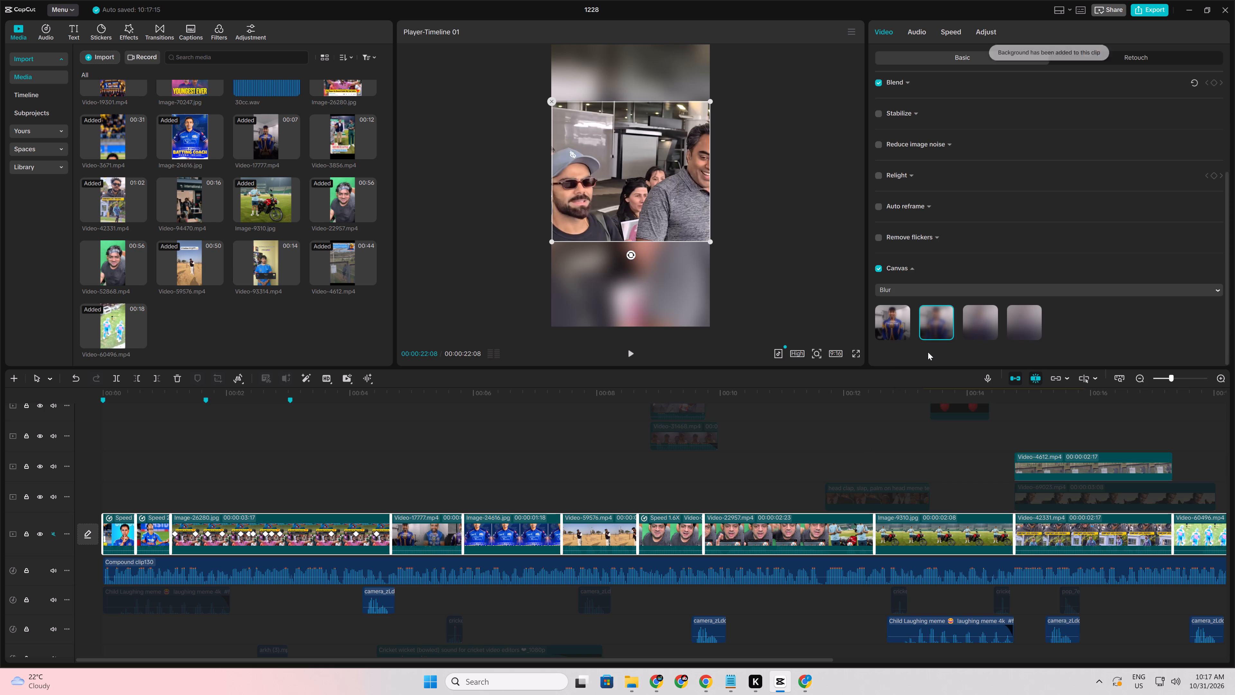
Clear the clip selection, look over the timeline's end and return the playhead to the start.
click(873, 450)
drag(873, 450, 1234, 452)
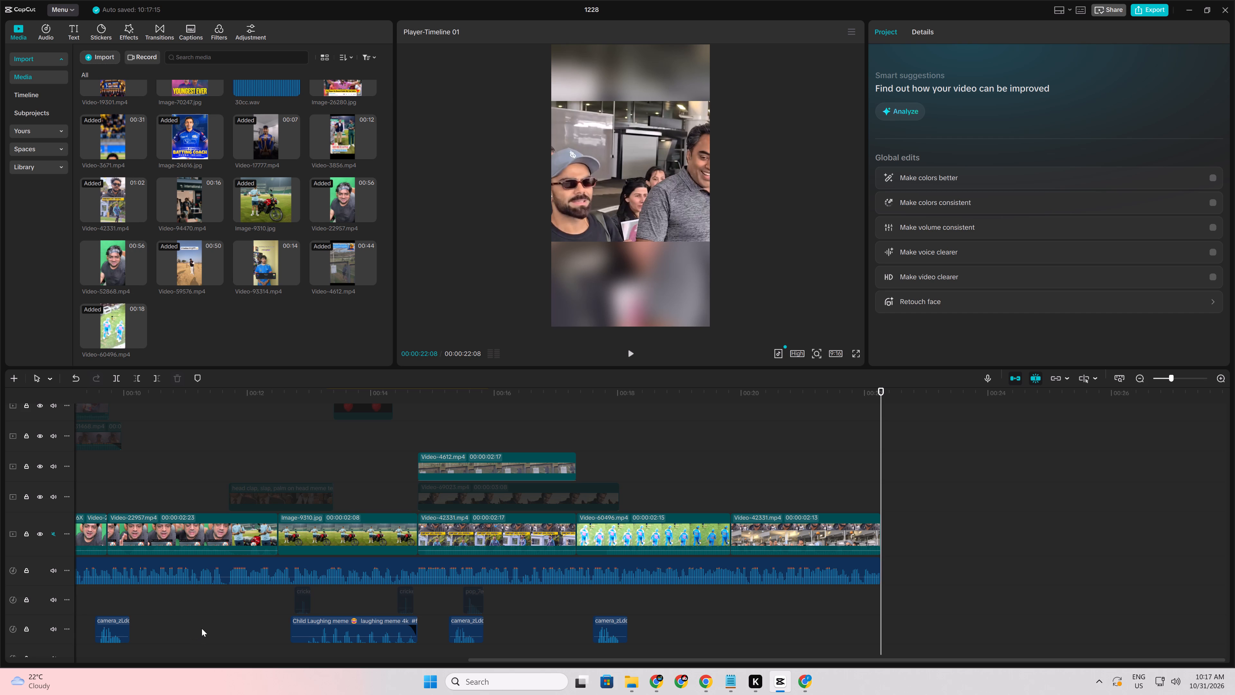
click(202, 628)
drag(202, 628, 0, 505)
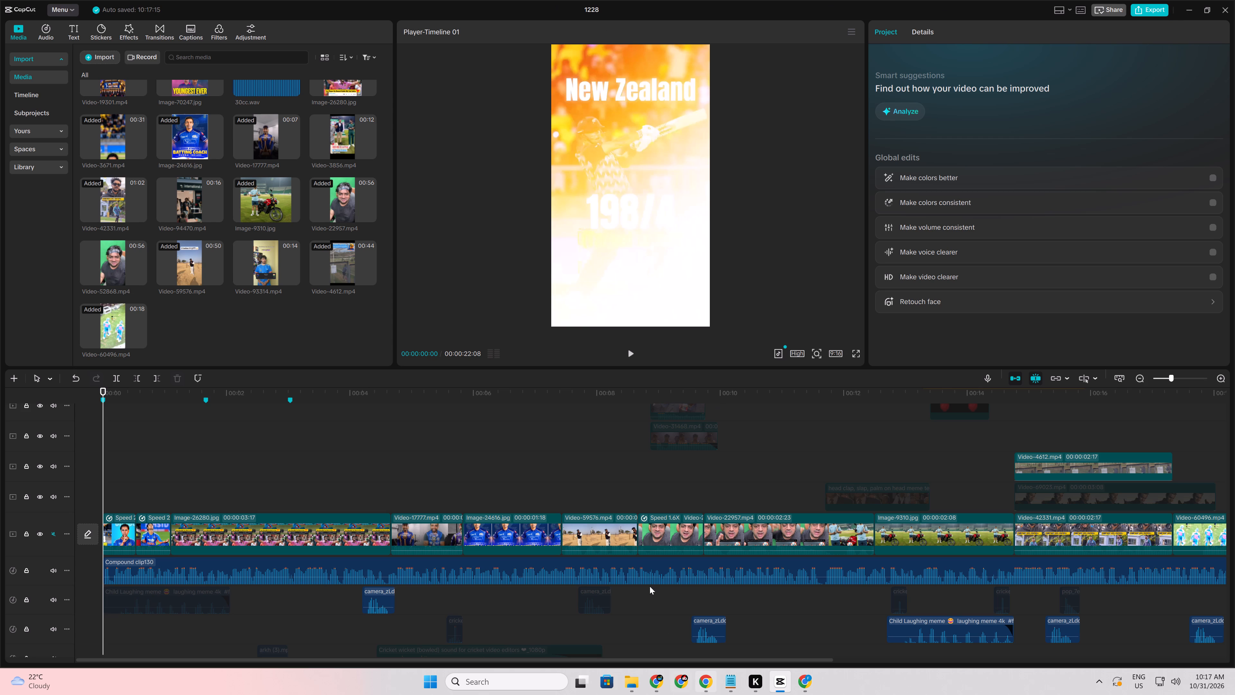
Switch to the Chrome window showing the Canva home page.
click(702, 690)
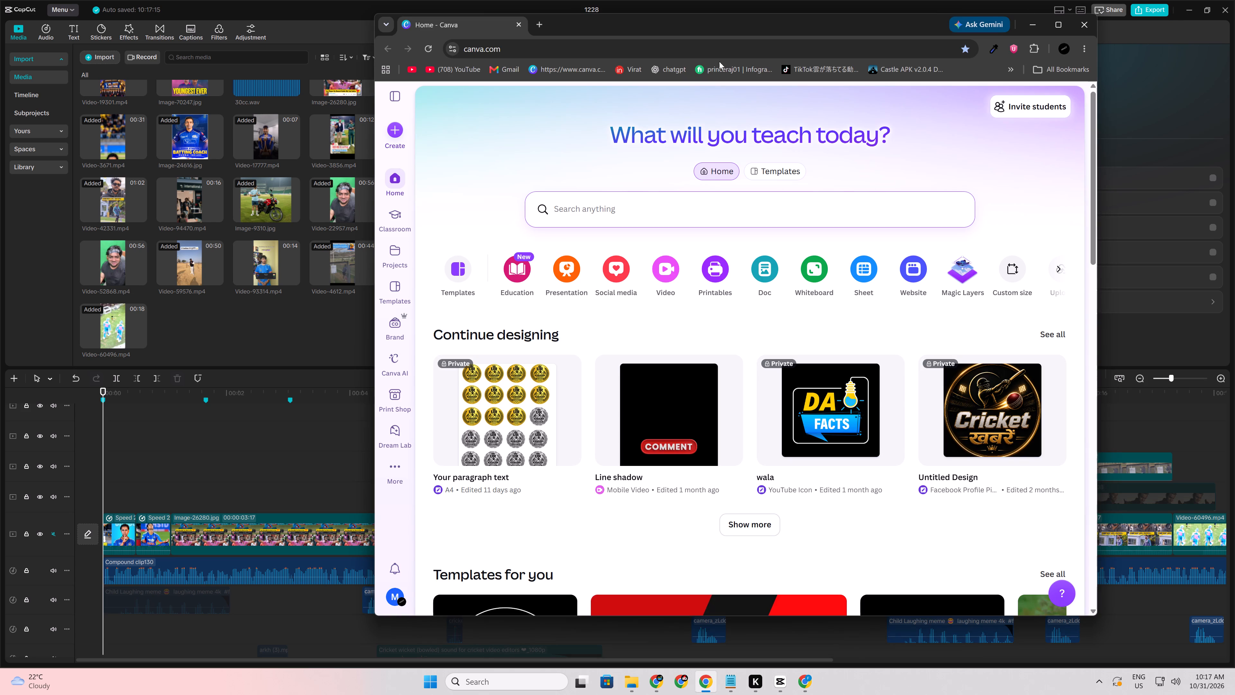